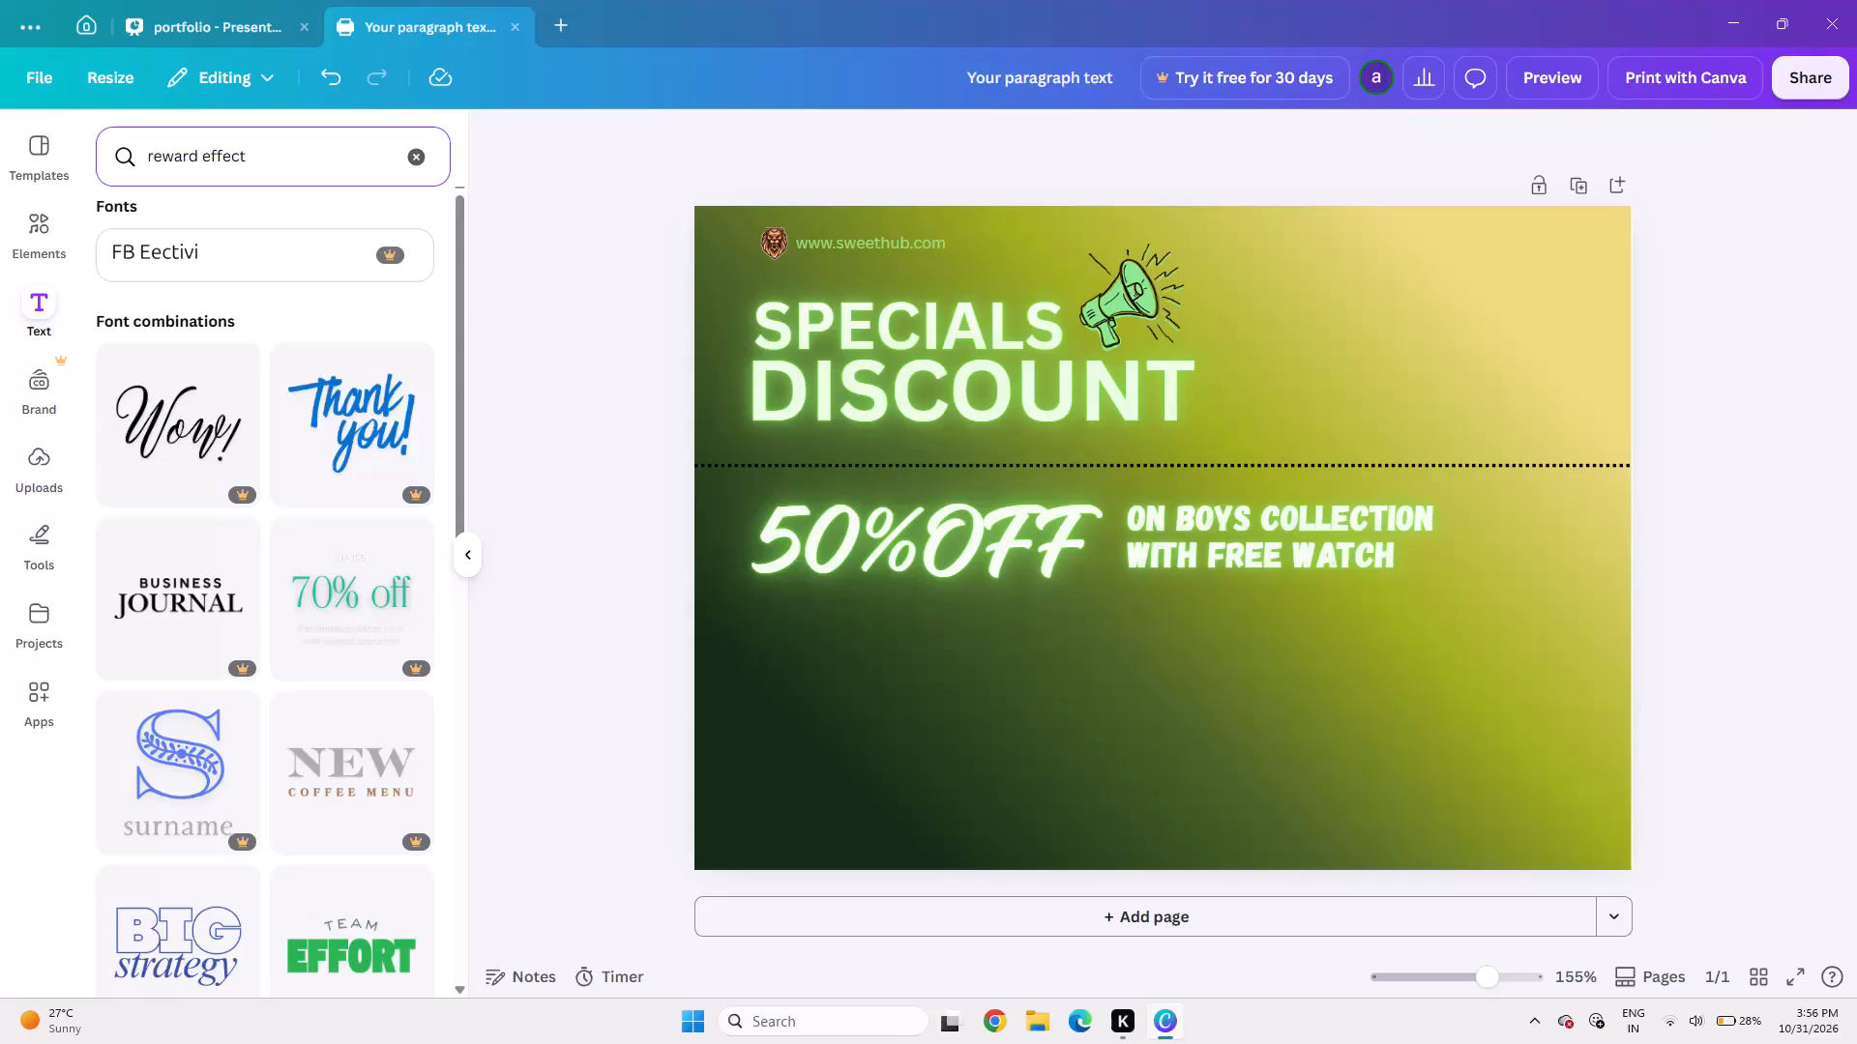
Replace the SHAPES term in the elements search with the copied text-search term "reward effect".
double_click(232, 149)
double_click(232, 149)
right_click(232, 149)
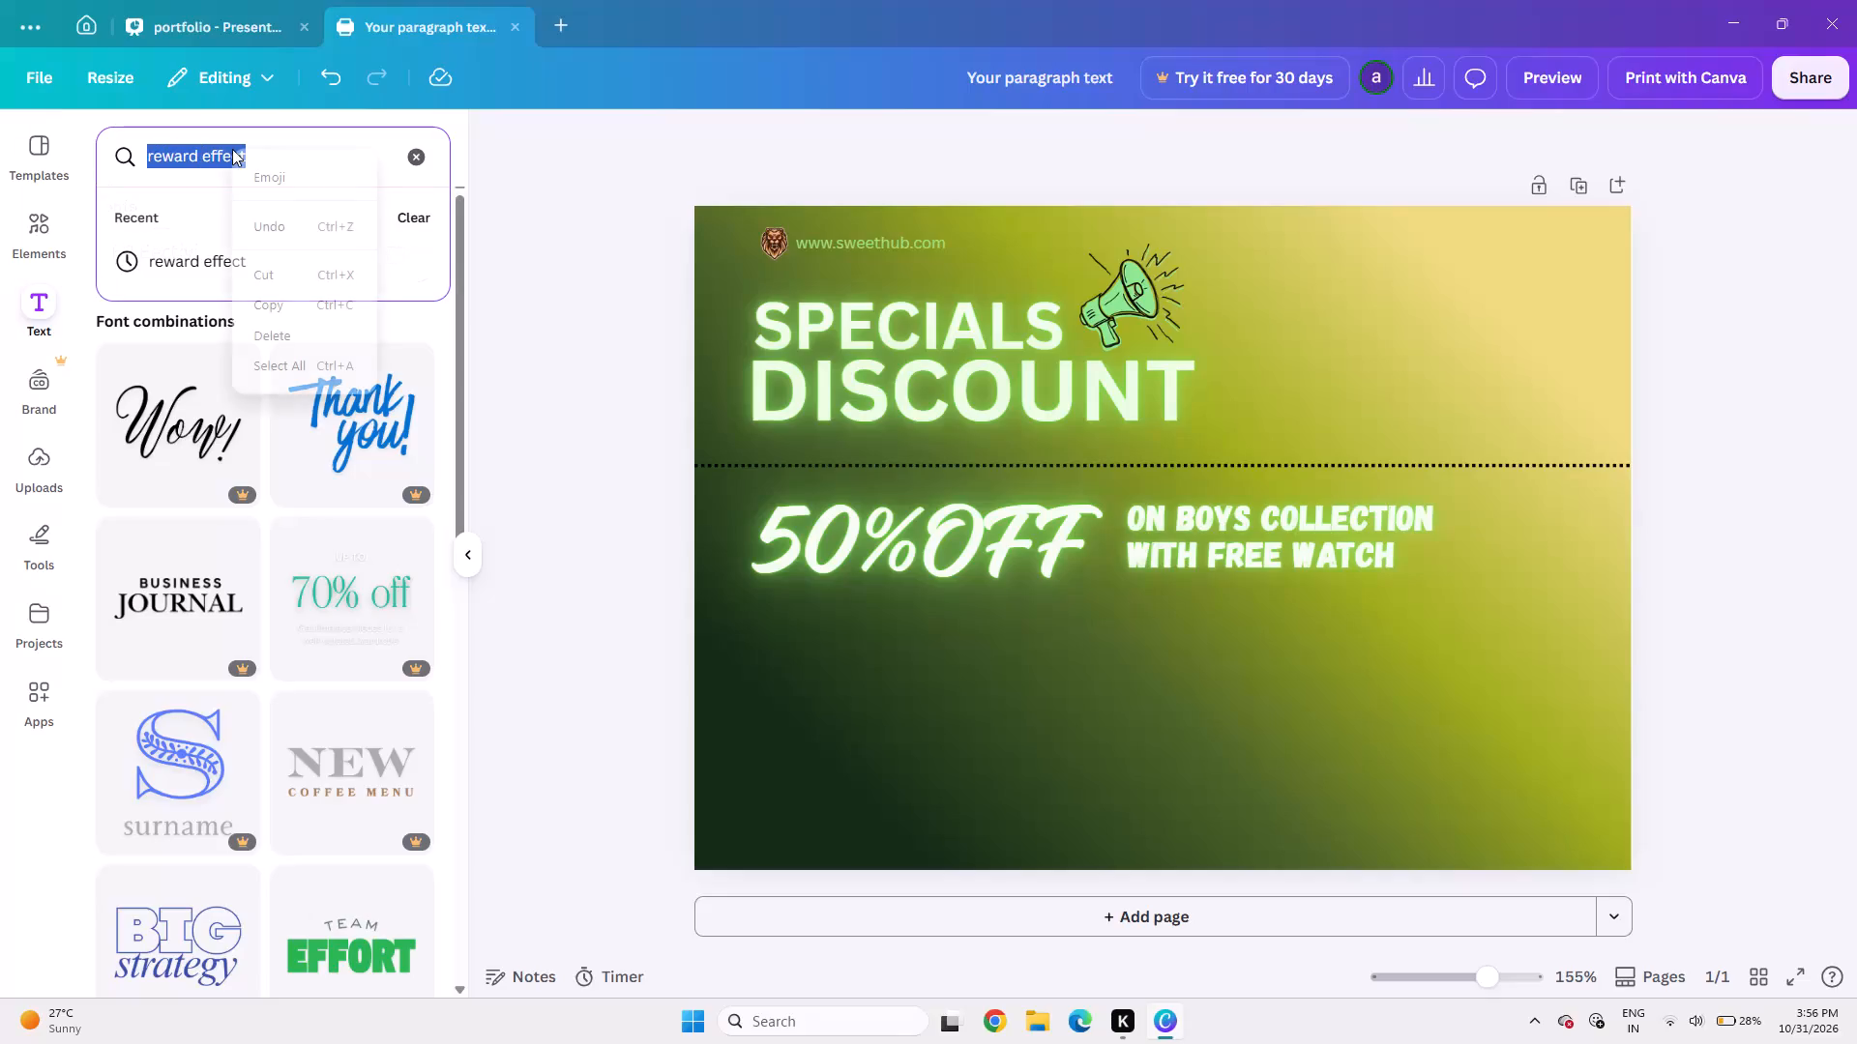
left_click(287, 299)
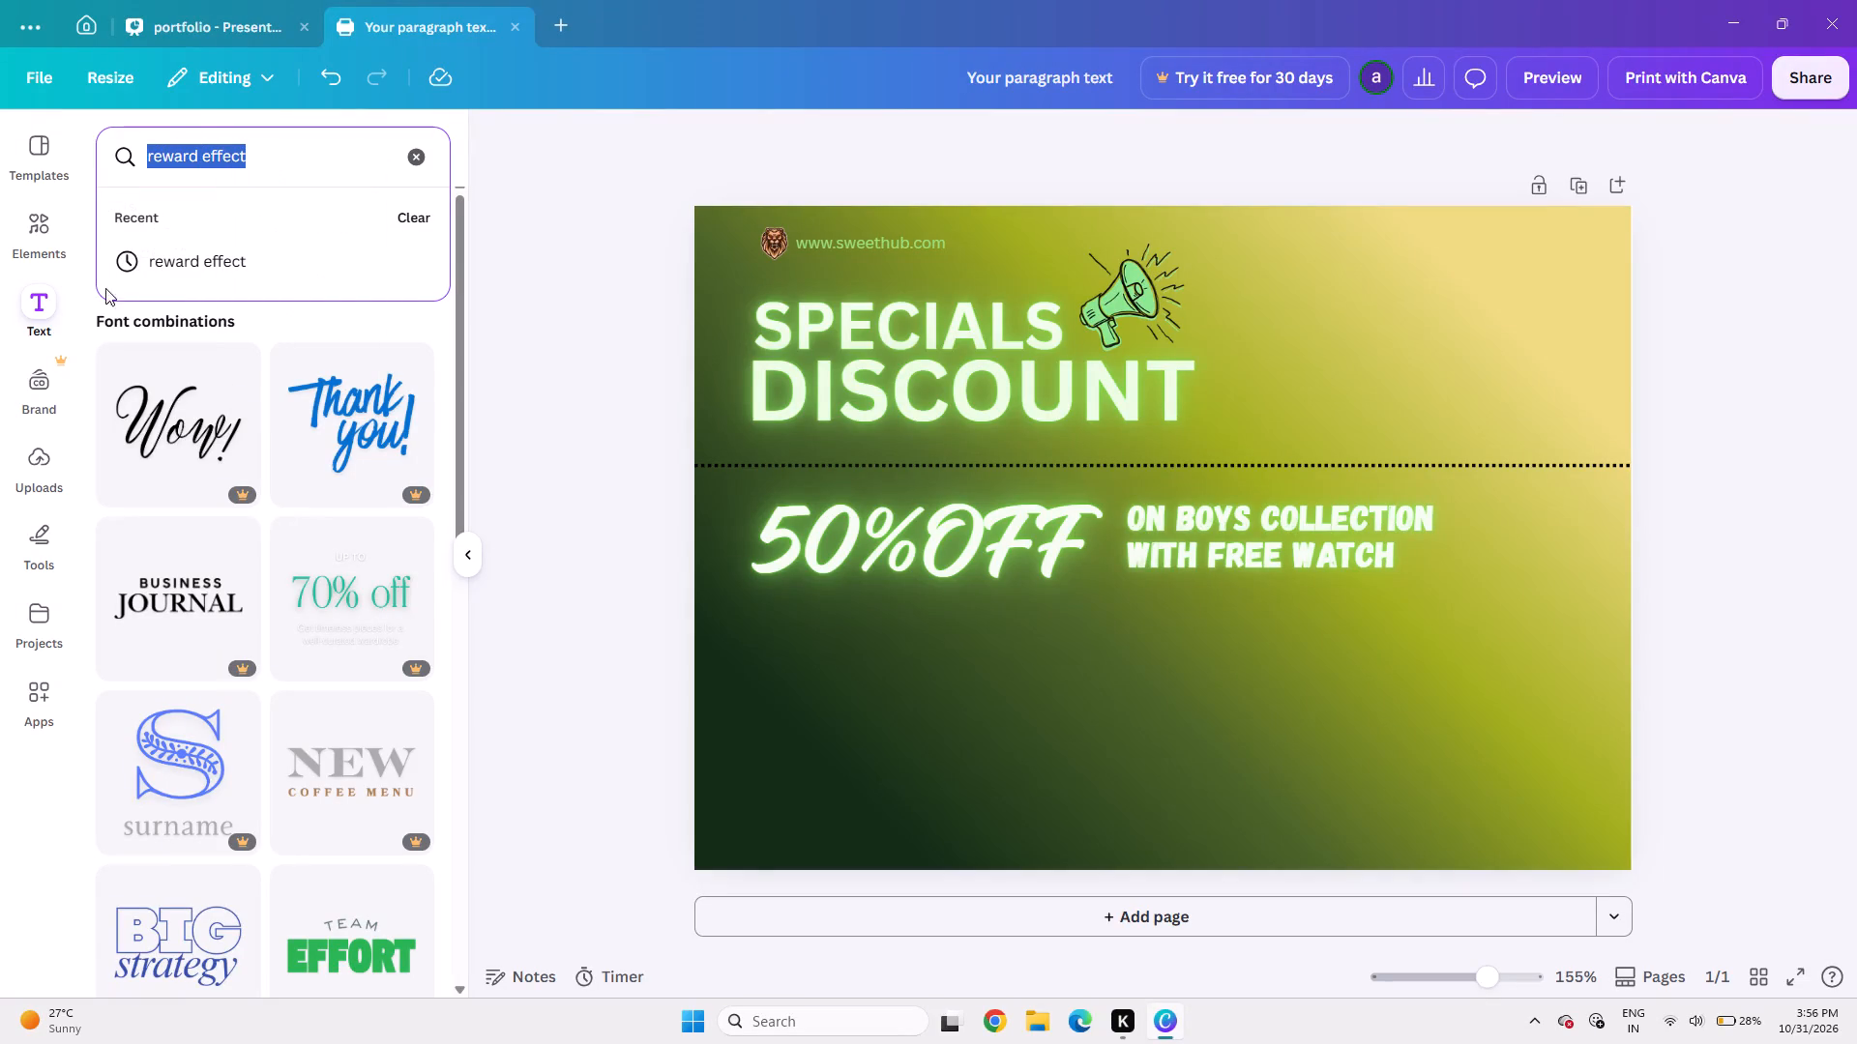
left_click(59, 241)
left_click(233, 172)
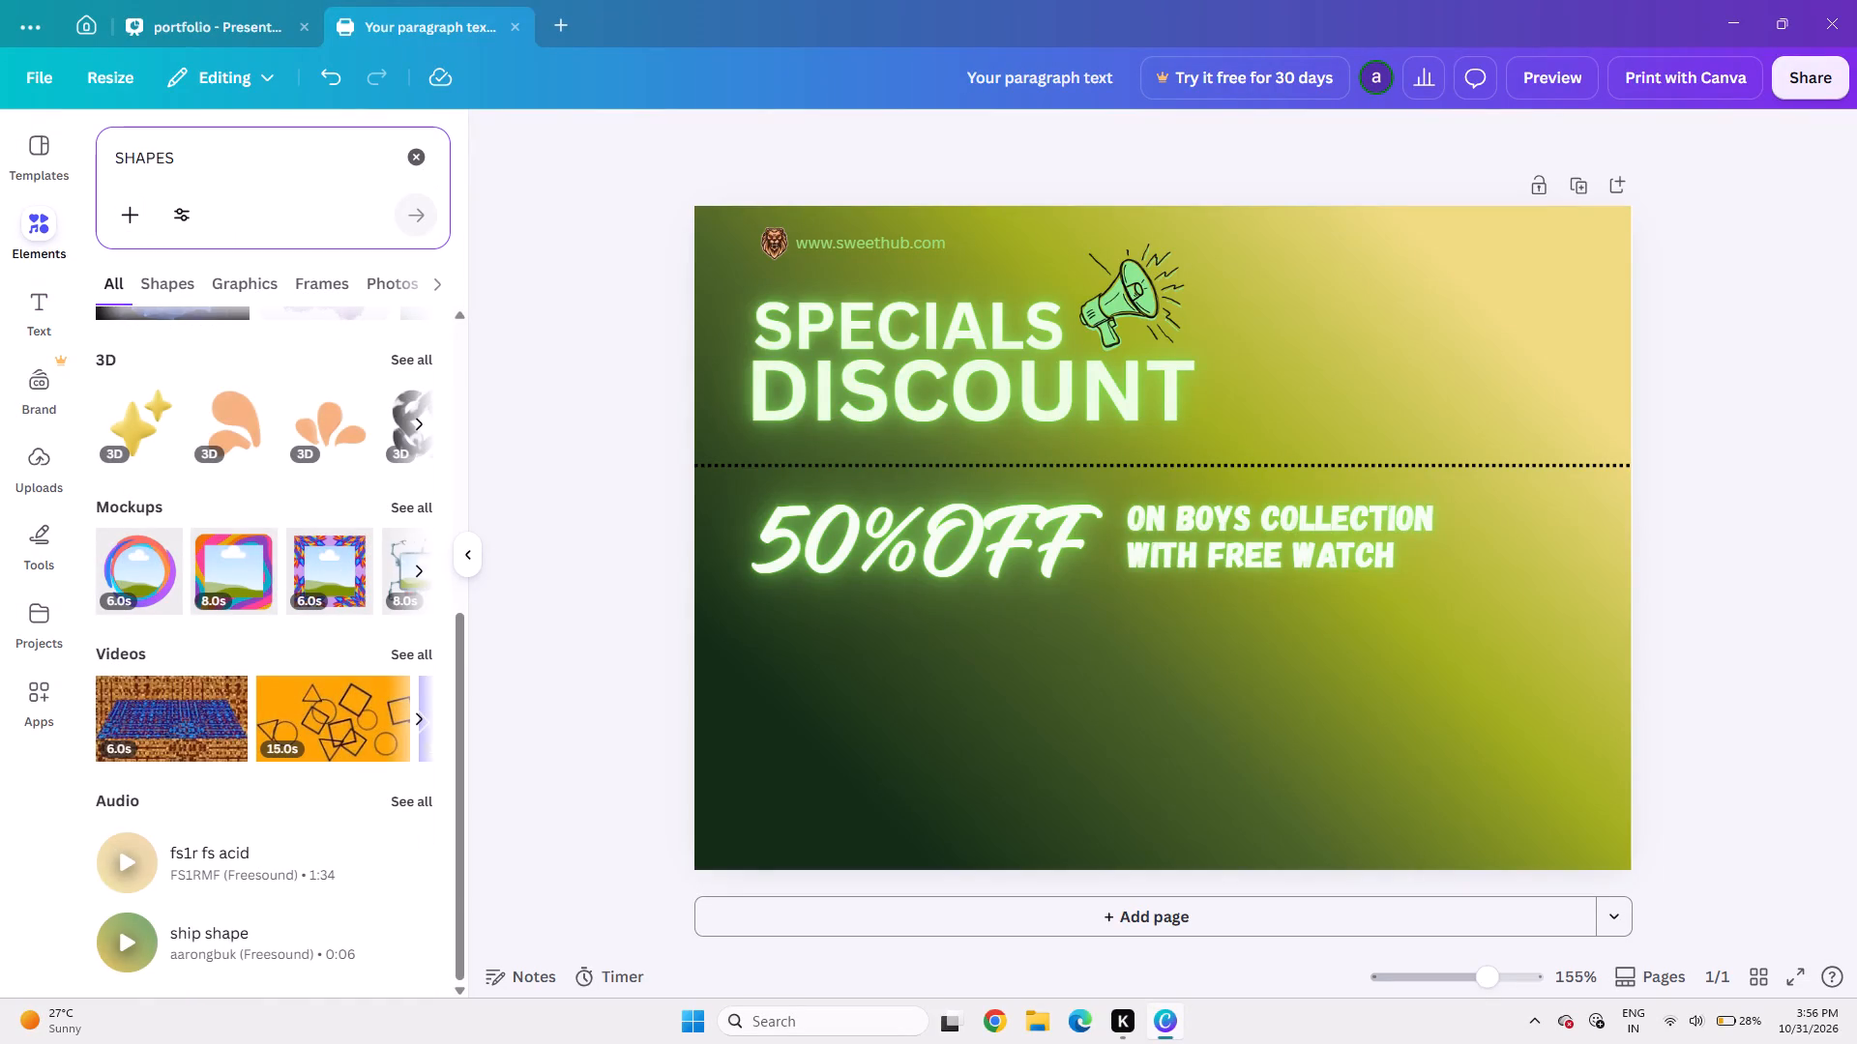
left_click(230, 158)
key("backslash")
key("BackSpace")
key("BackSpace")
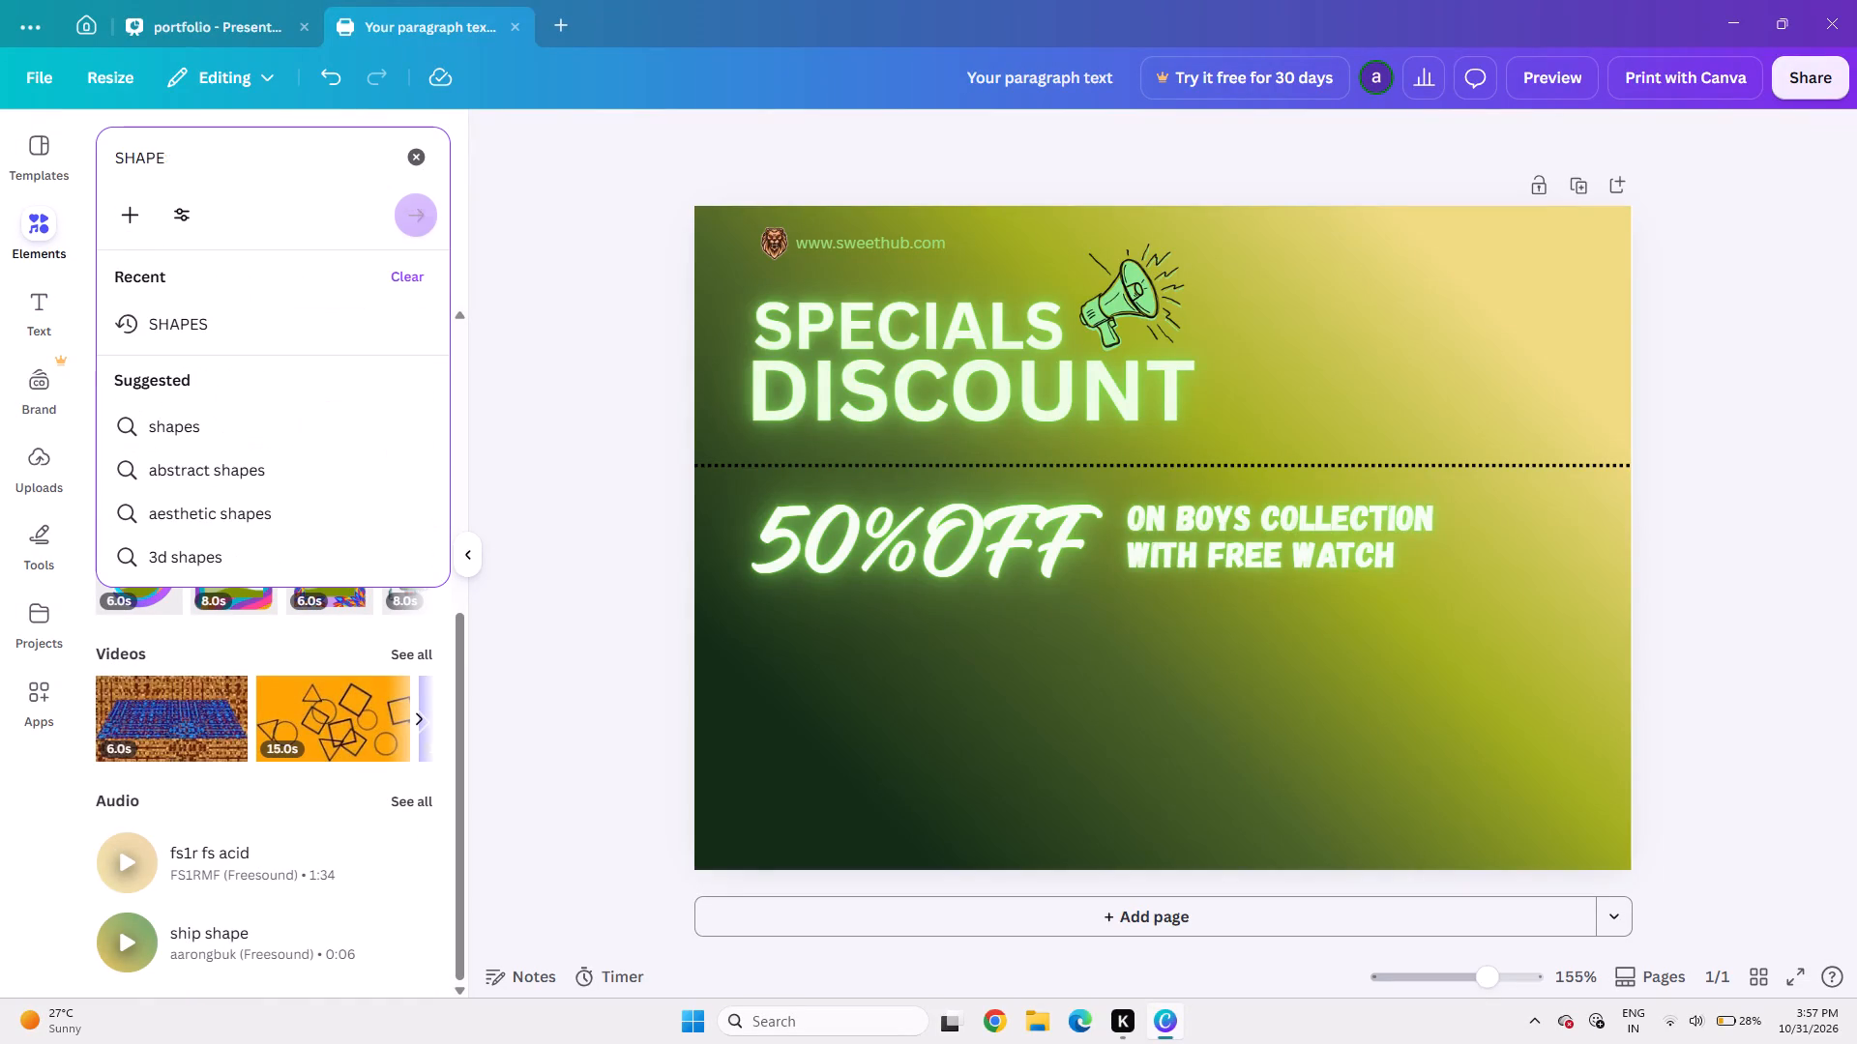
key("BackSpace")
key("BackSpace")
key("BackSpace")
key("BackSpace")
key("BackSpace")
key("BackSpace")
key("BackSpace")
key("BackSpace")
key("BackSpace")
key("BackSpace")
key("BackSpace")
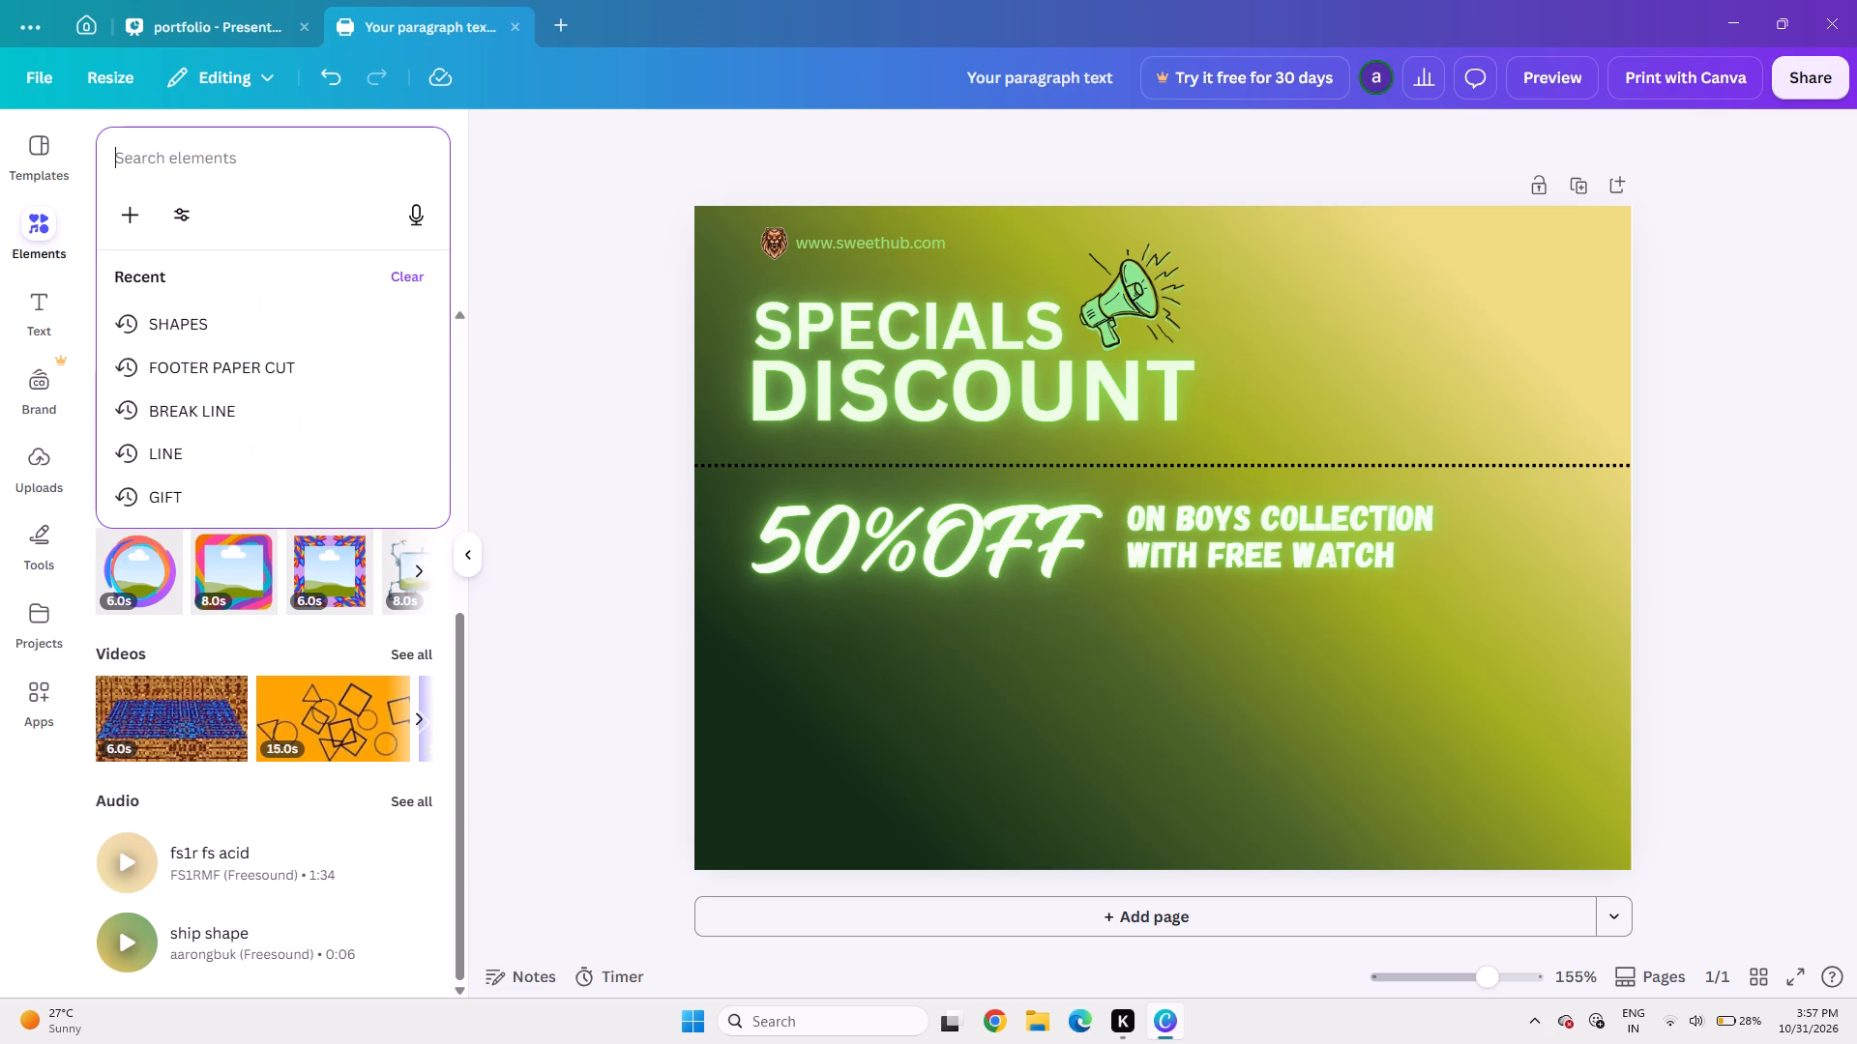
key("ctrl+v")
Search elements for the suggested term "glass effect" and show all graphics results.
key("Up")
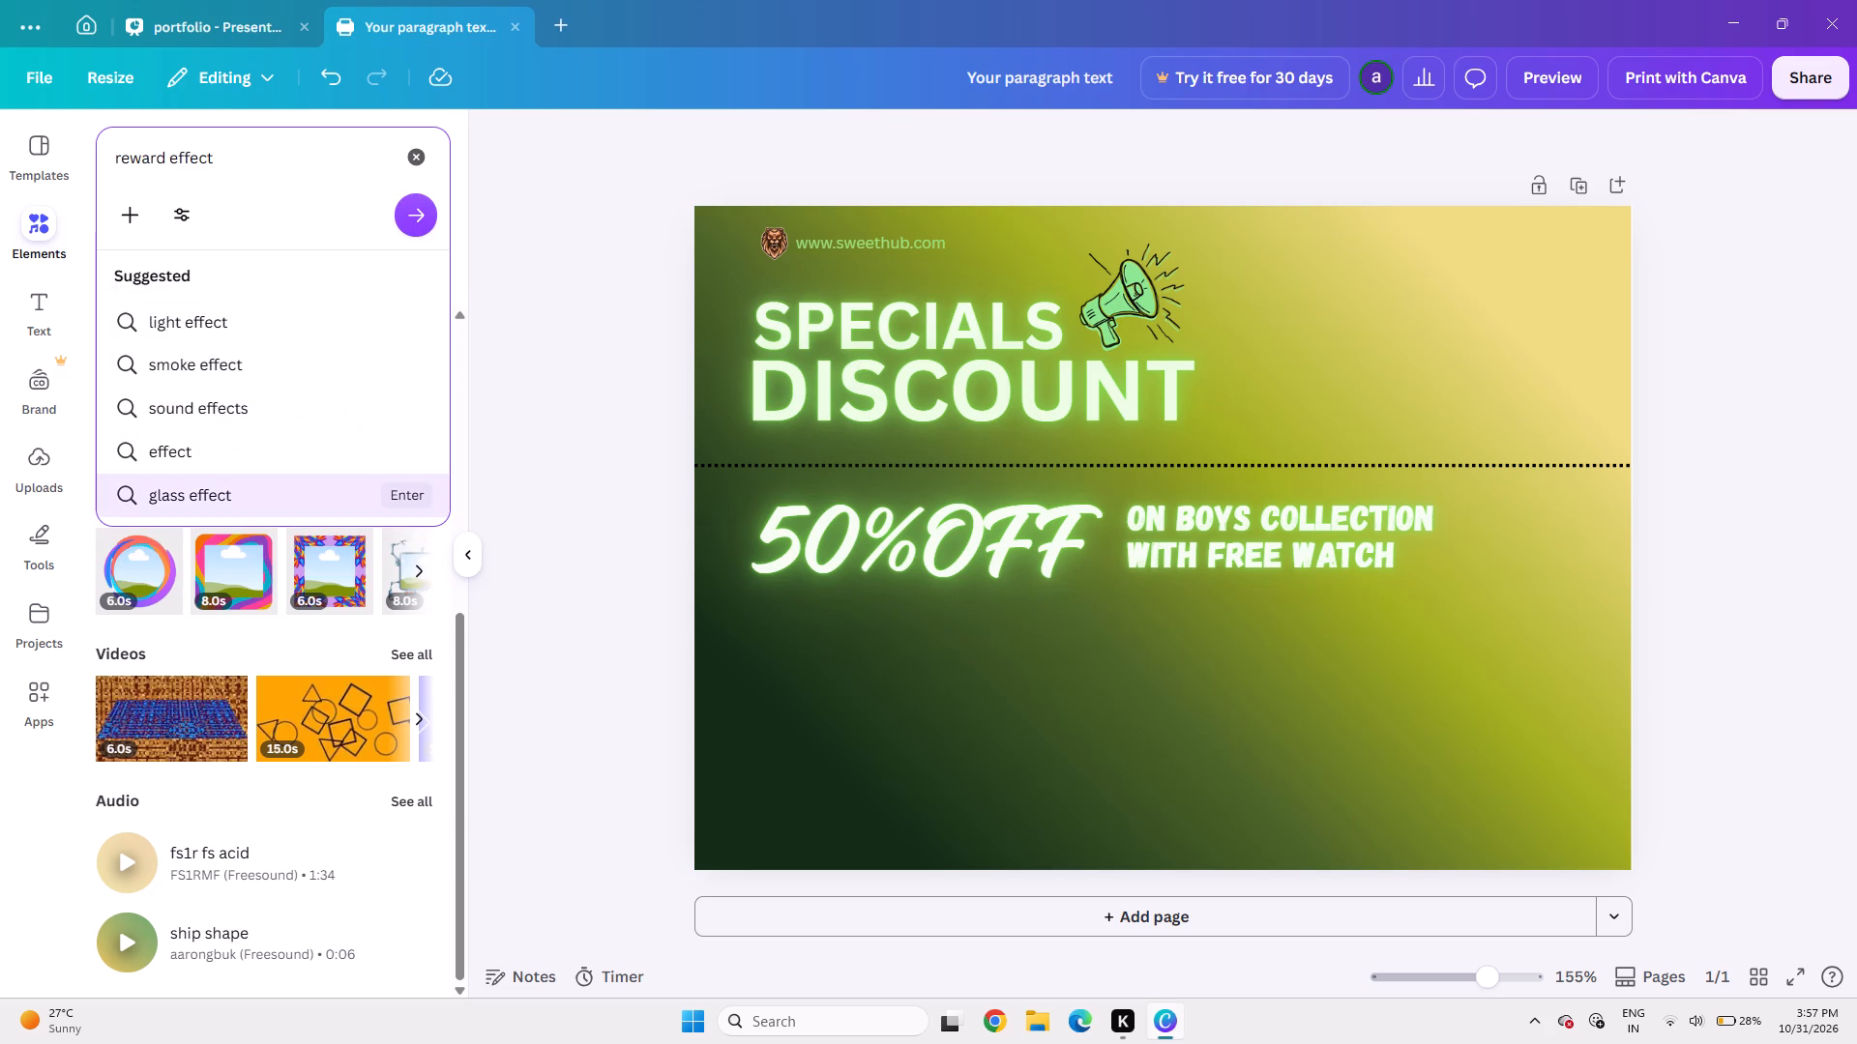
key("Return")
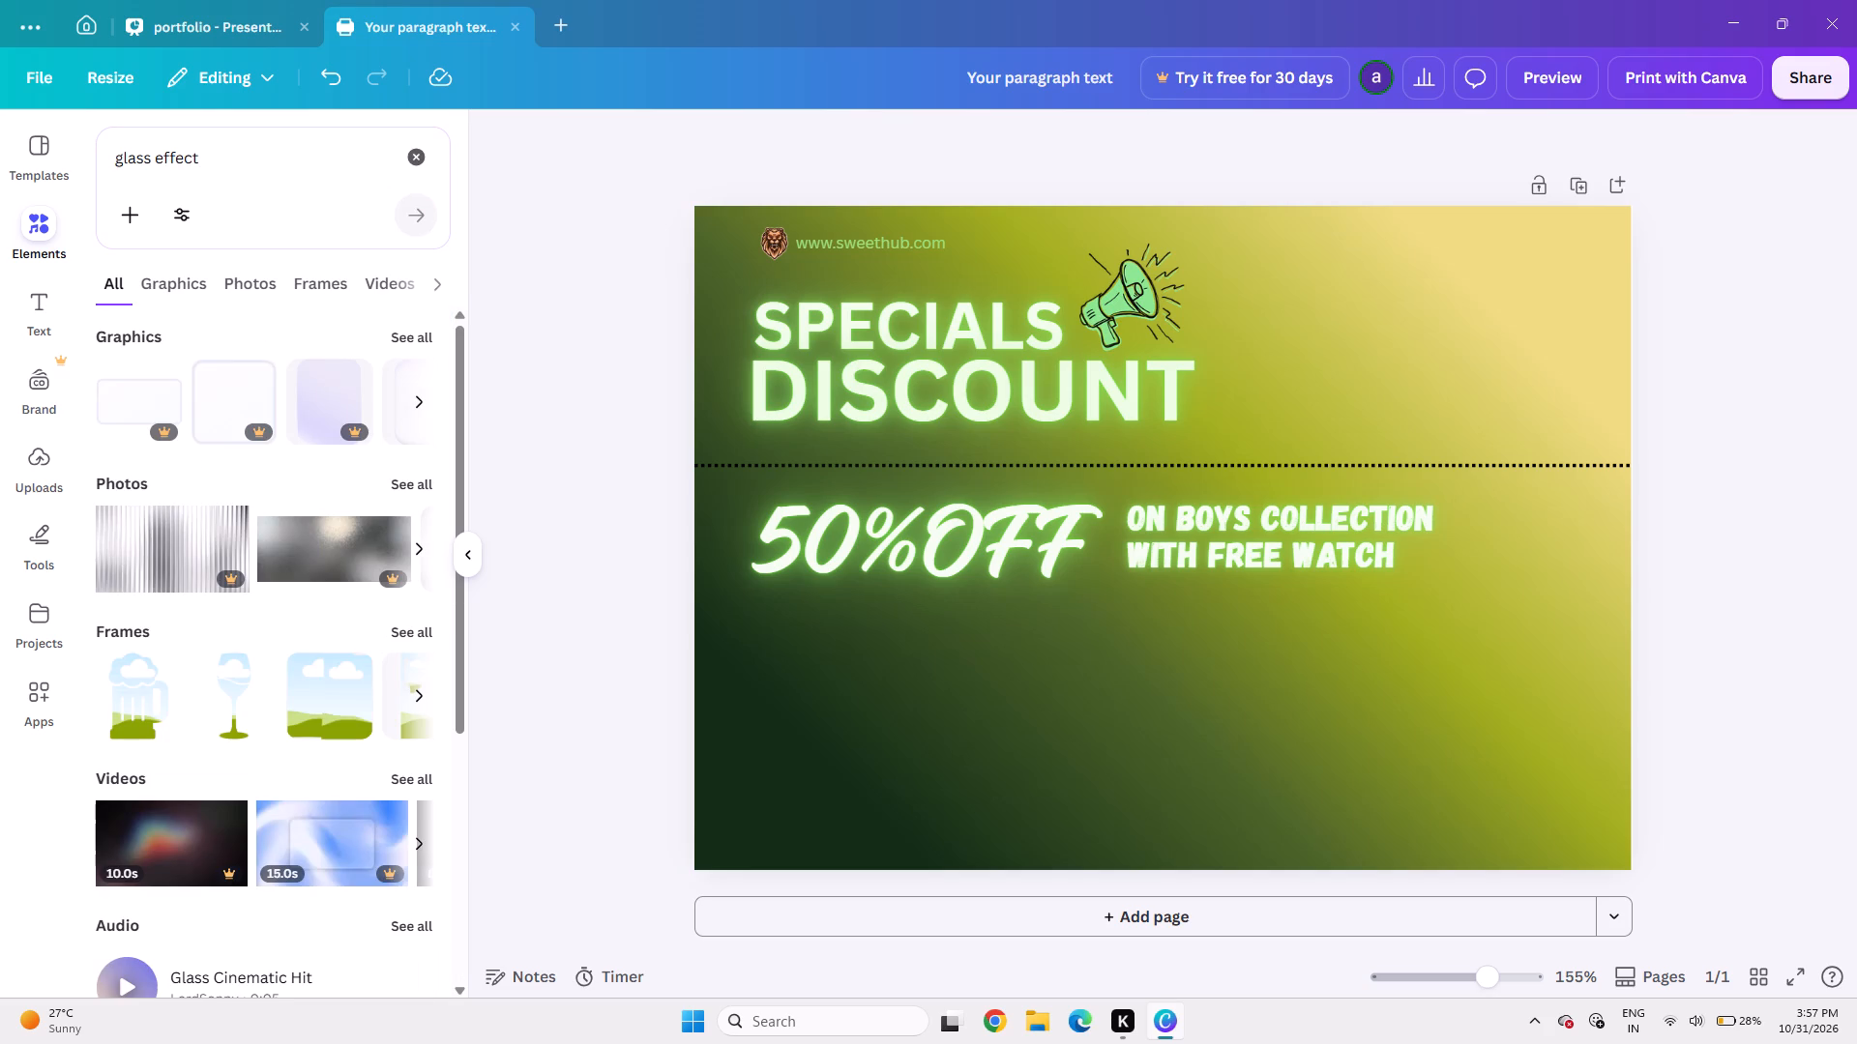
left_click(428, 328)
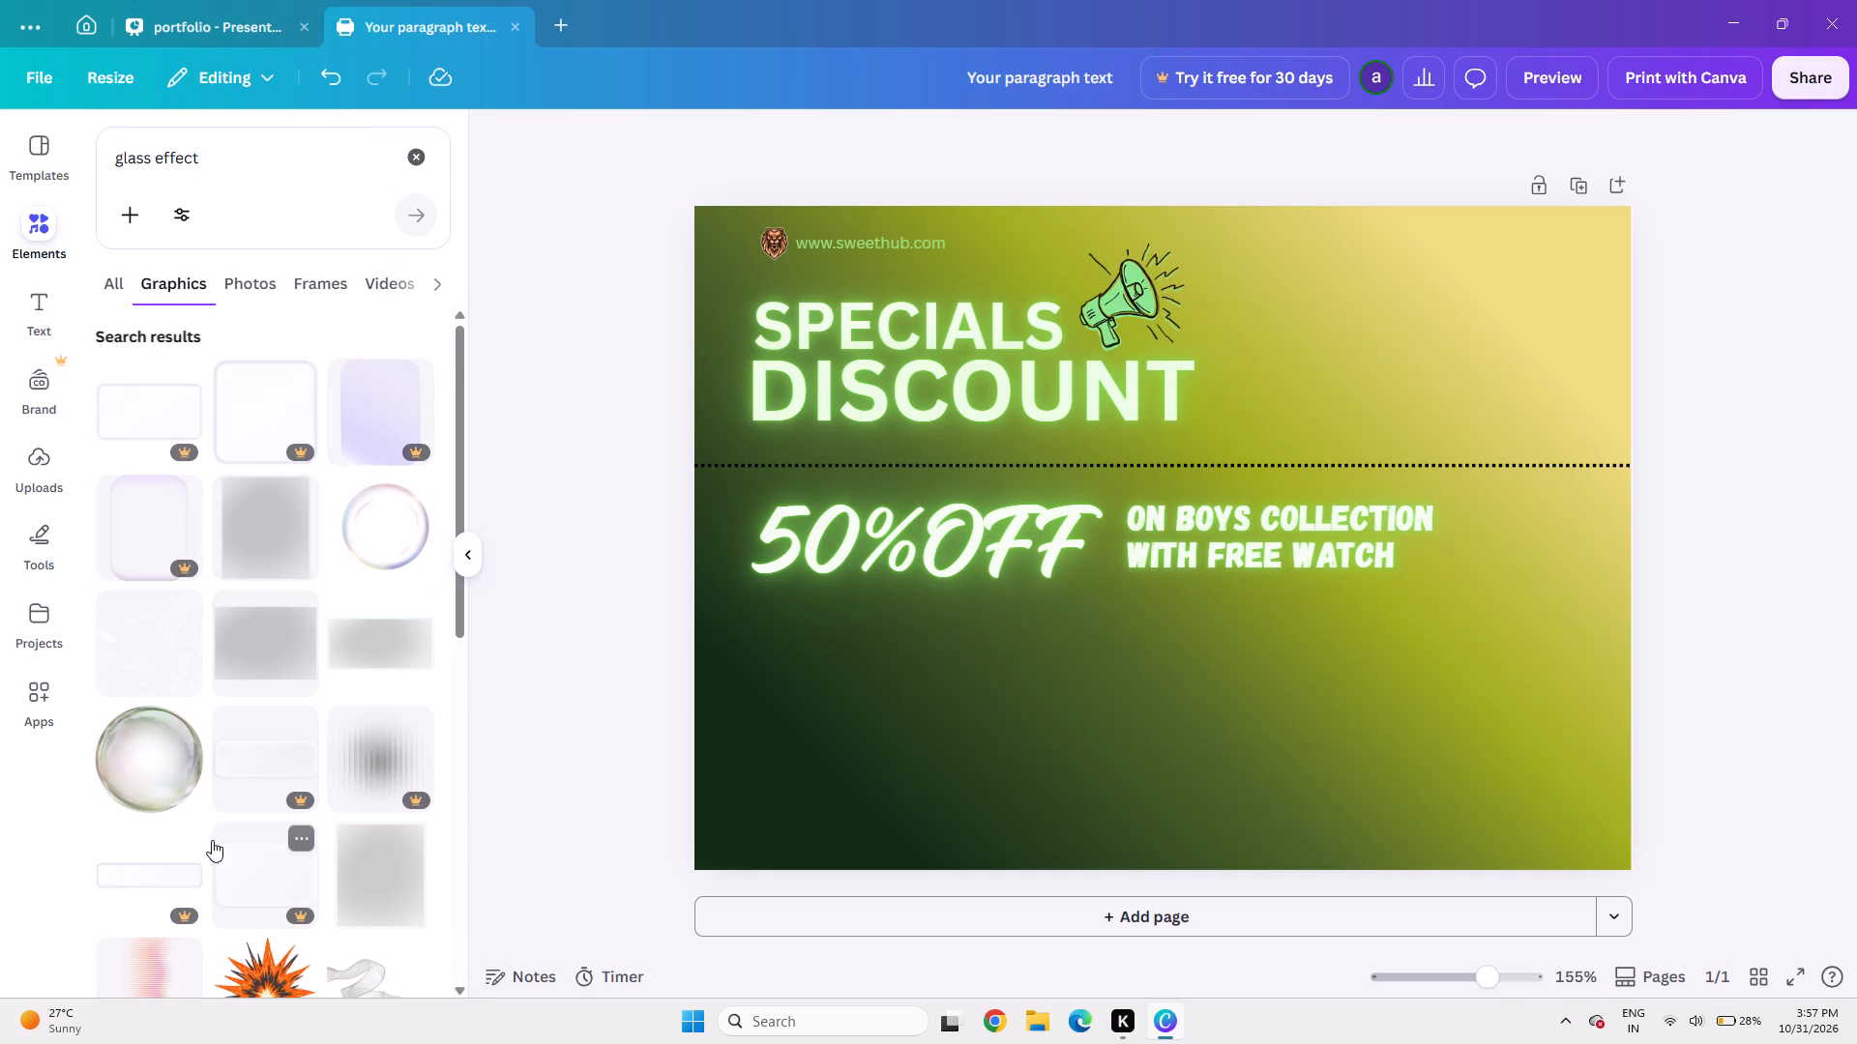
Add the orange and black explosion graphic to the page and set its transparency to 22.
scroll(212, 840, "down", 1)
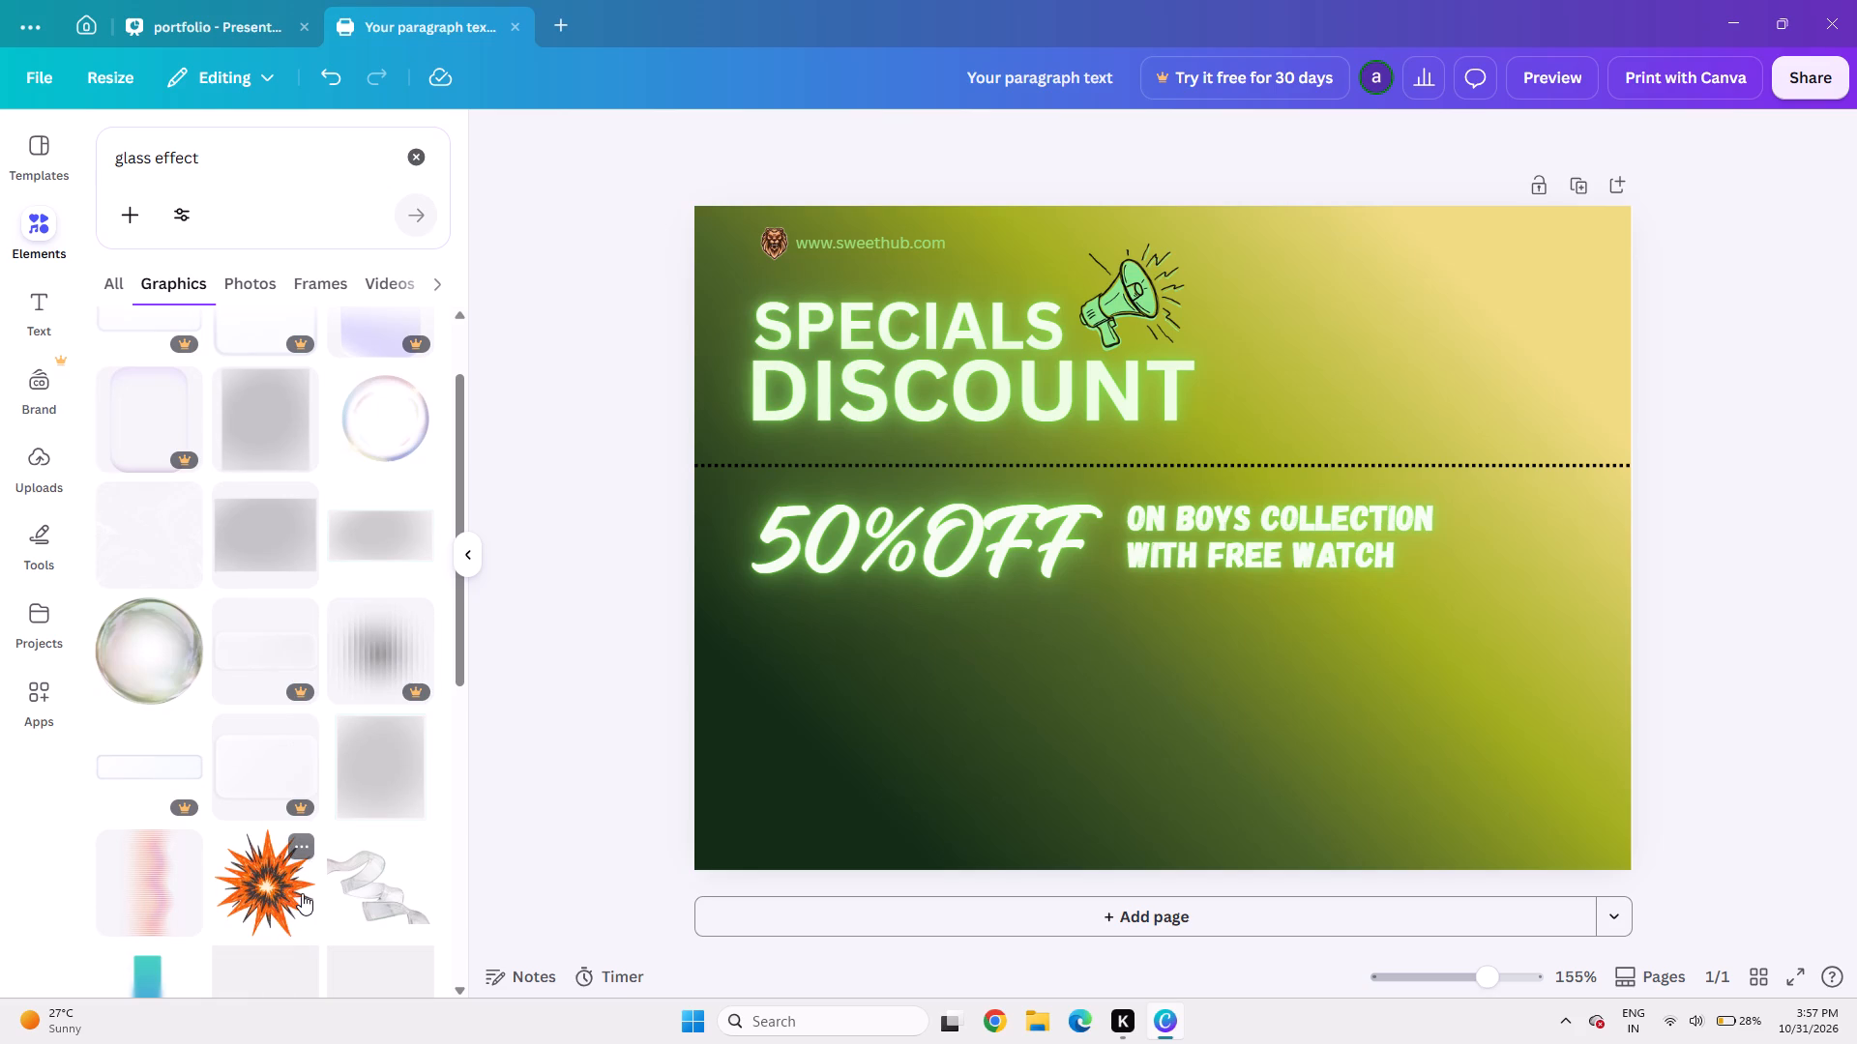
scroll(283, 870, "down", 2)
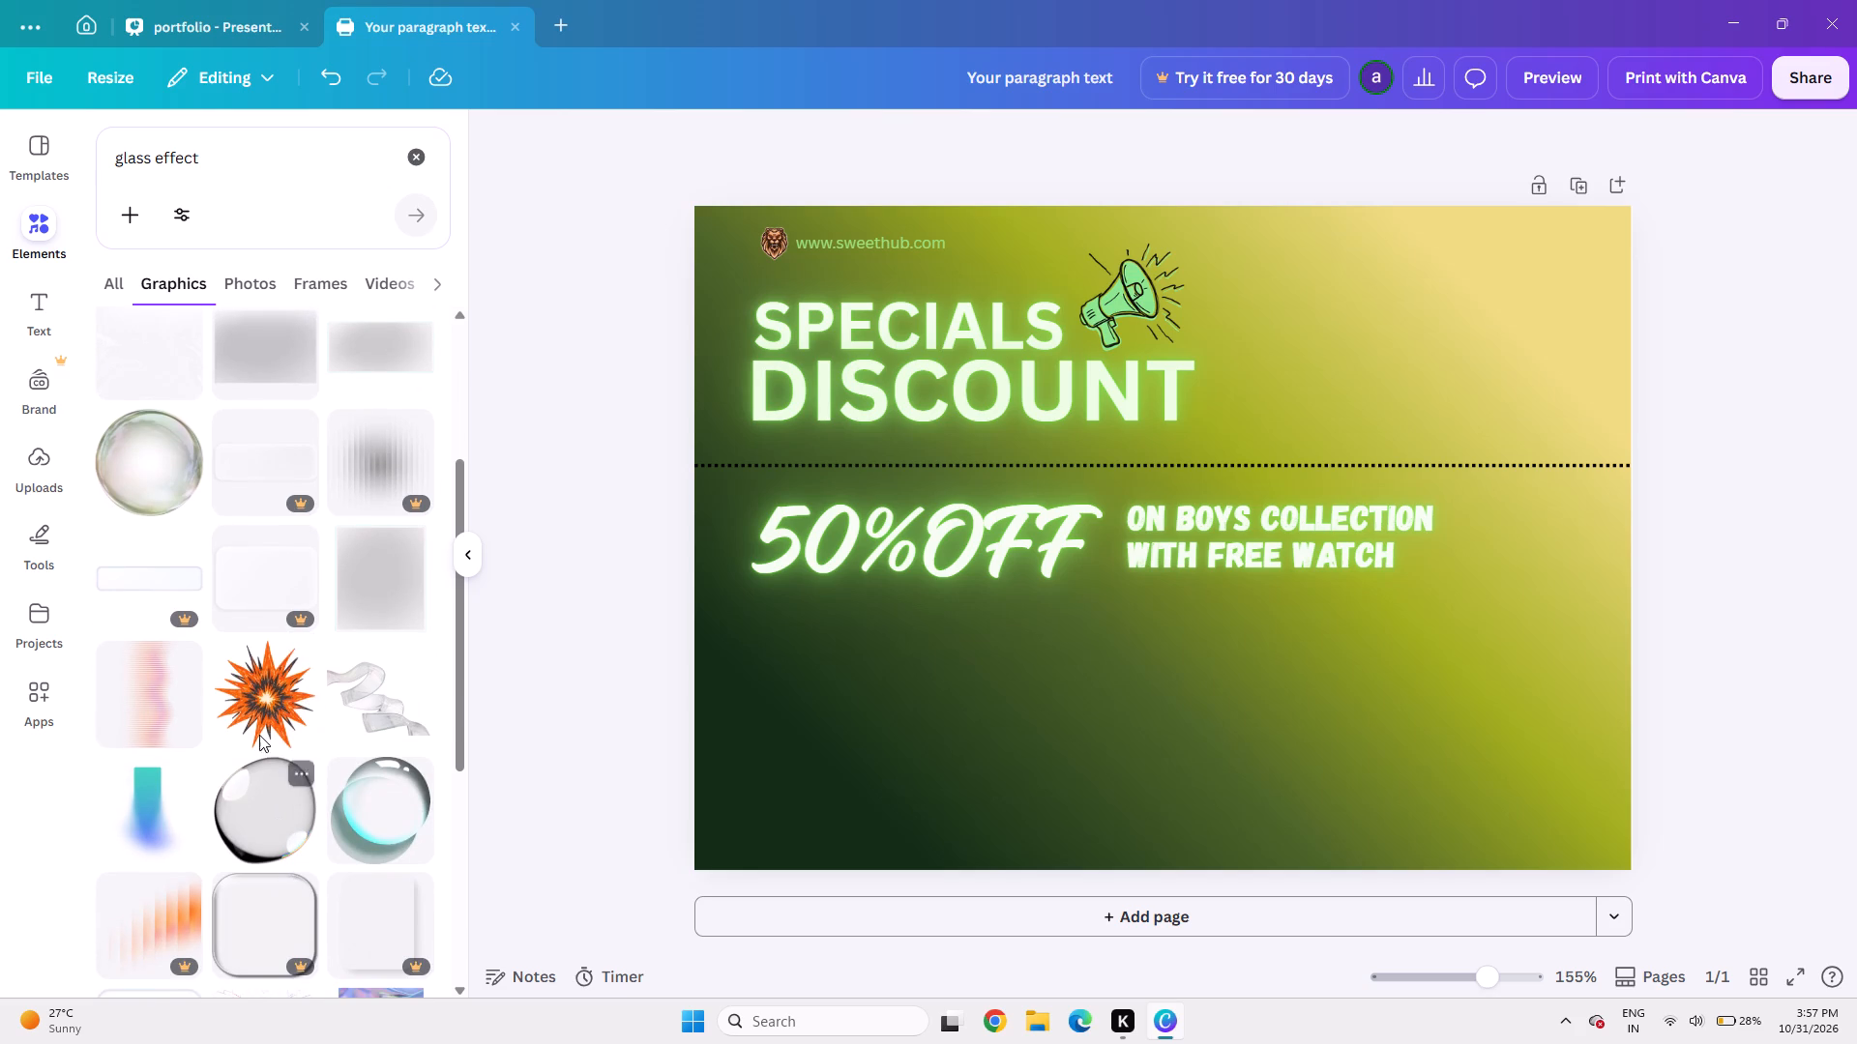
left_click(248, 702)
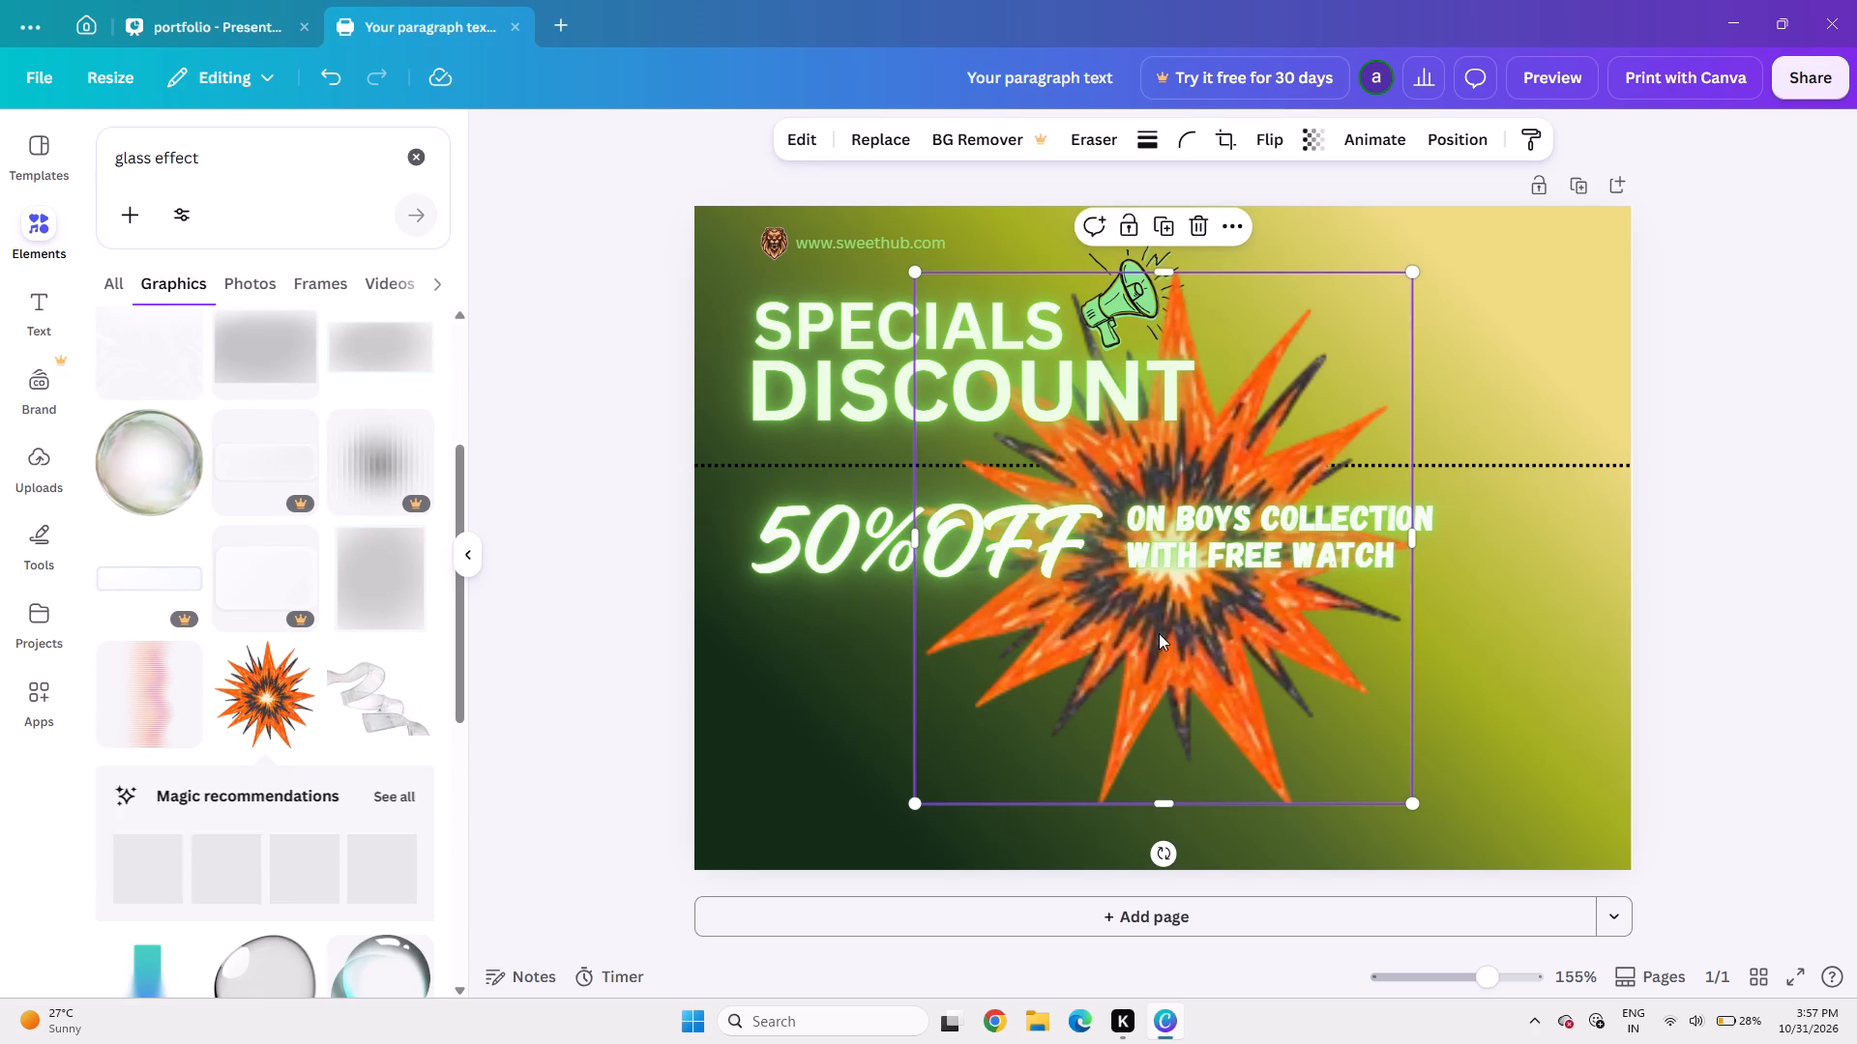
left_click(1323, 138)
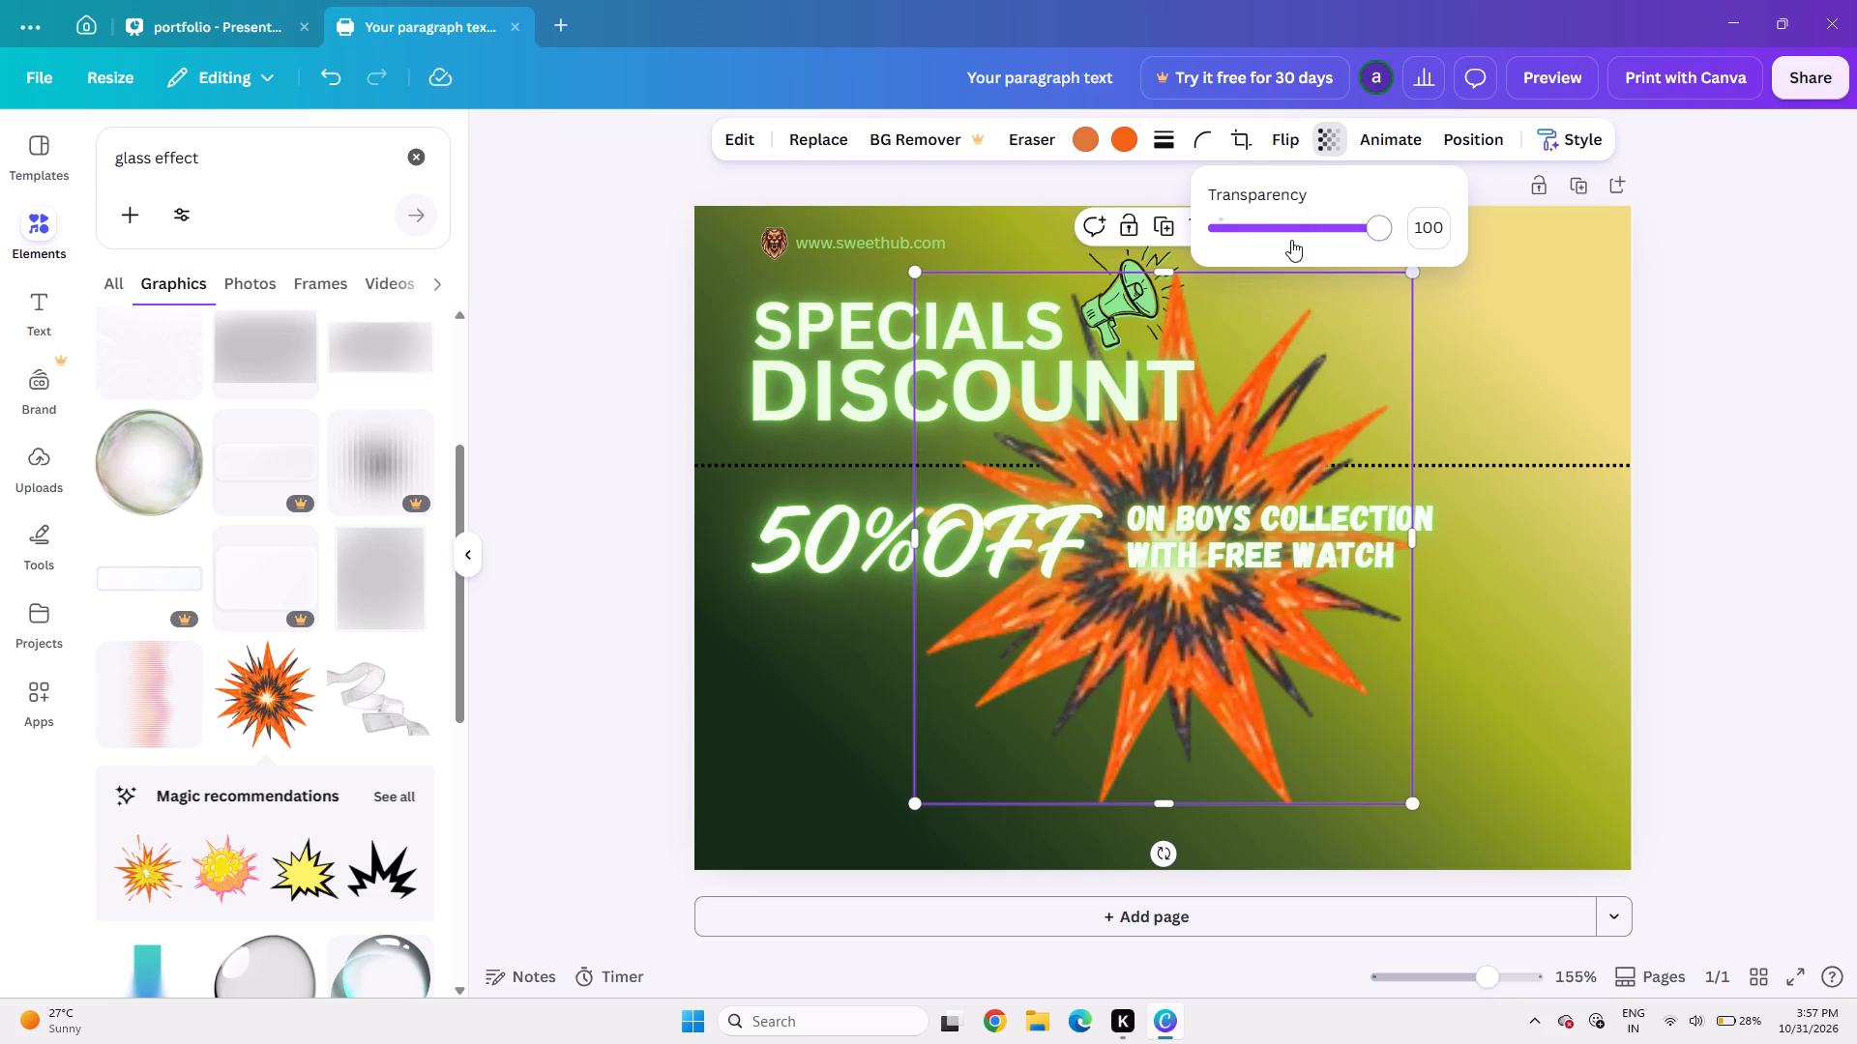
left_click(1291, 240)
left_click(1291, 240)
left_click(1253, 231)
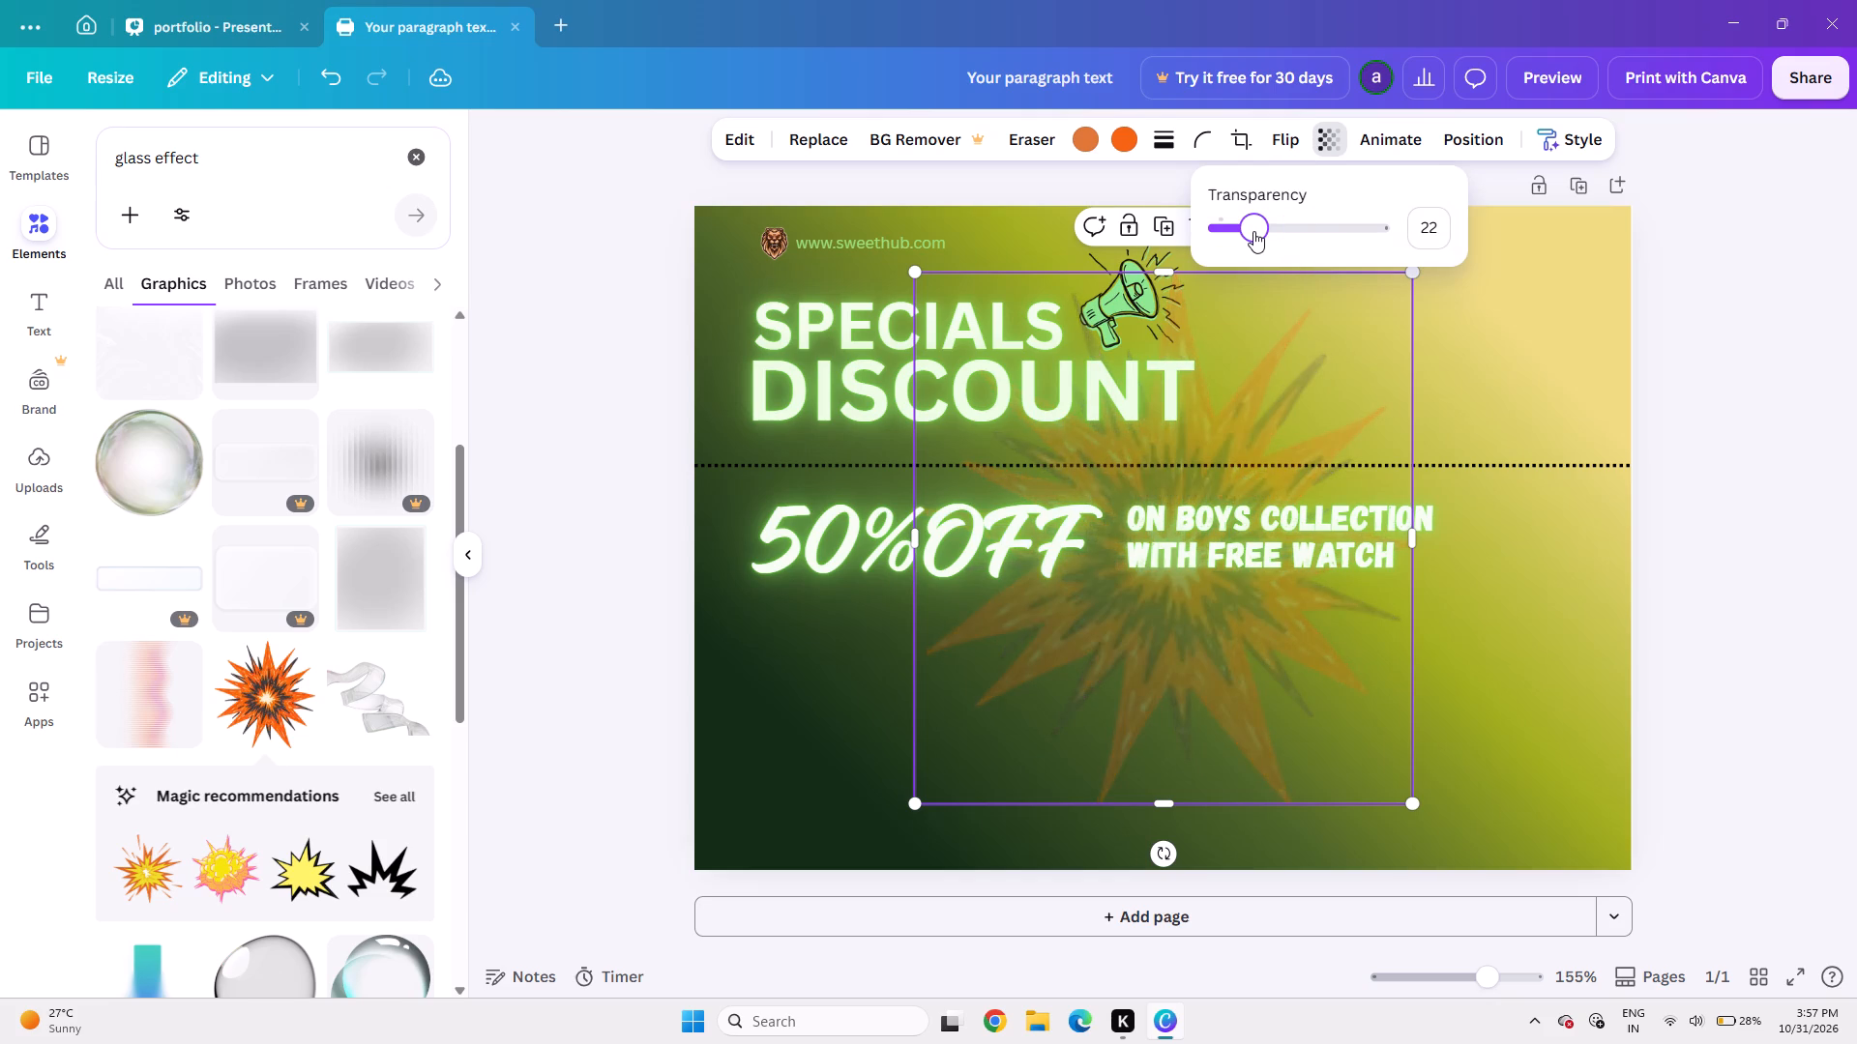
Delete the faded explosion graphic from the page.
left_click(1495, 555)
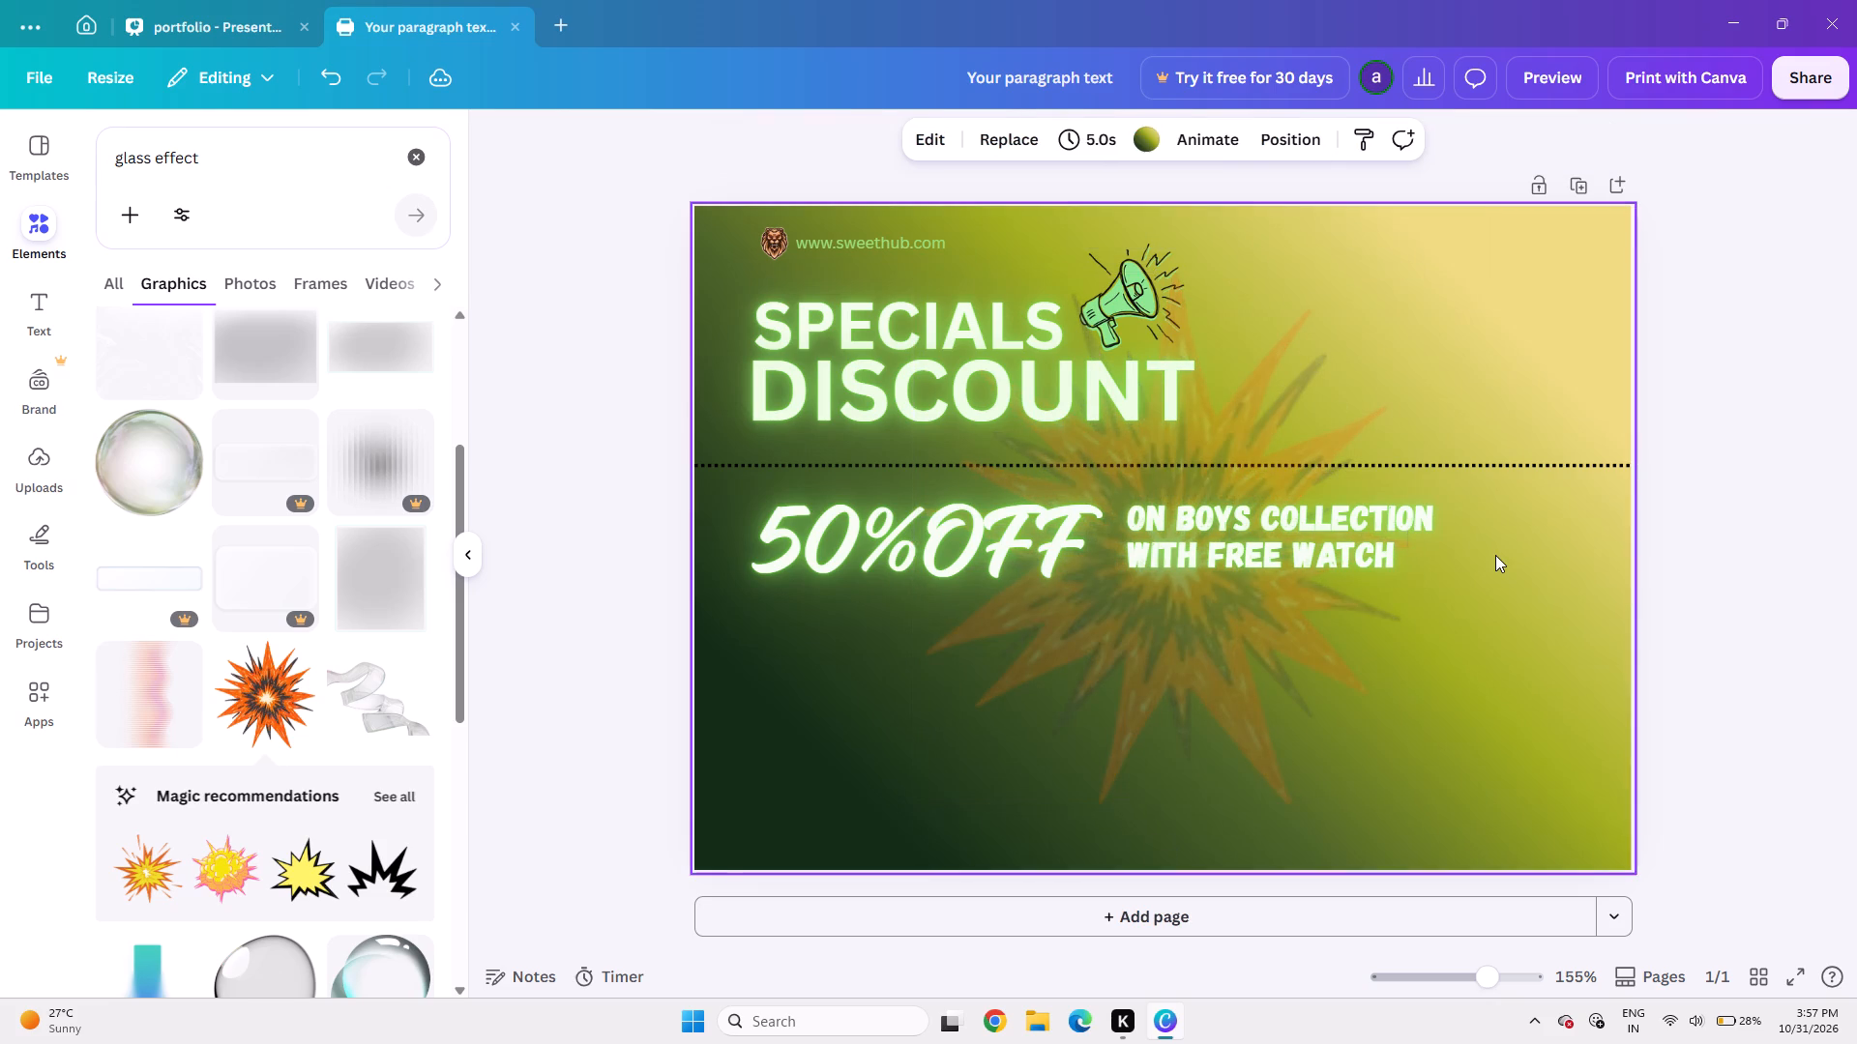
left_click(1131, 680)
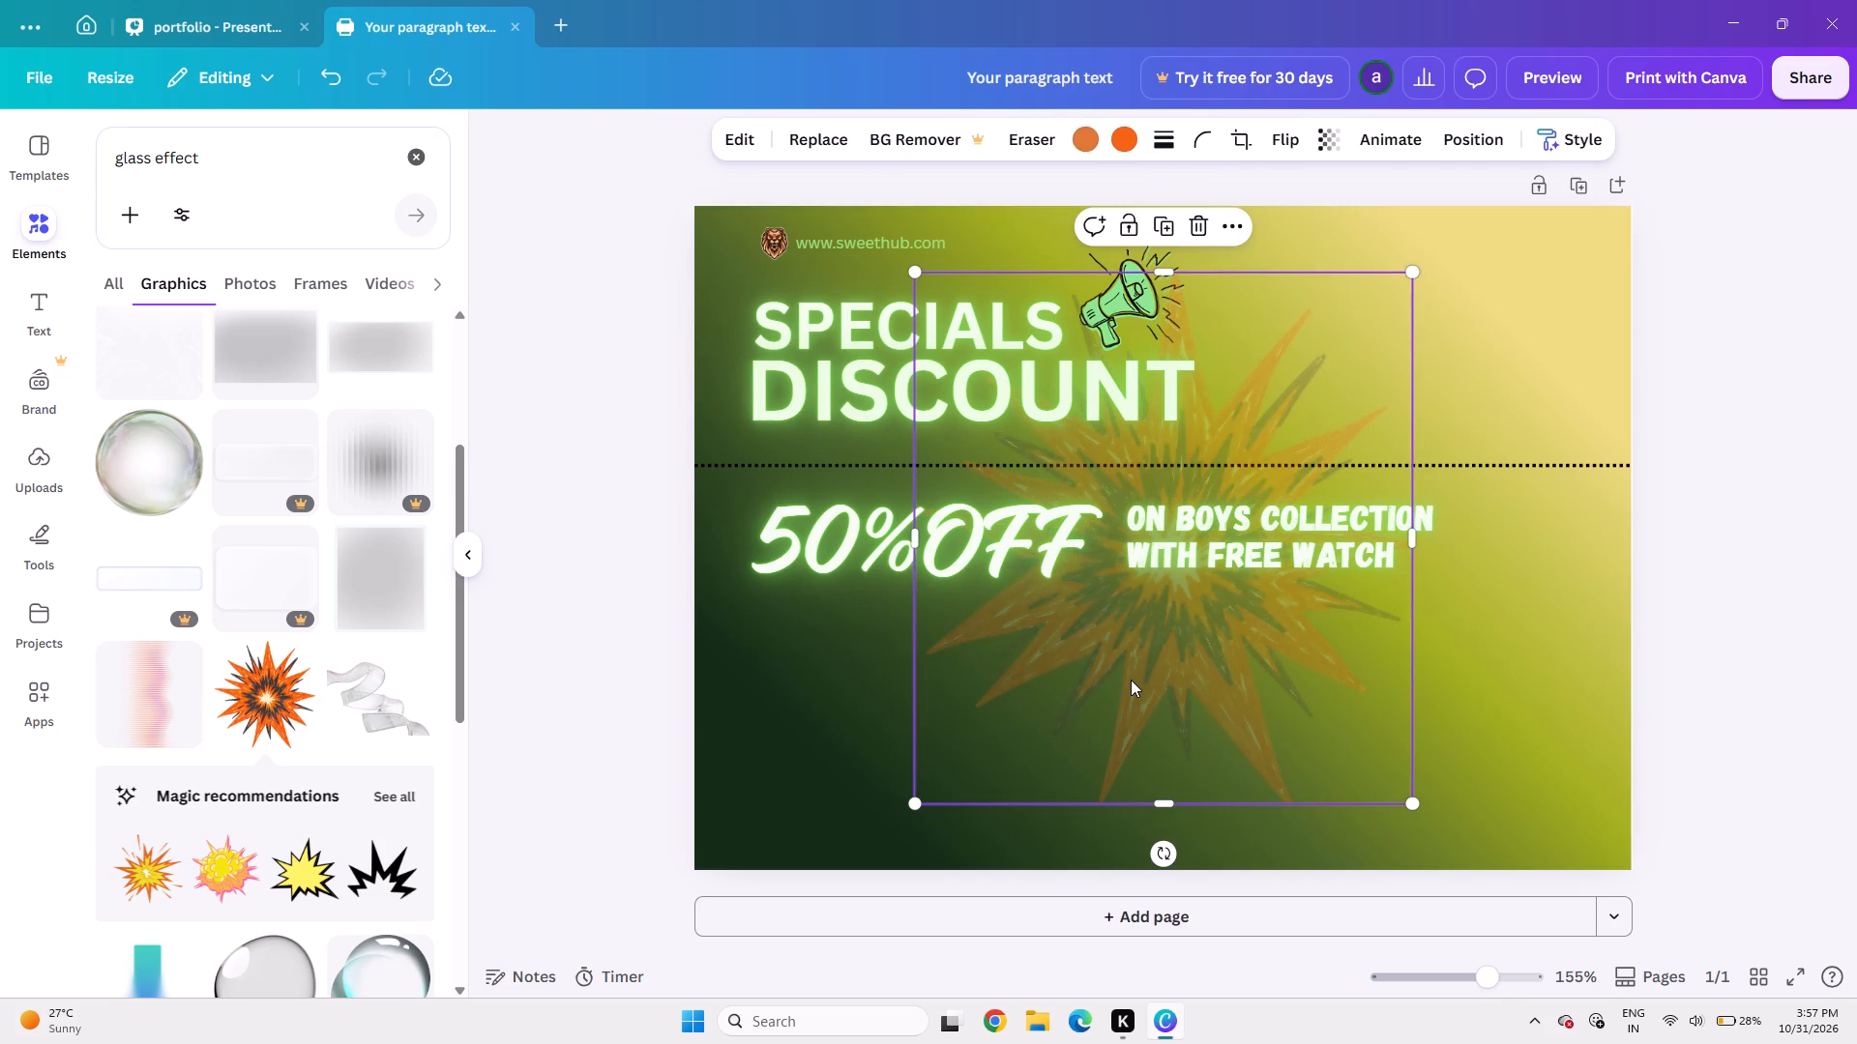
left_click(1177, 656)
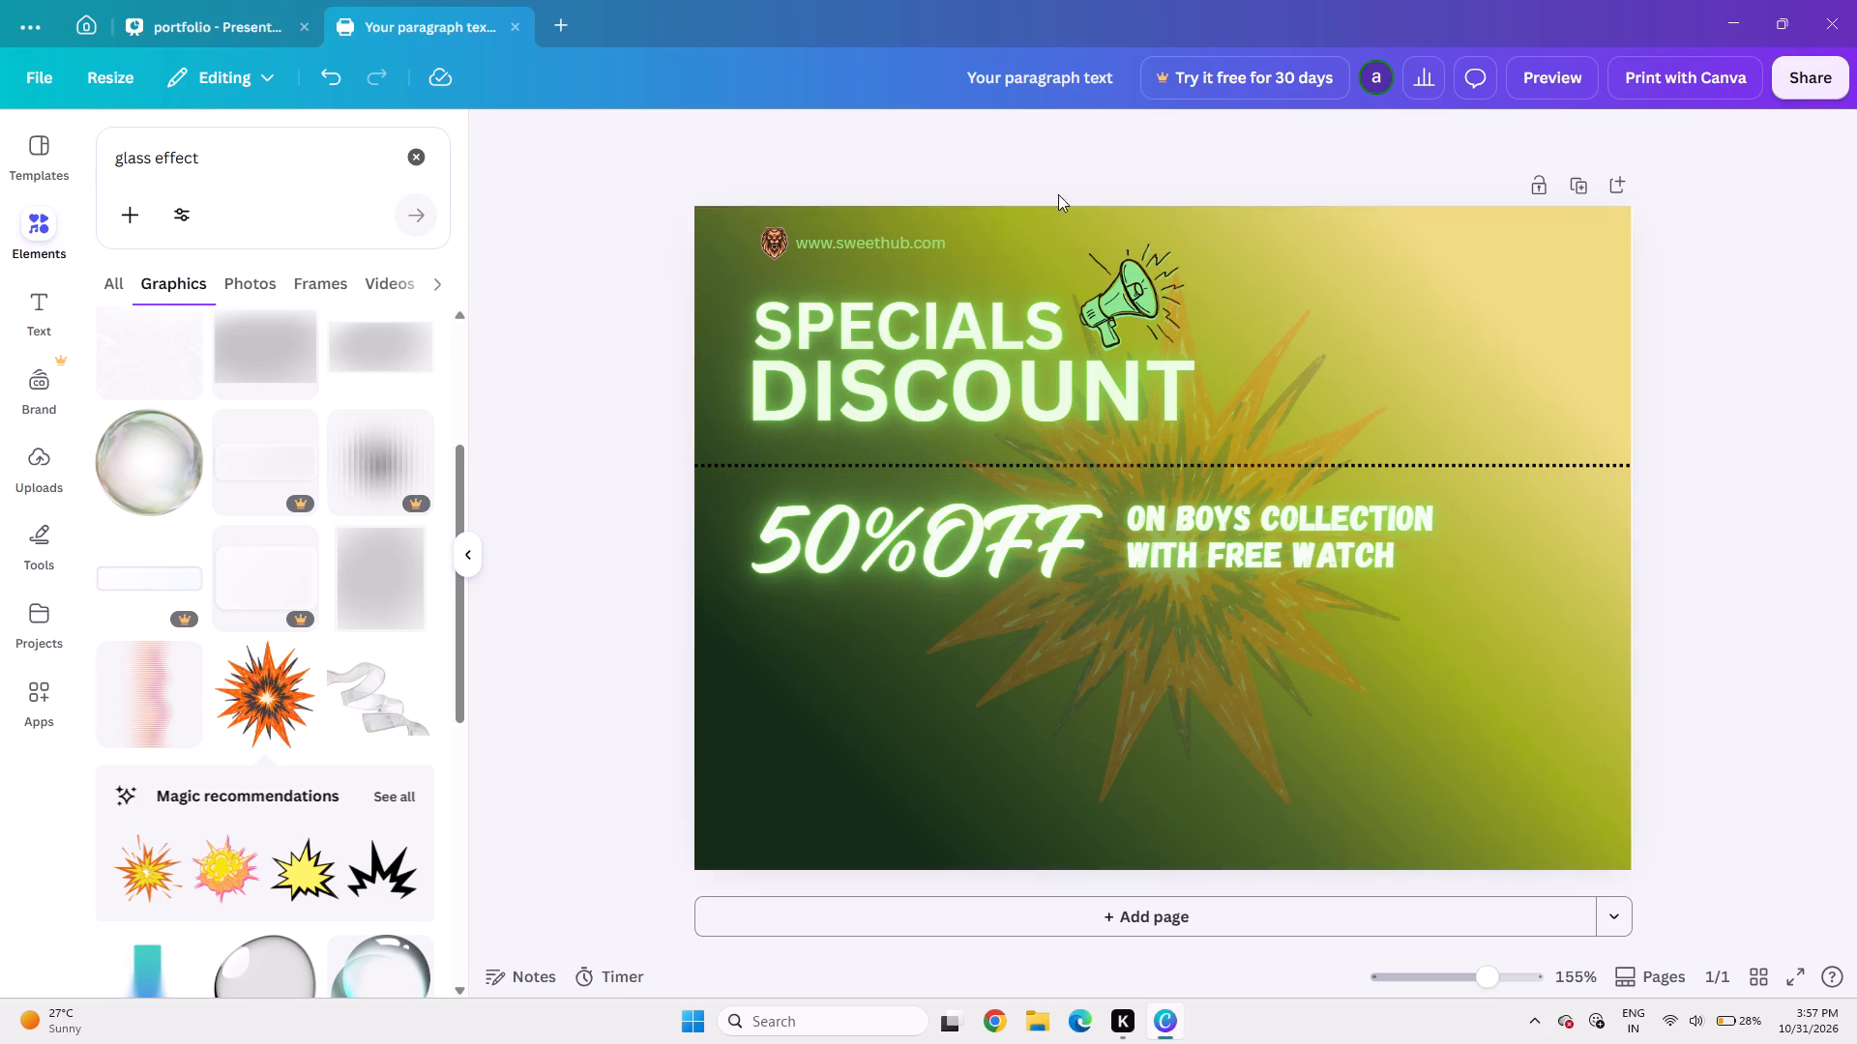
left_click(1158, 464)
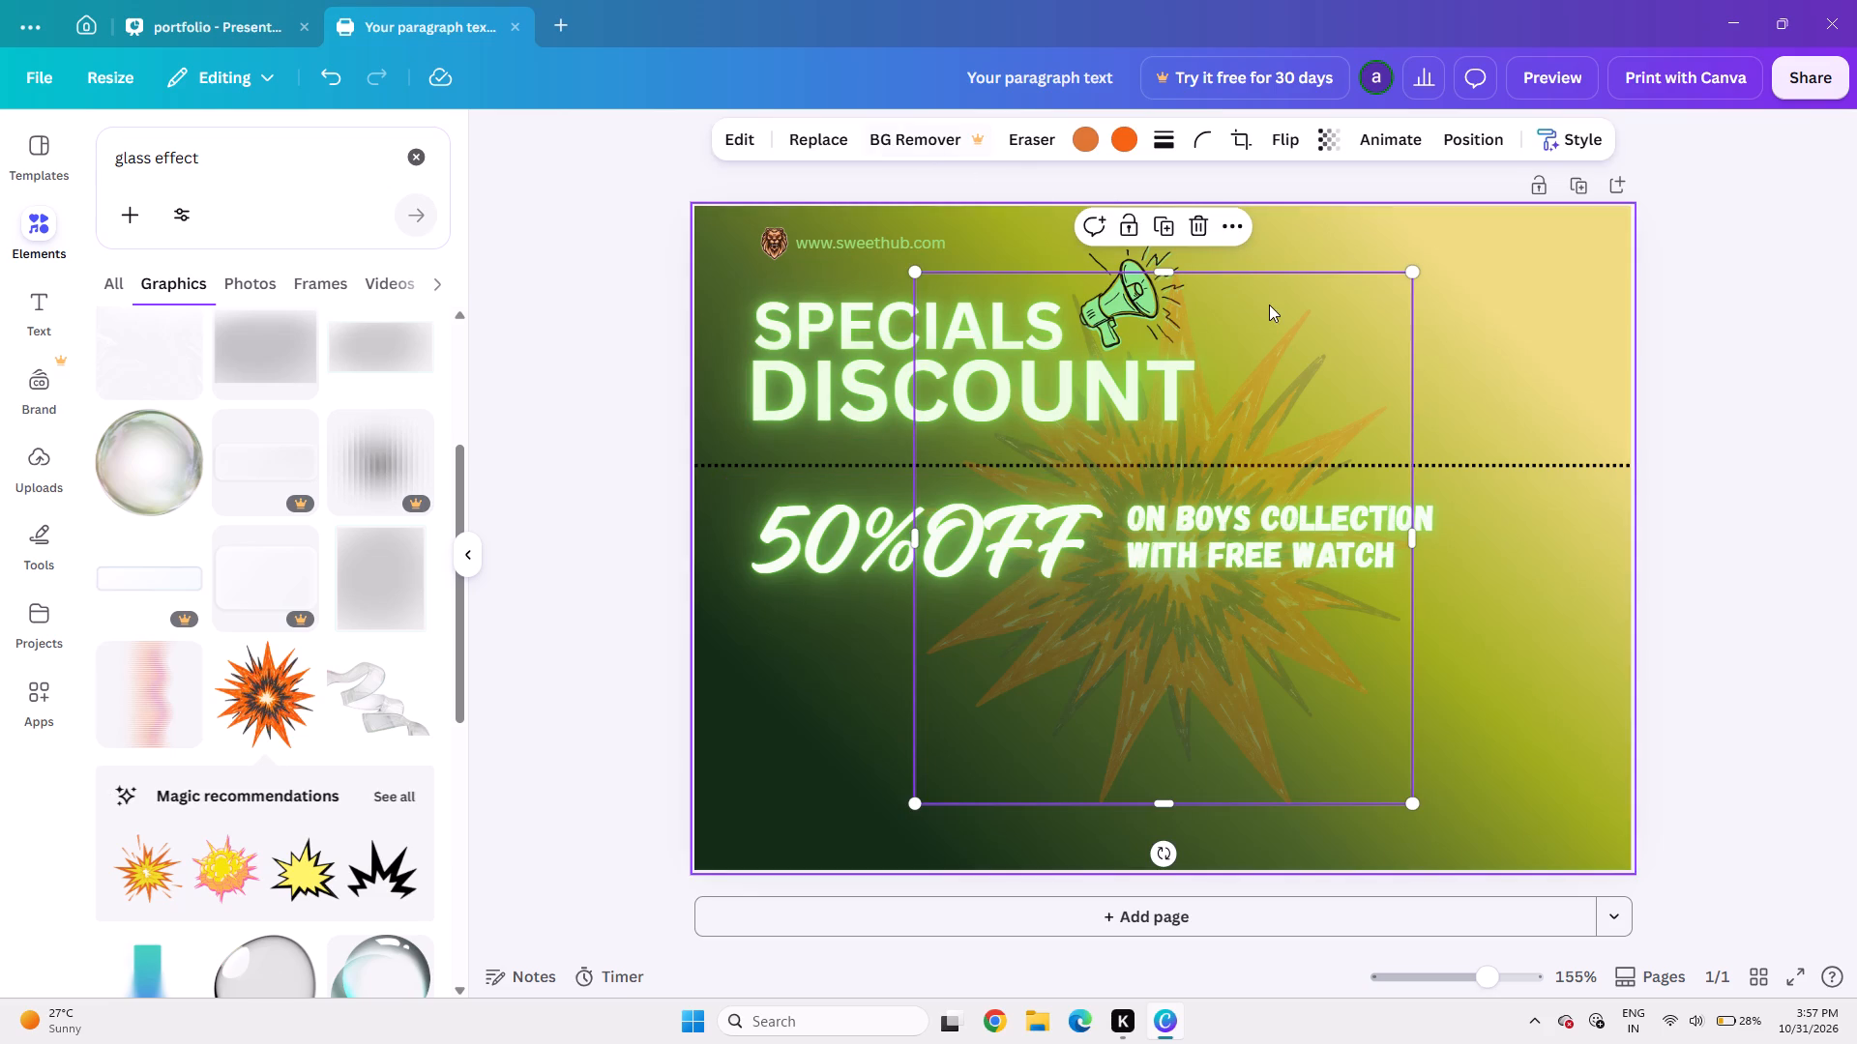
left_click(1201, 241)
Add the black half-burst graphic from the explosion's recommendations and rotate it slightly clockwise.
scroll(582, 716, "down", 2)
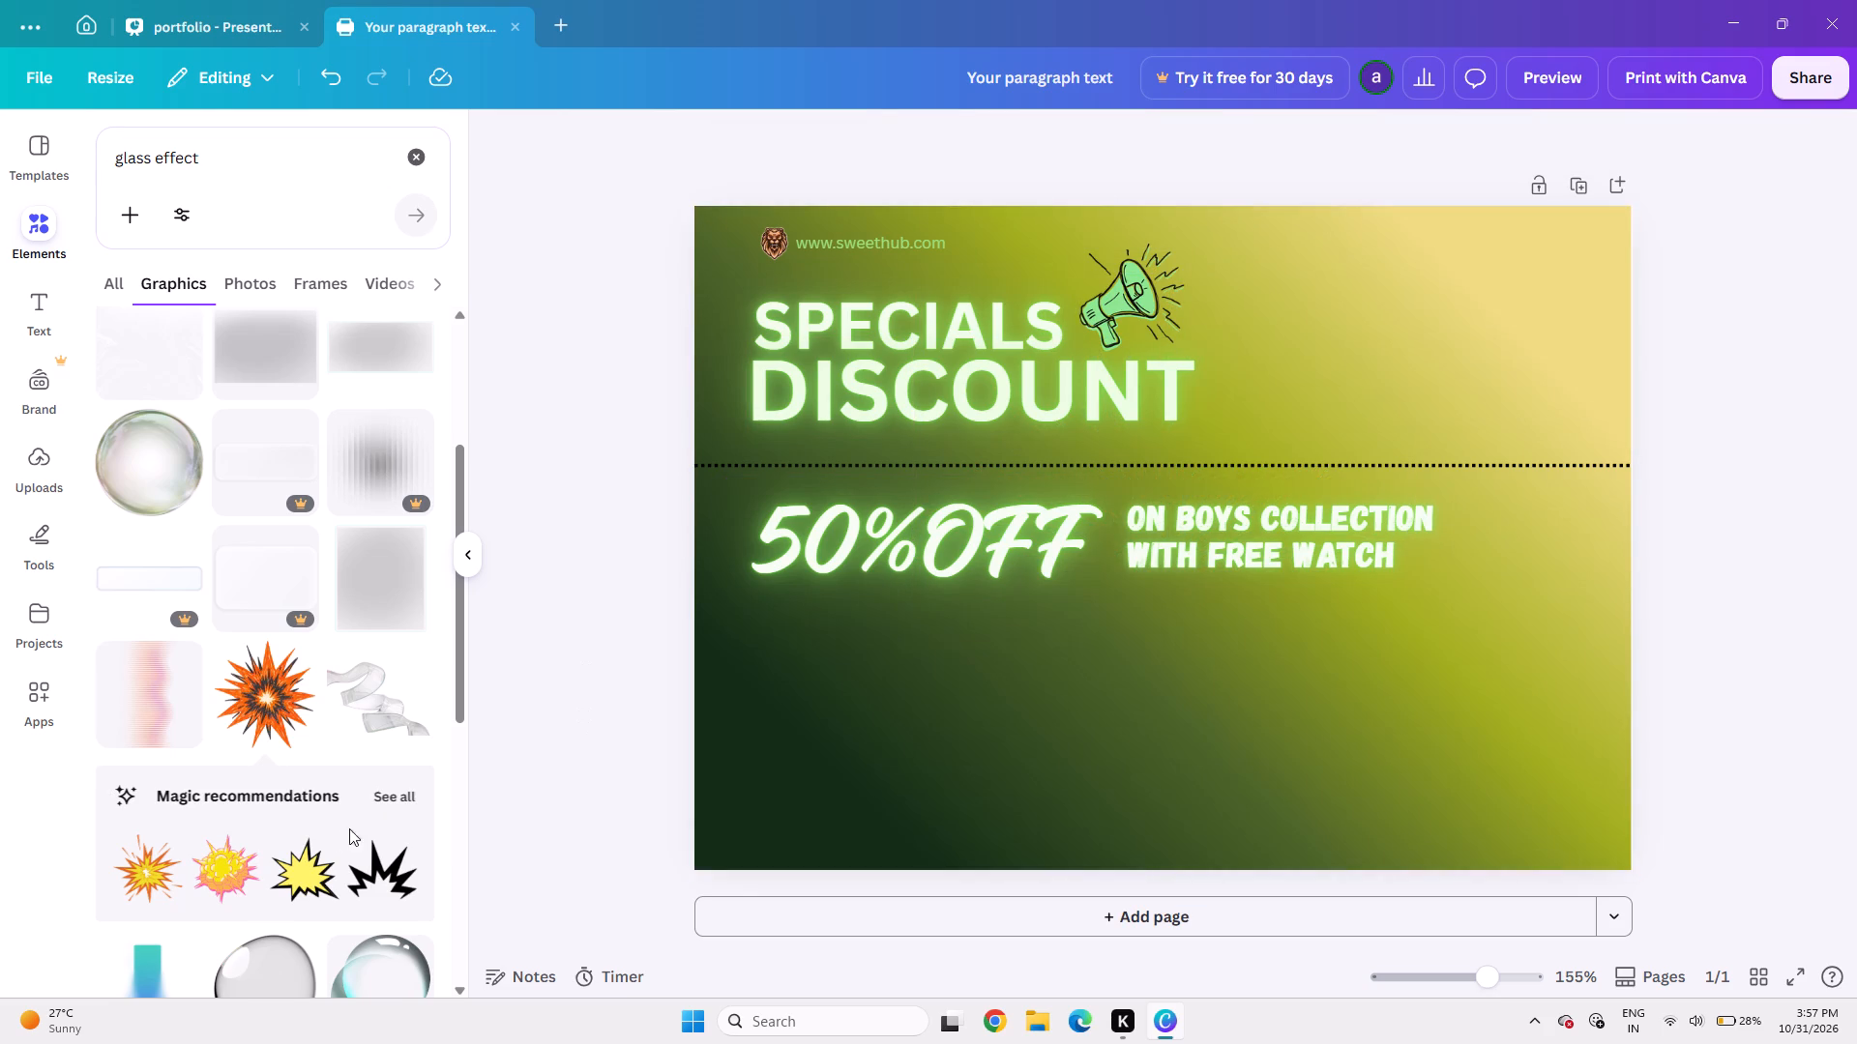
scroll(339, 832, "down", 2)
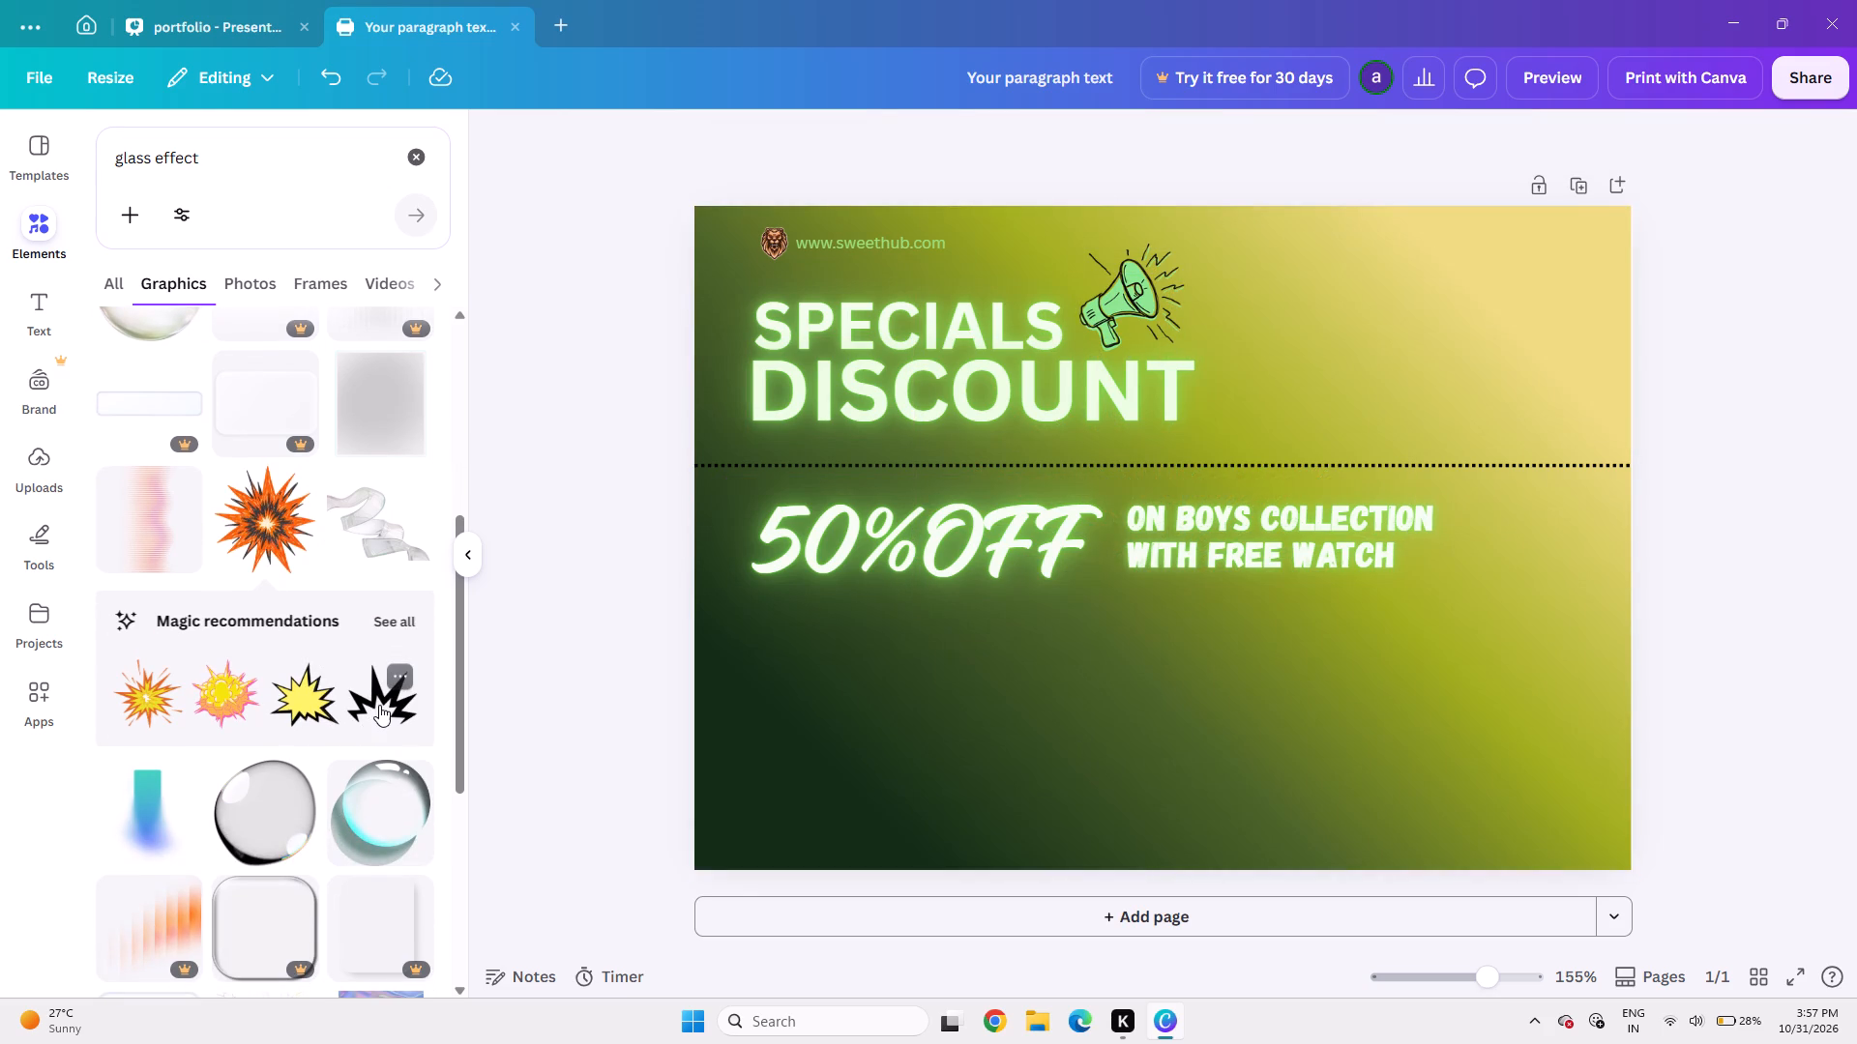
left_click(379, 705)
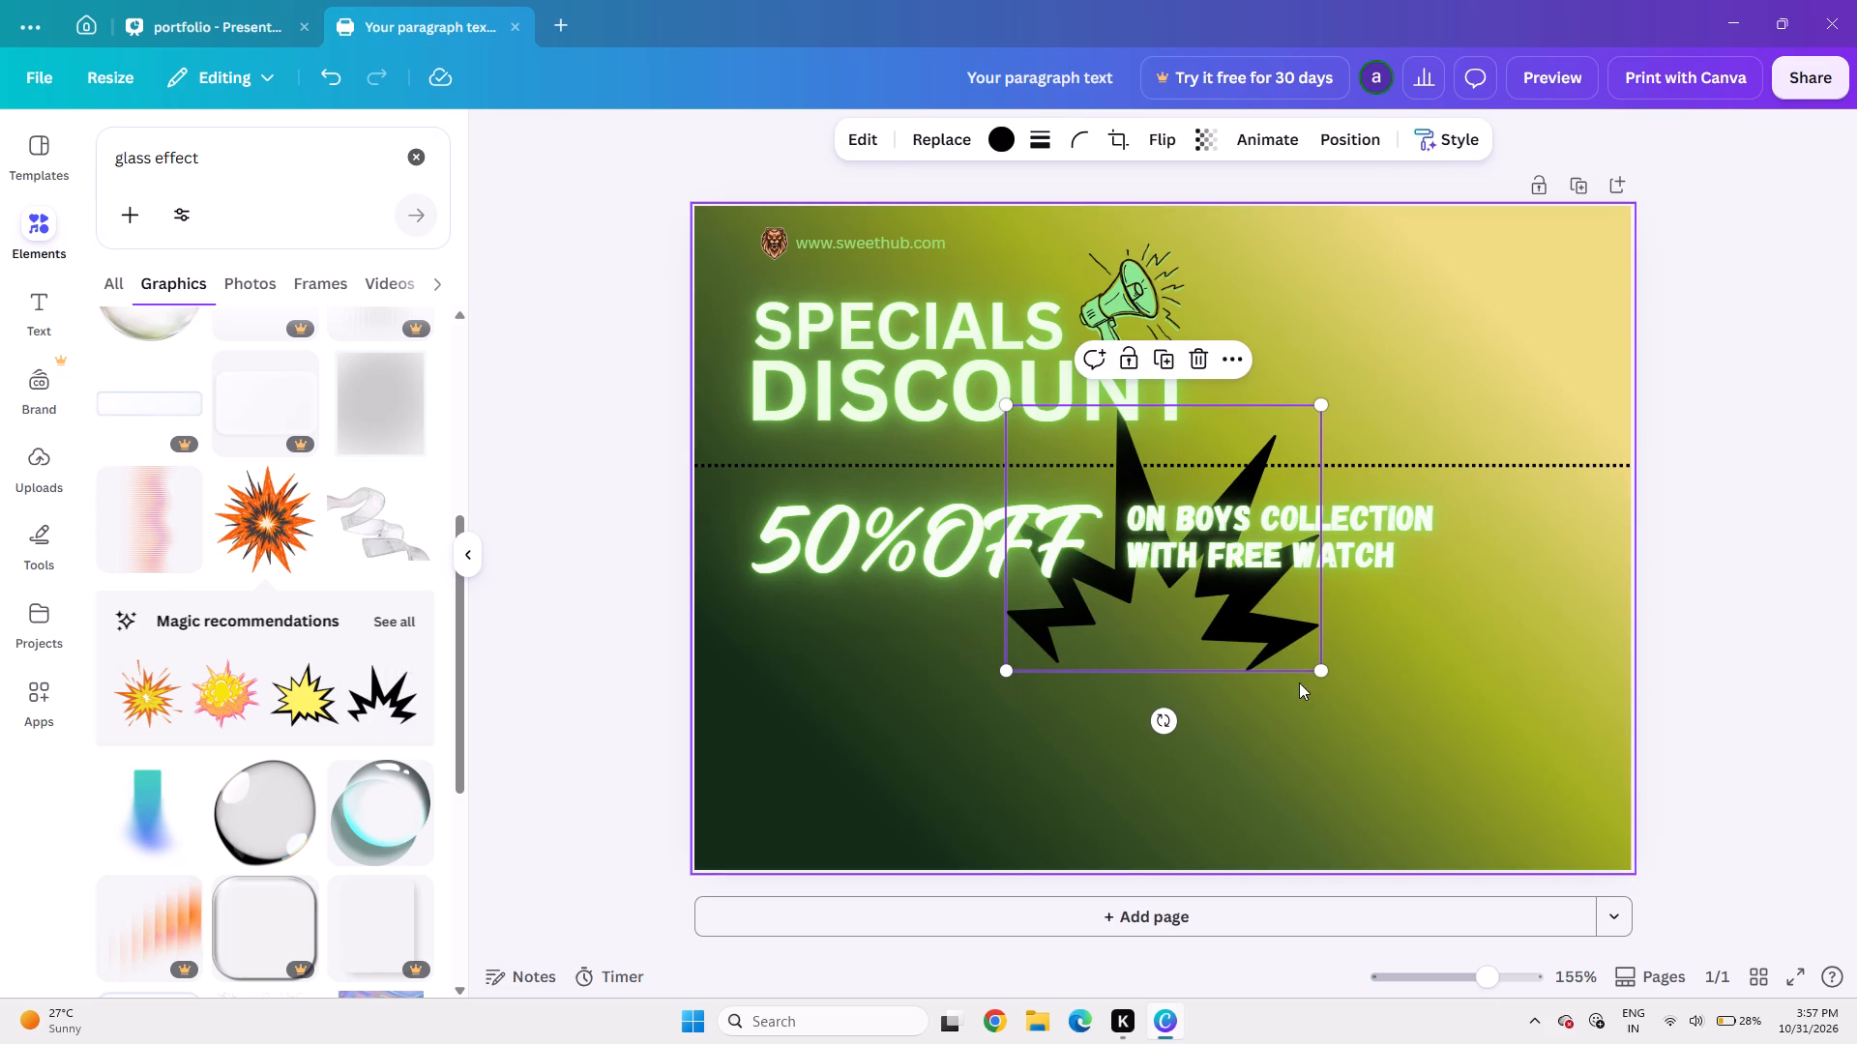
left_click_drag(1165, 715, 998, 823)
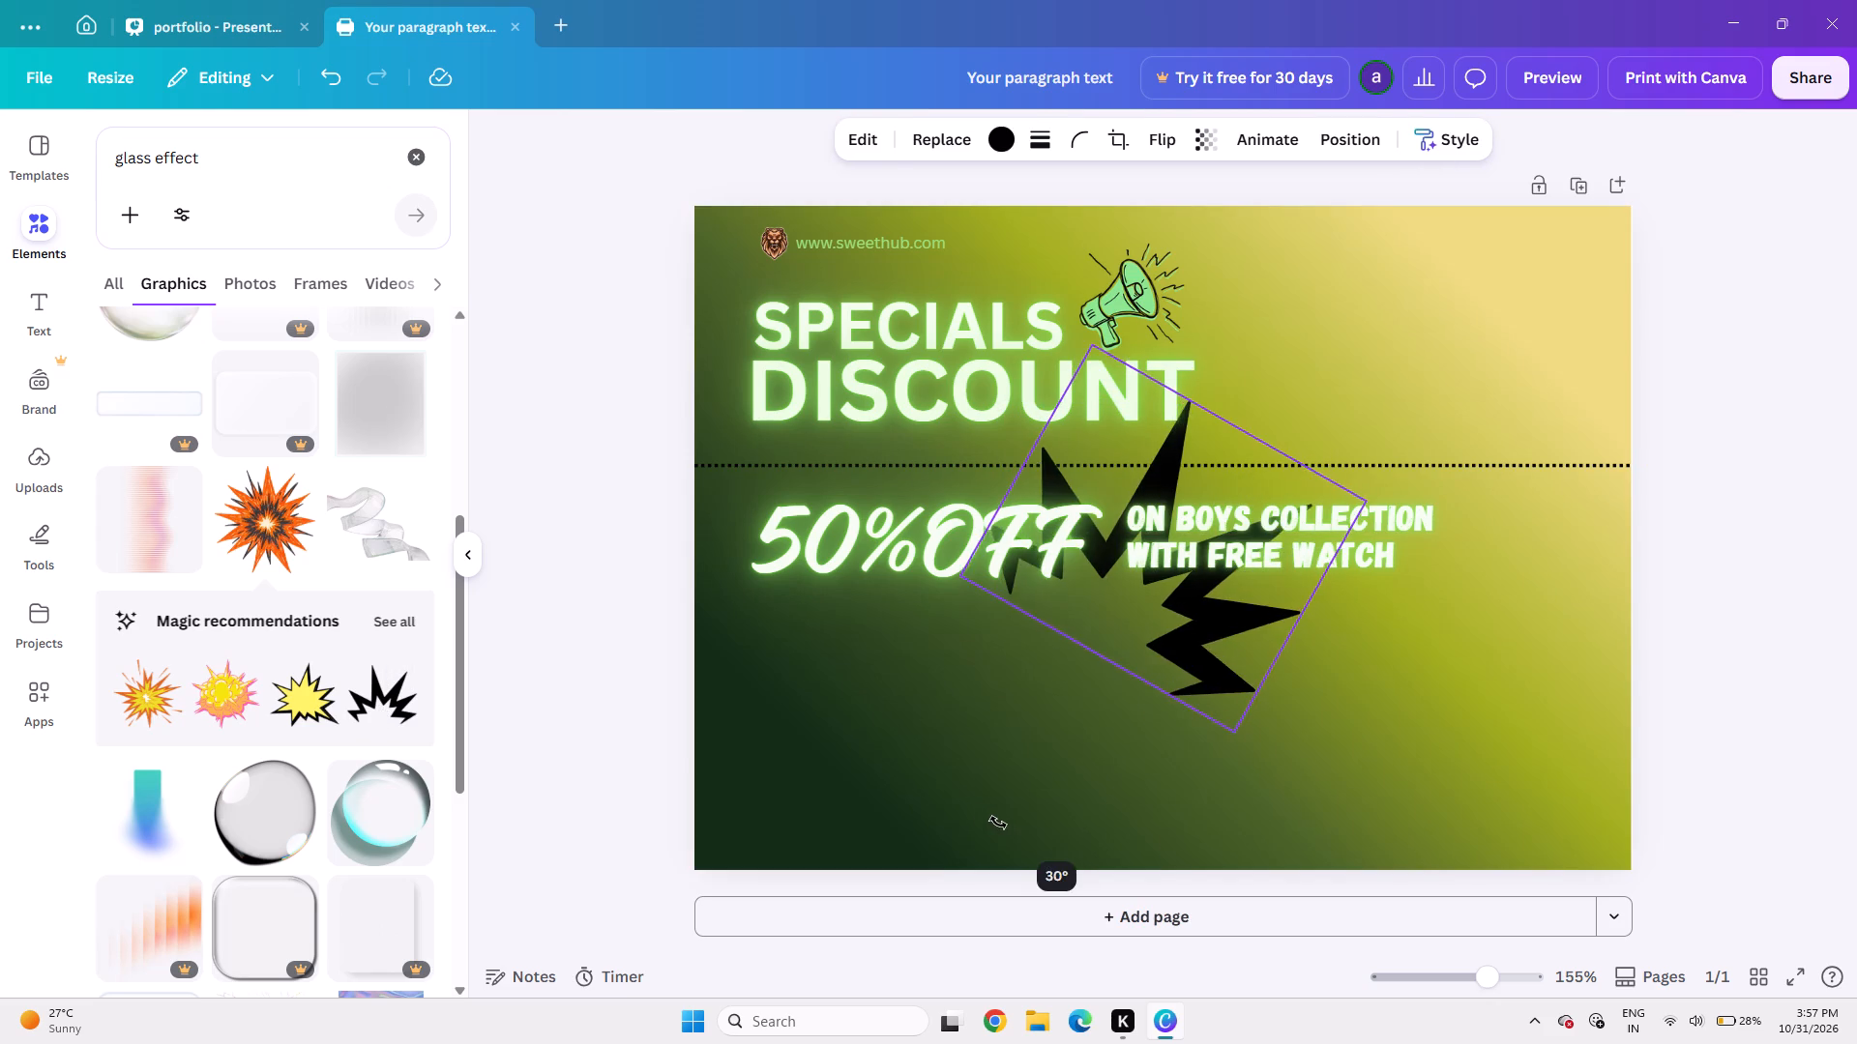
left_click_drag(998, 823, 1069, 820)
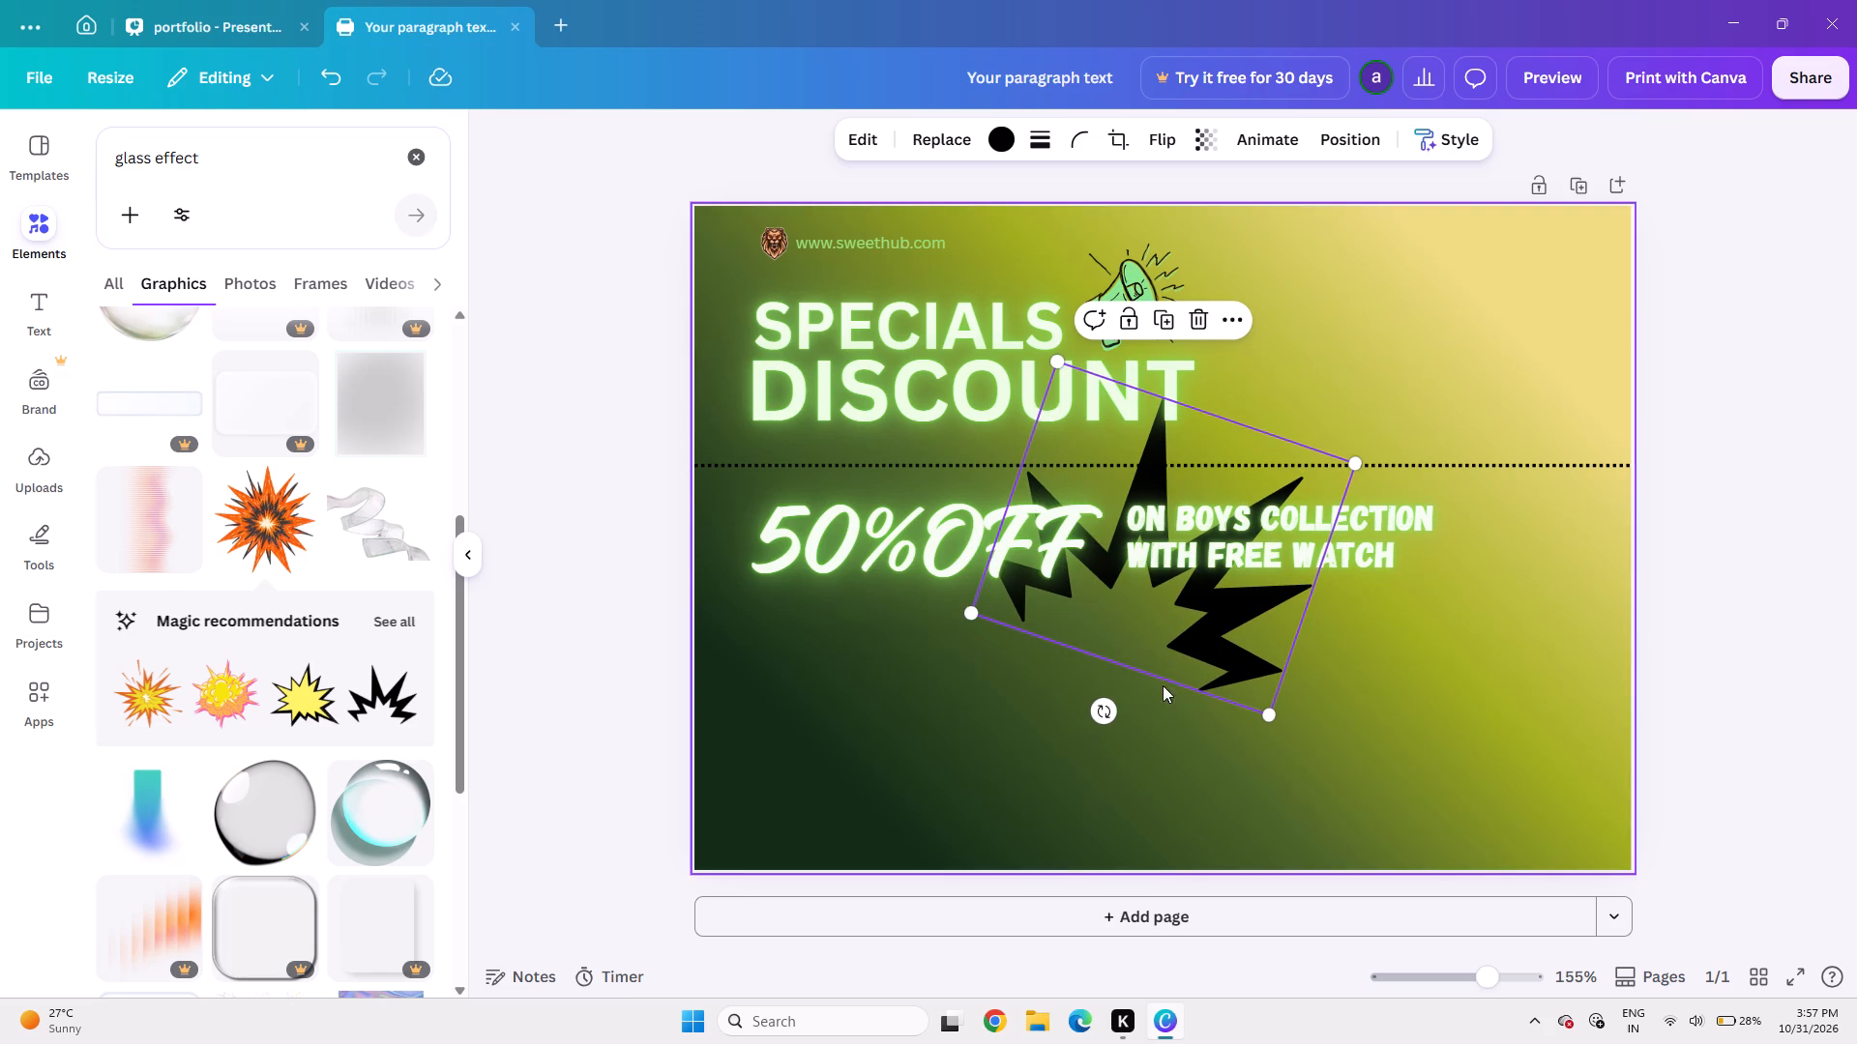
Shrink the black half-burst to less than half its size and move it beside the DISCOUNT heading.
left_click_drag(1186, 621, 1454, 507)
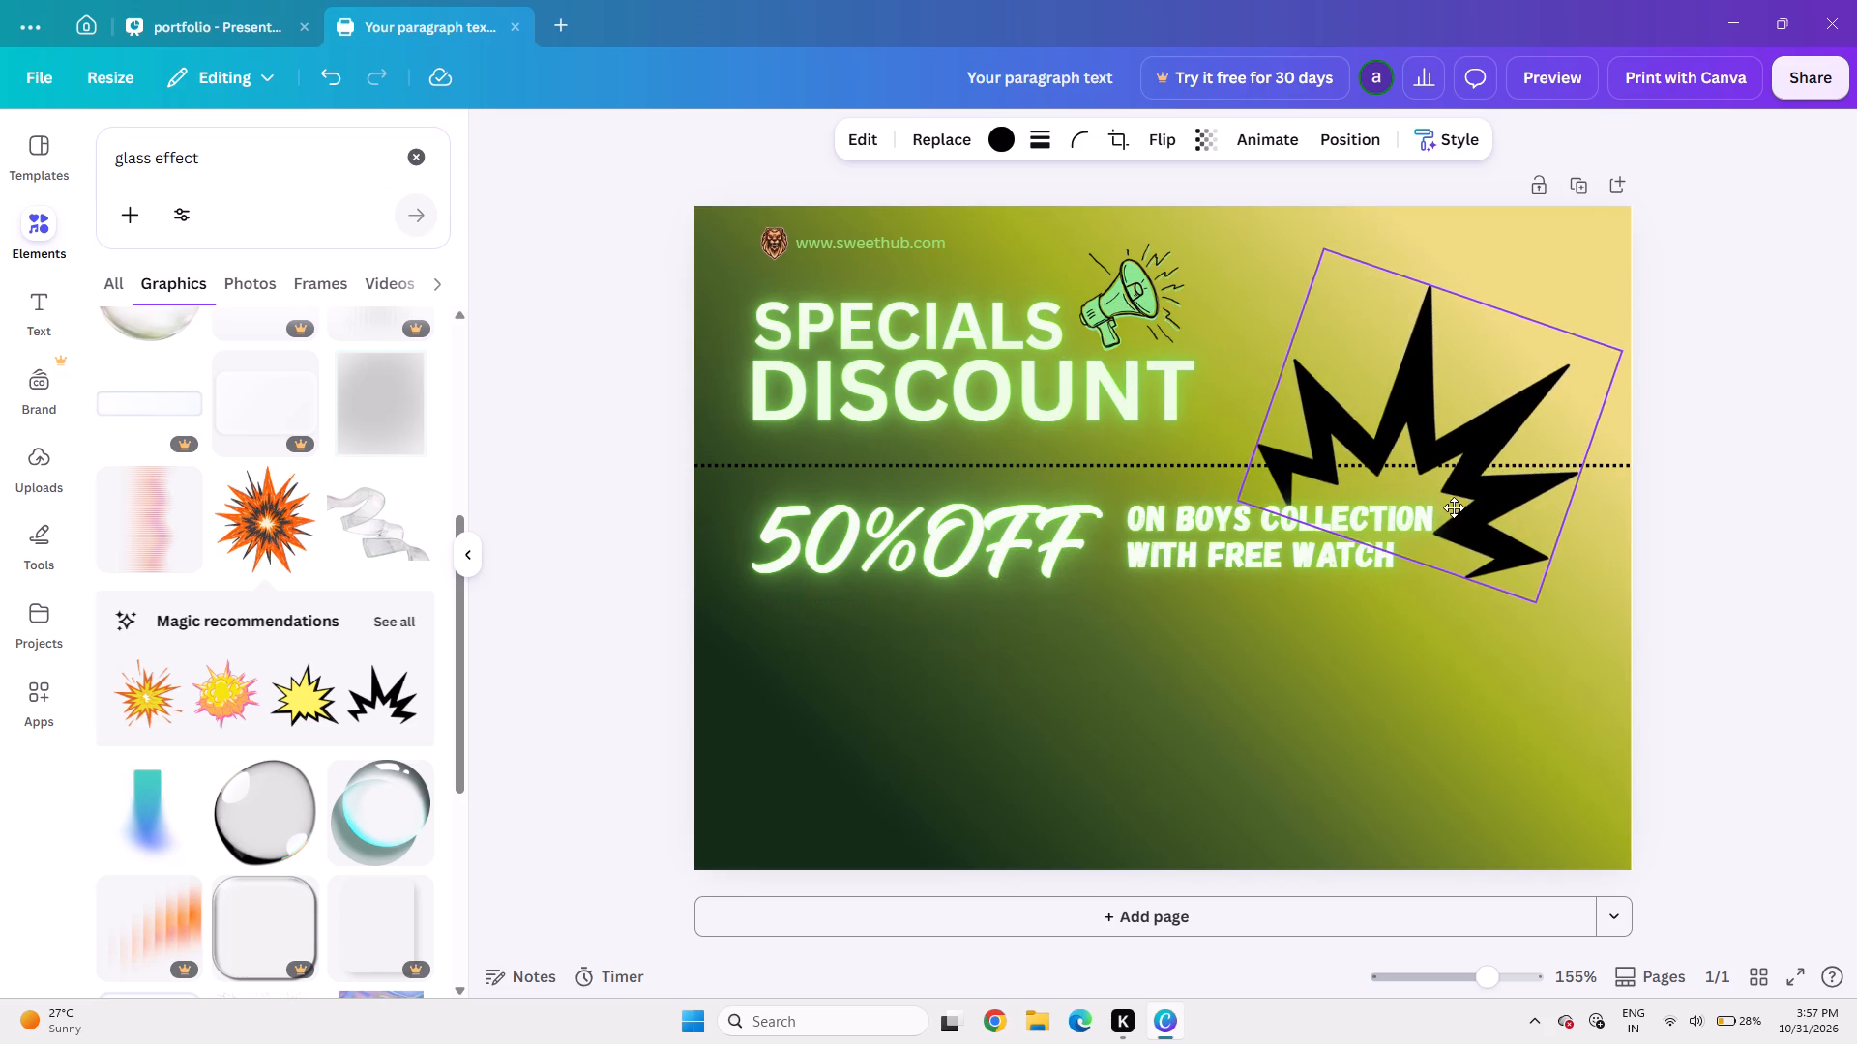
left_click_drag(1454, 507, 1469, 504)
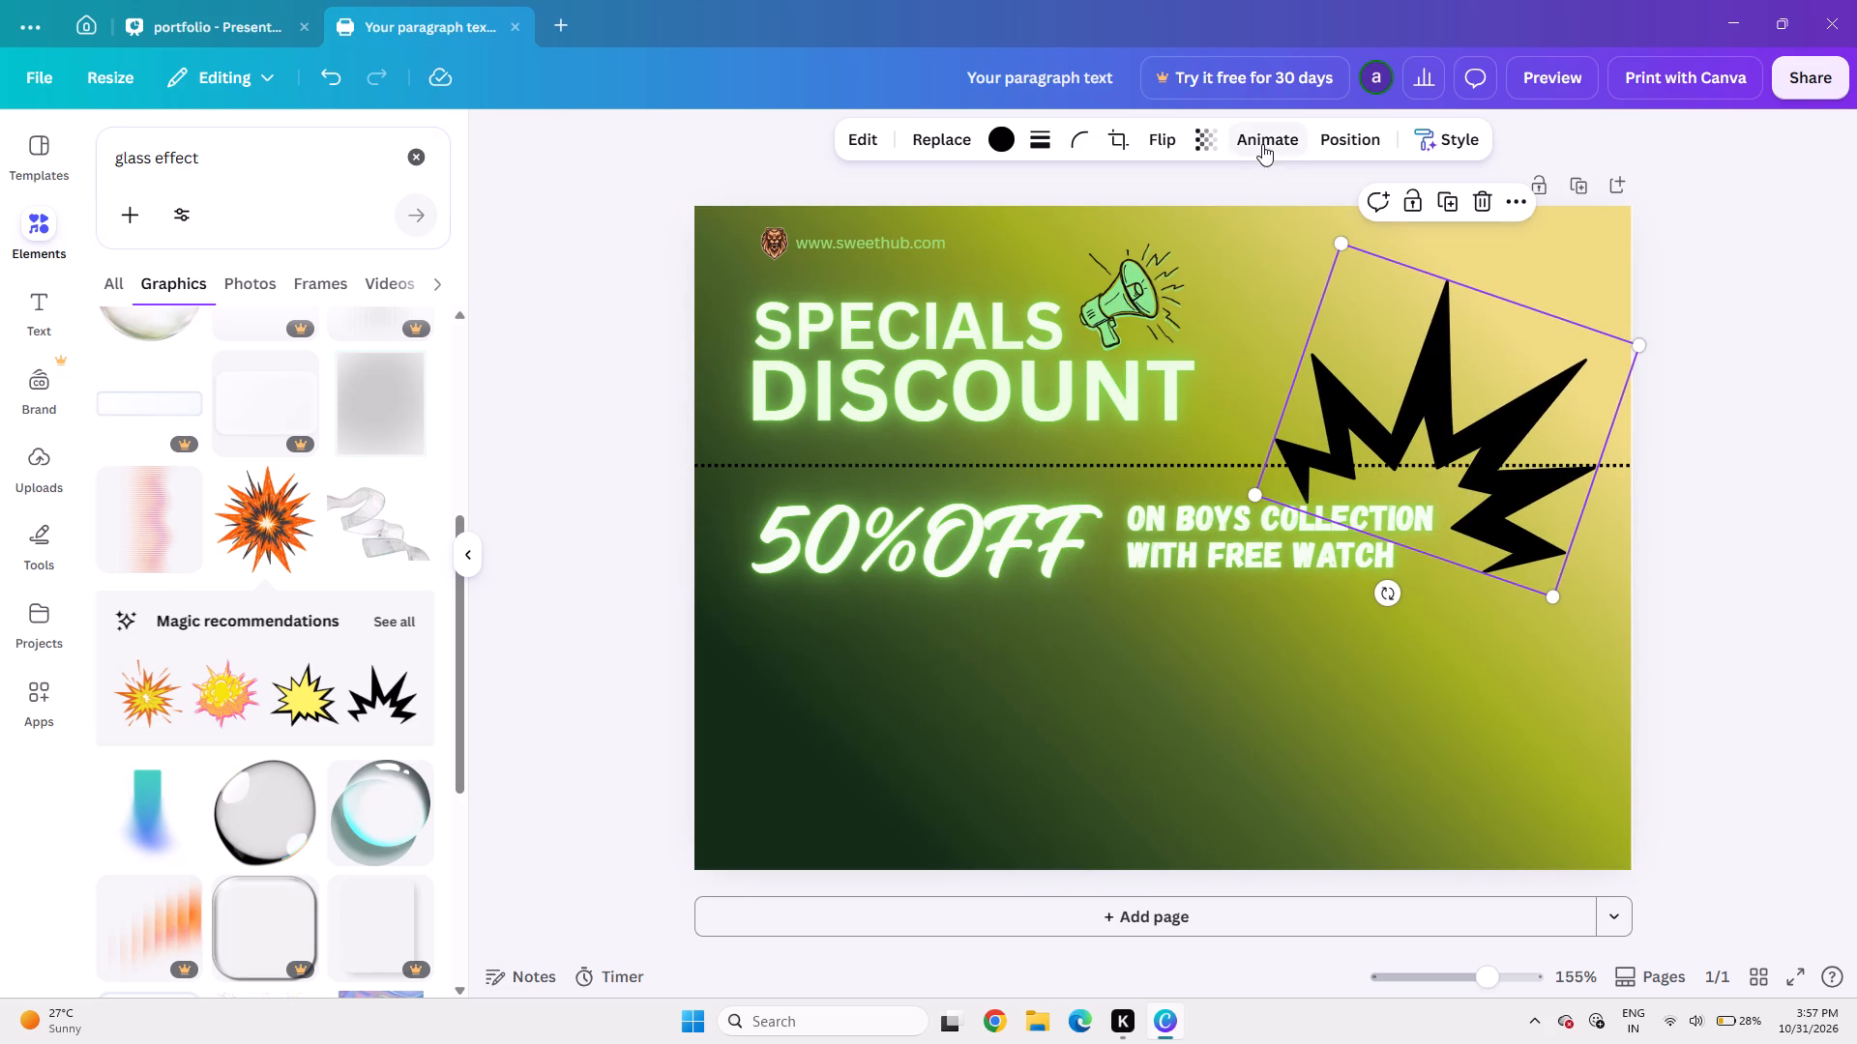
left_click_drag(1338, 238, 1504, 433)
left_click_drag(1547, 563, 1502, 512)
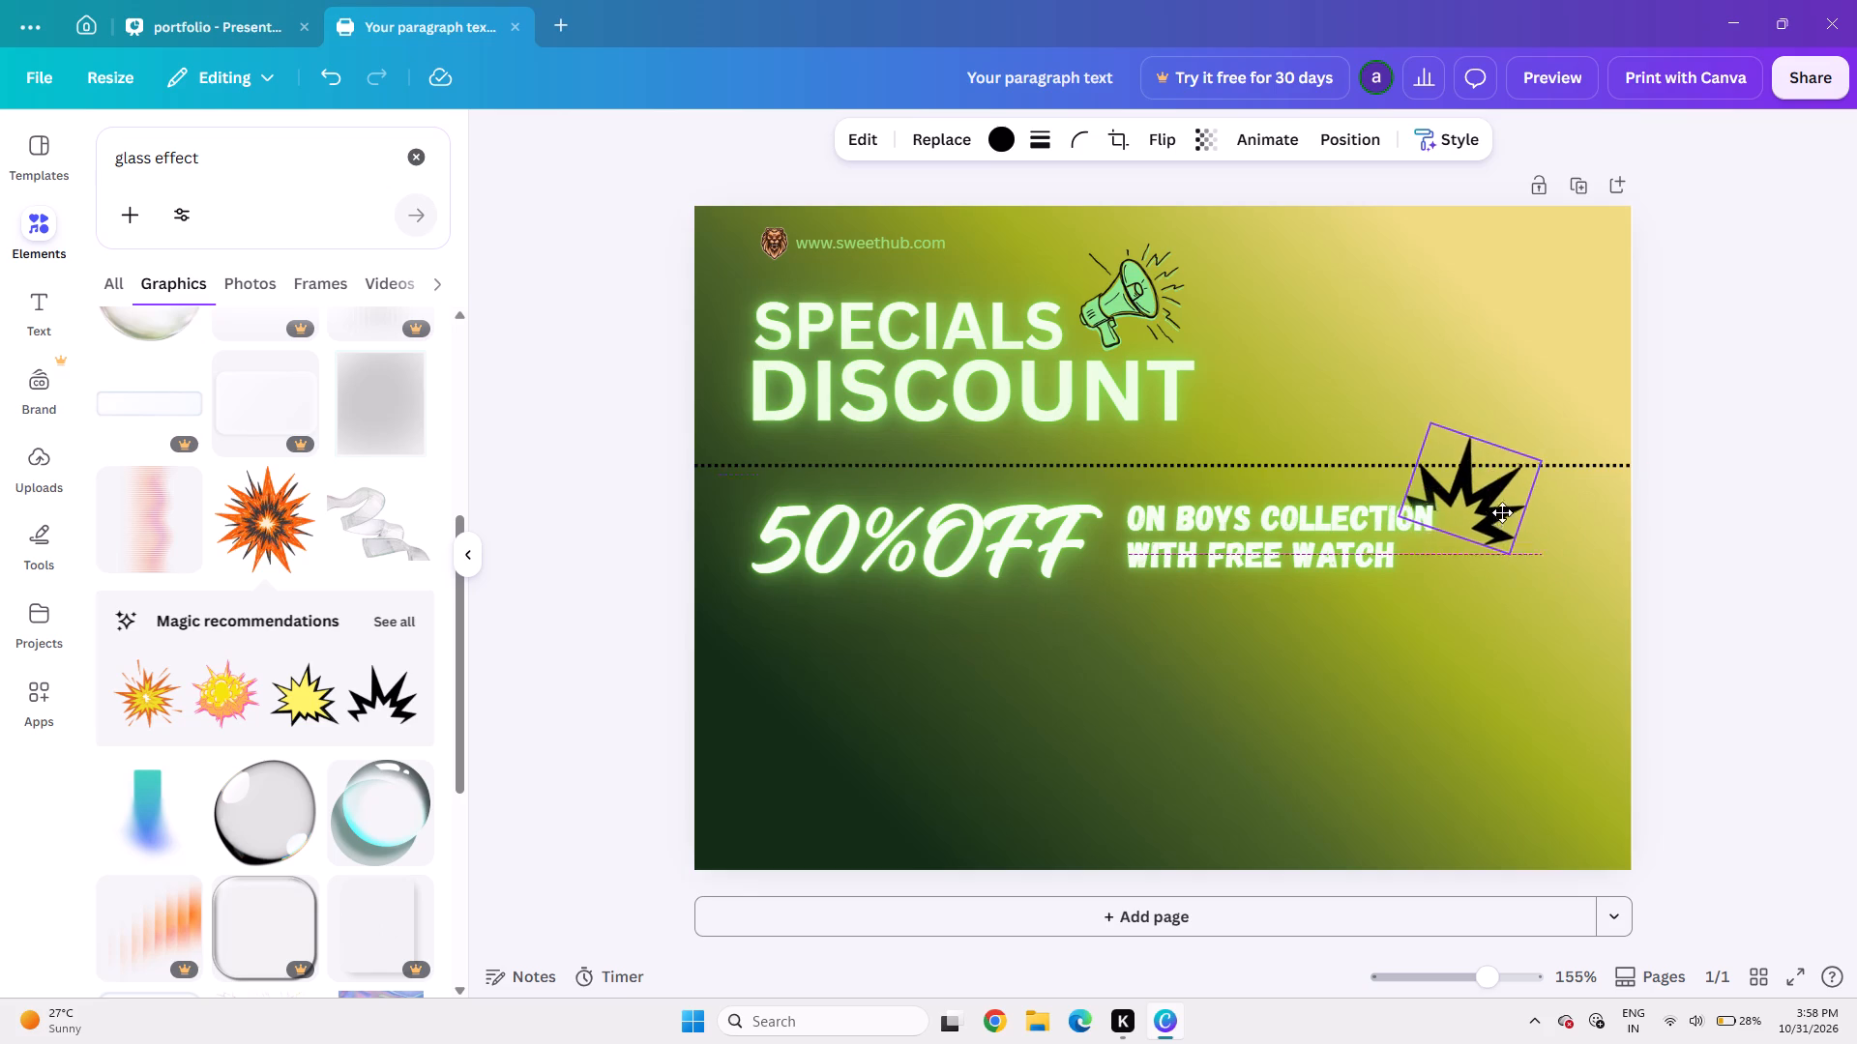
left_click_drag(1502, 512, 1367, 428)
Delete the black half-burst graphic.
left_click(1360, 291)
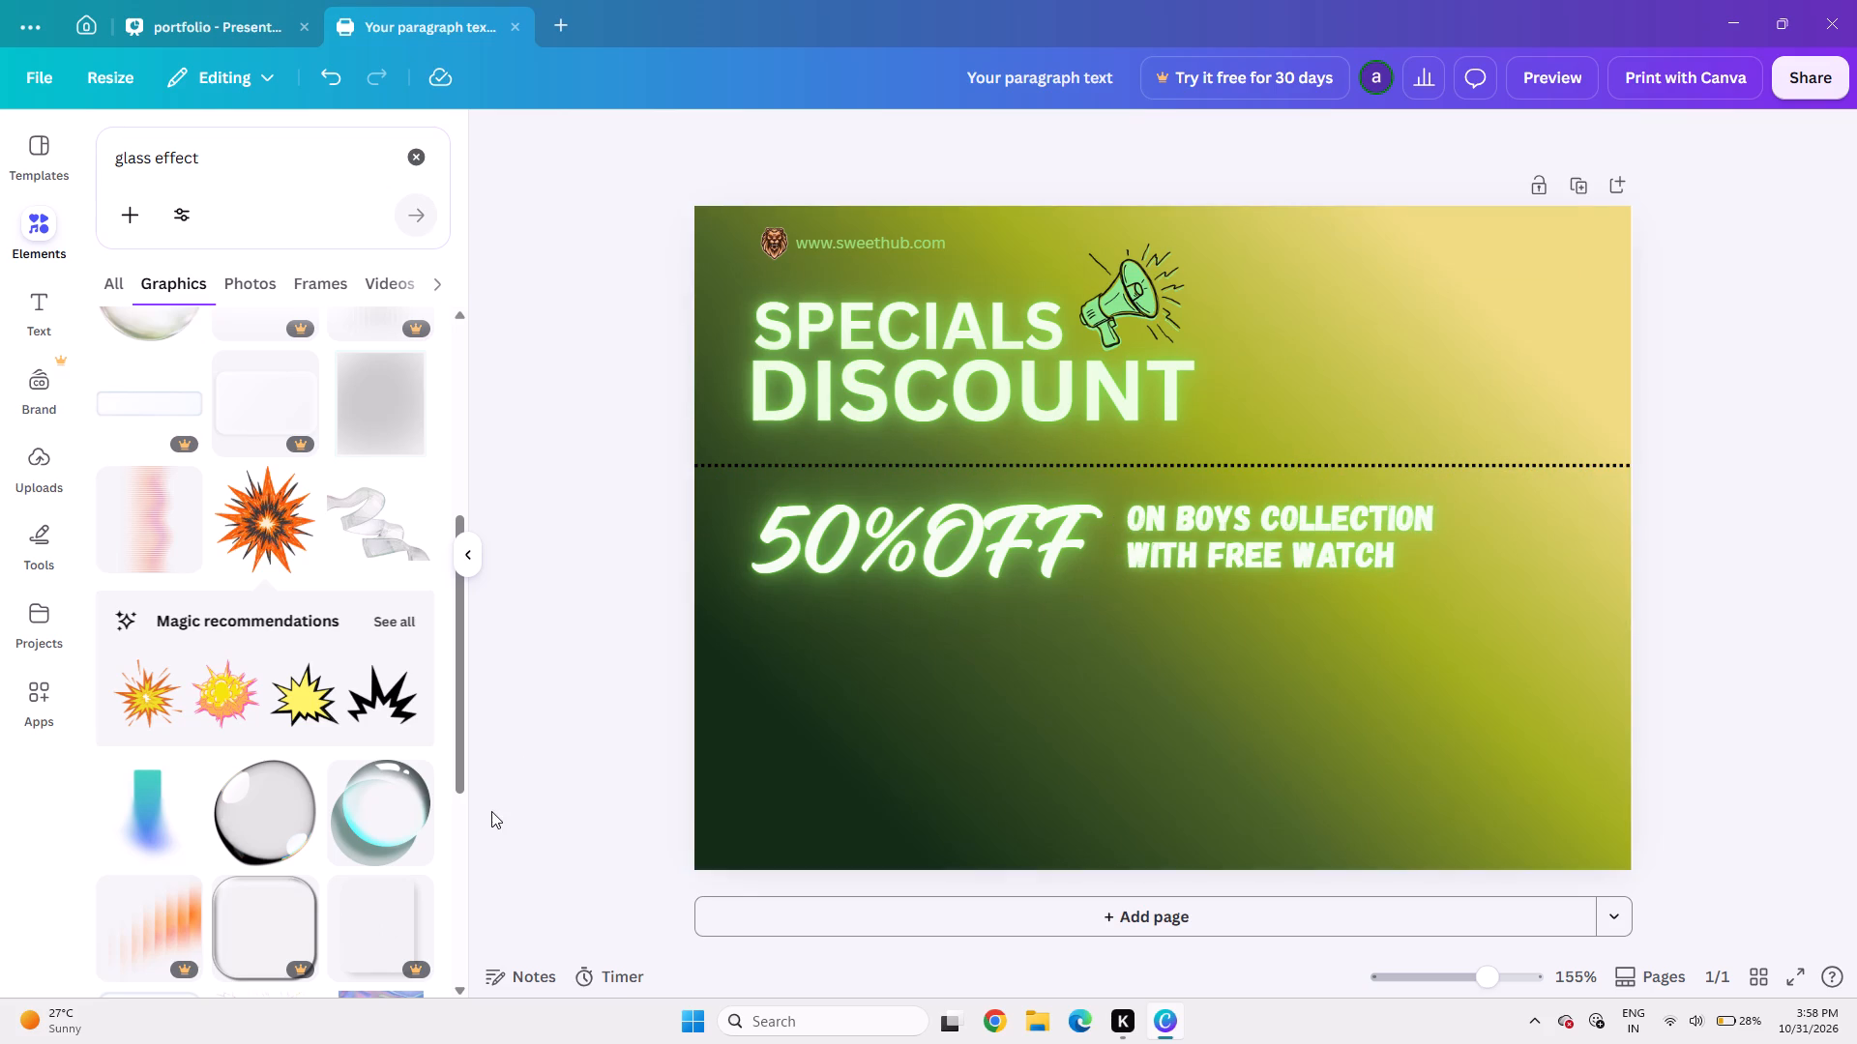
Clear the glass effect search and rerun the recent elements search "FOOTER PAPER CUT".
scroll(363, 741, "down", 7)
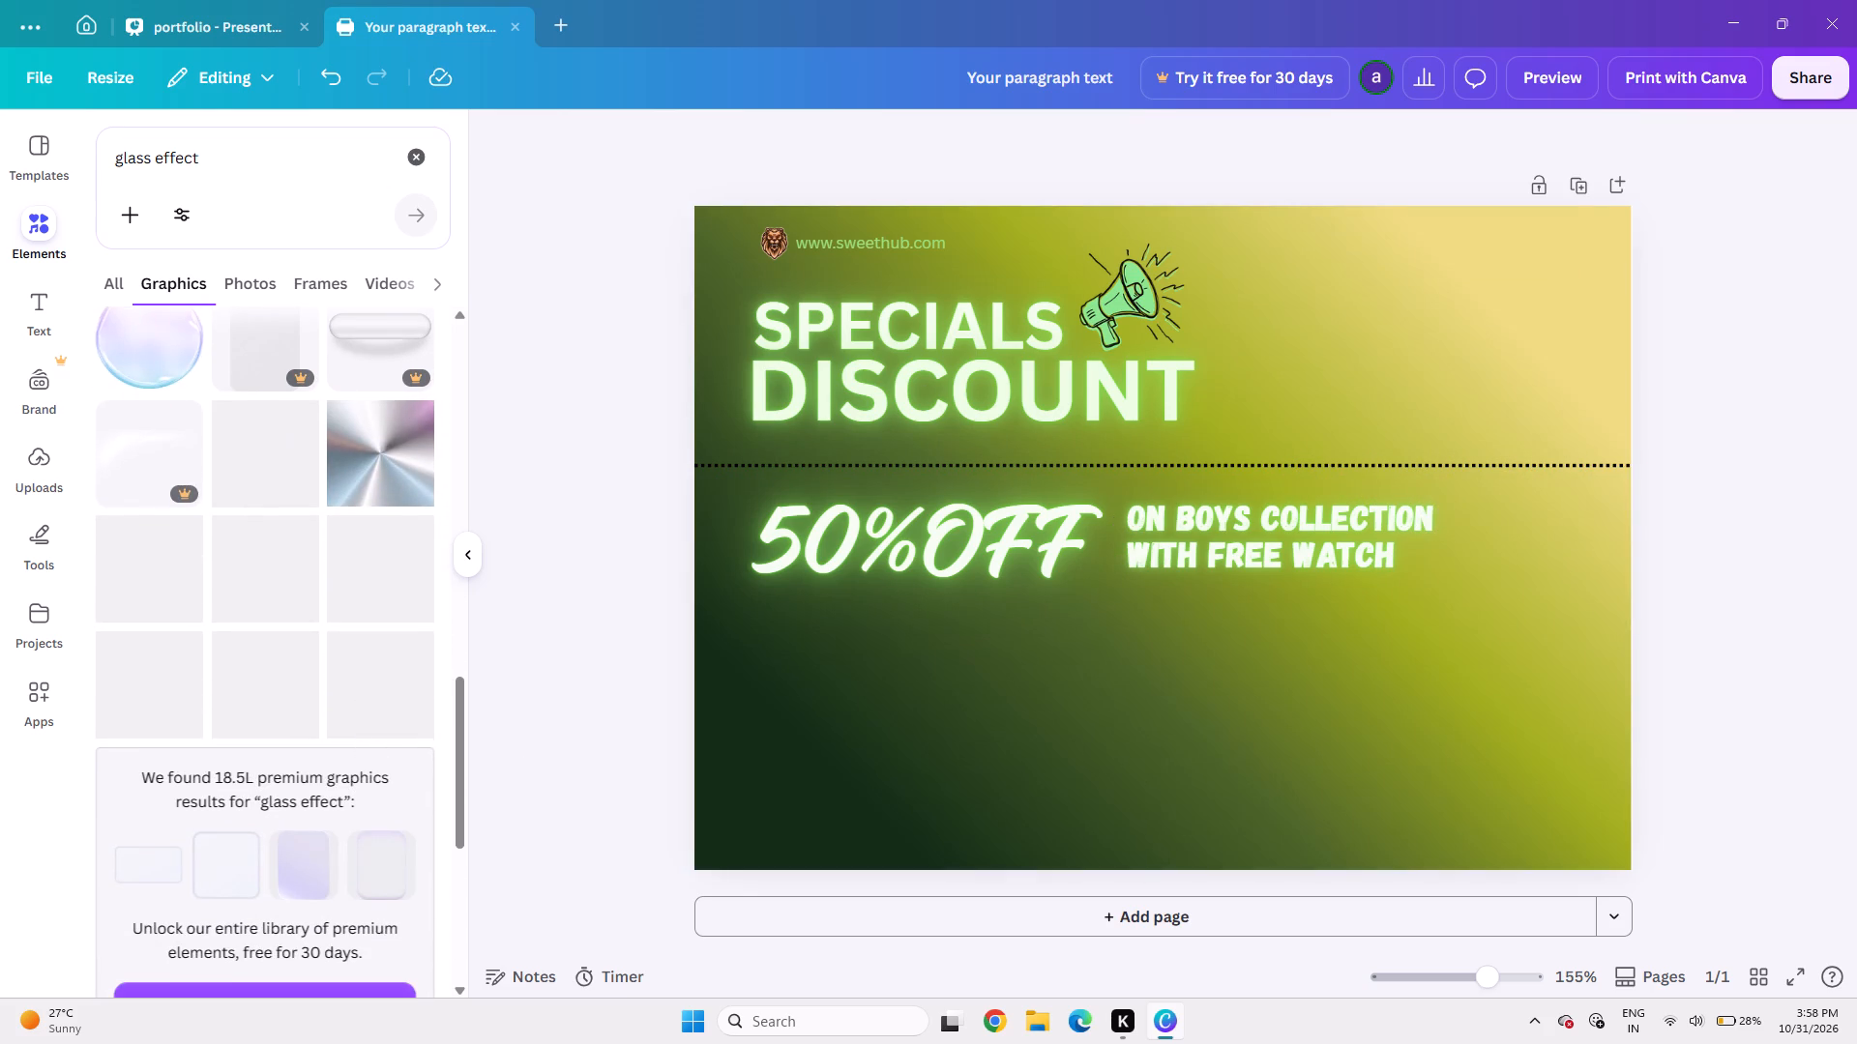
left_click(274, 170)
key("BackSpace")
key("BackSpace")
key("BackSpace")
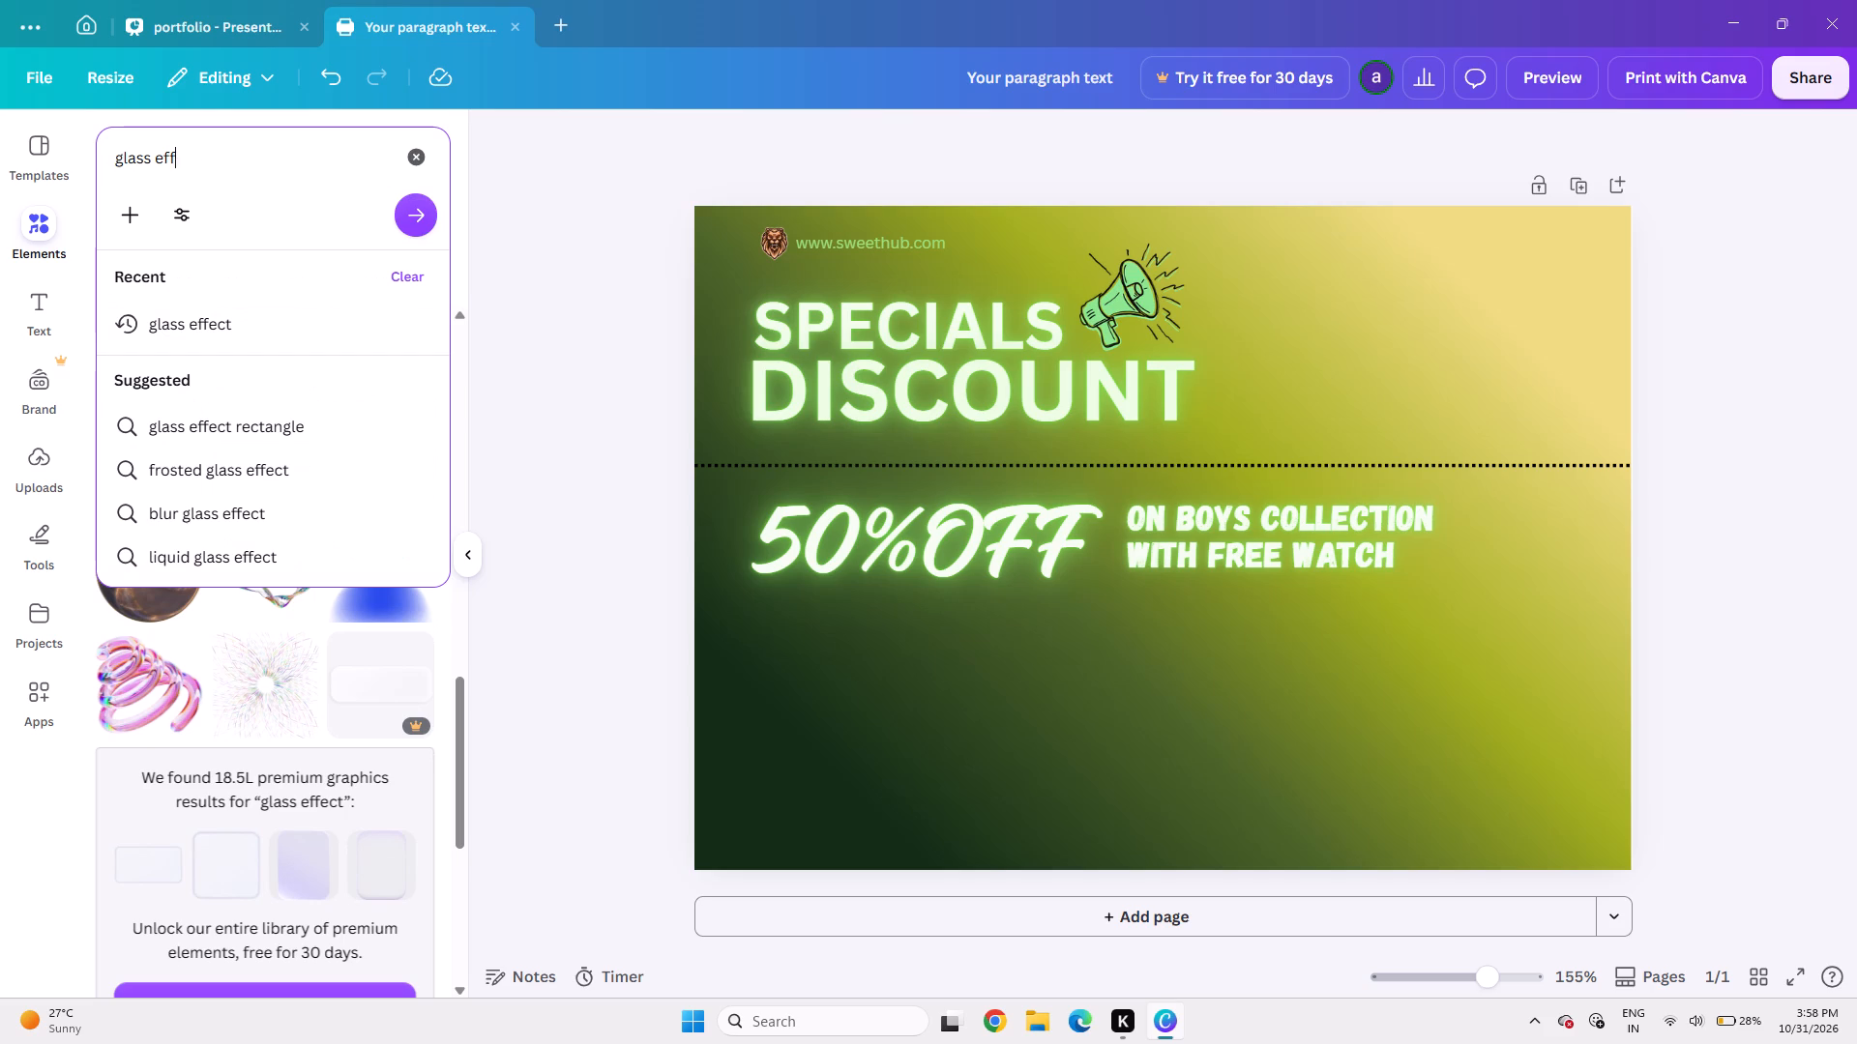
key("BackSpace")
key("BackSpace")
key("BackSpace")
key("BackSpace")
key("BackSpace")
key("BackSpace")
key("BackSpace")
key("BackSpace")
key("BackSpace")
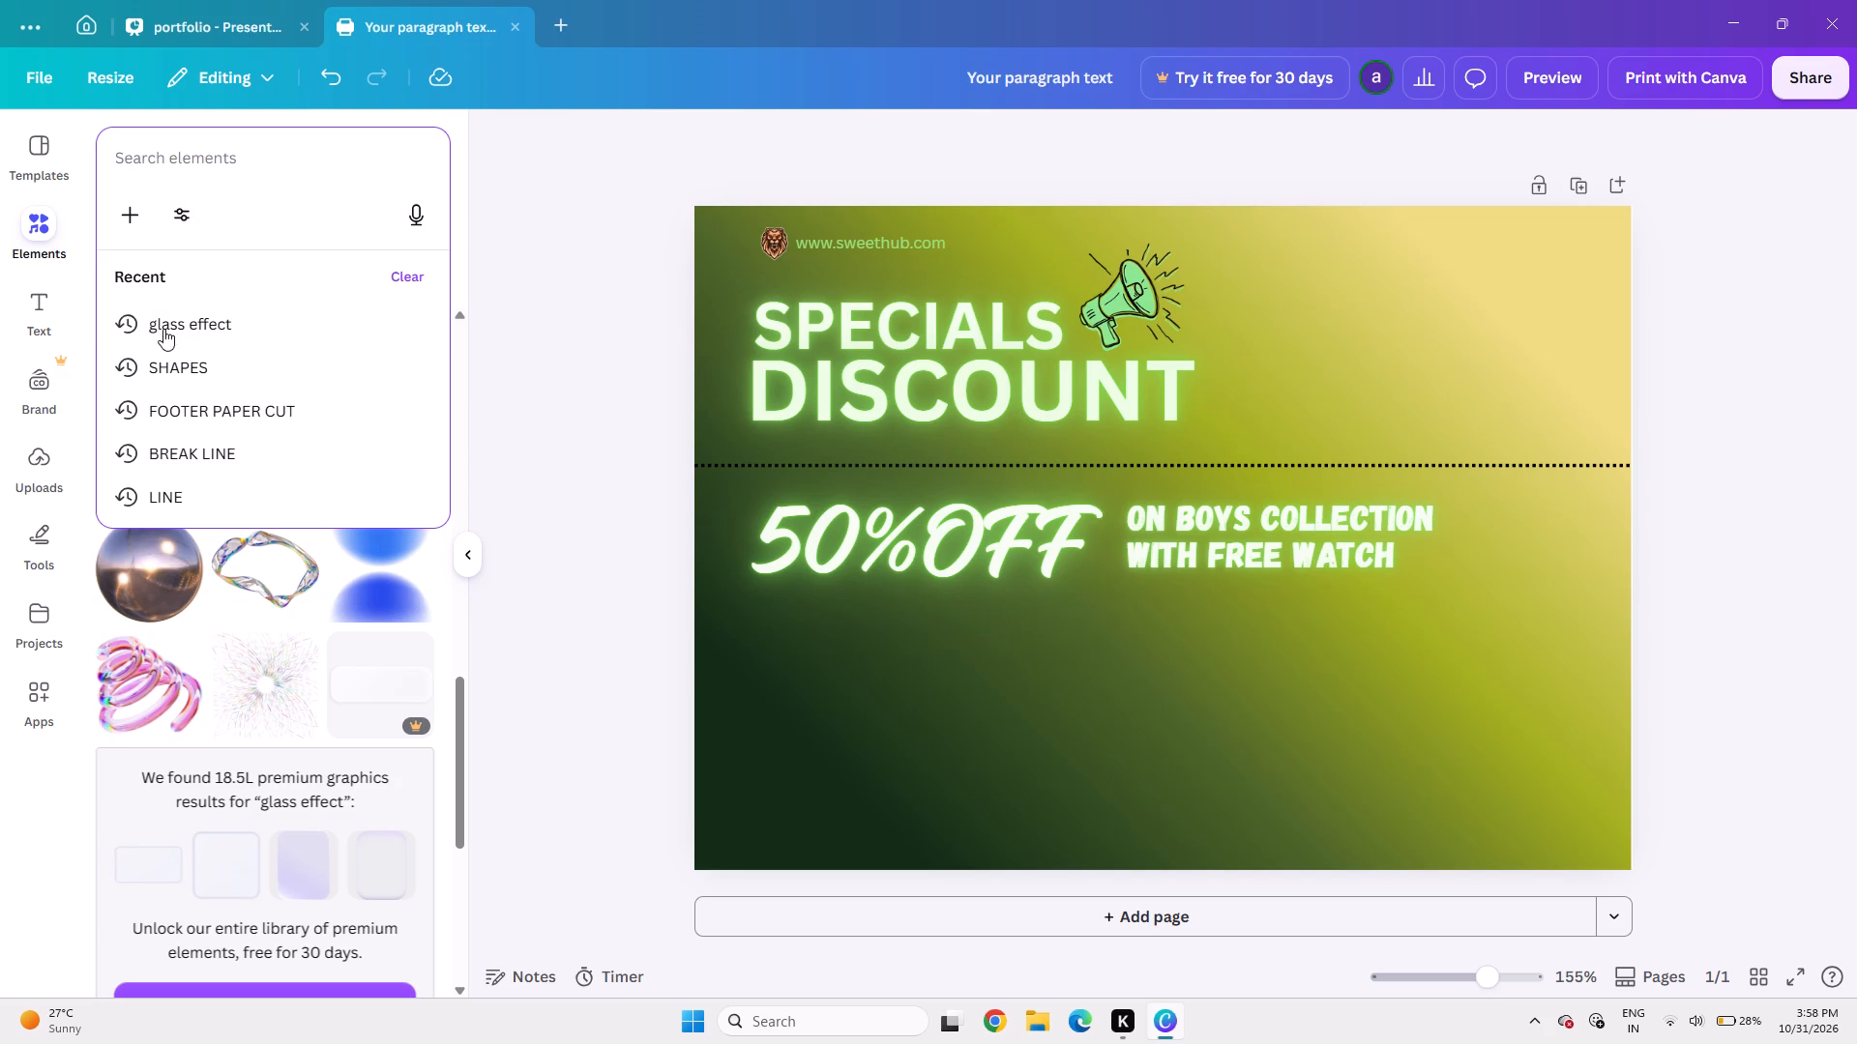
left_click(172, 409)
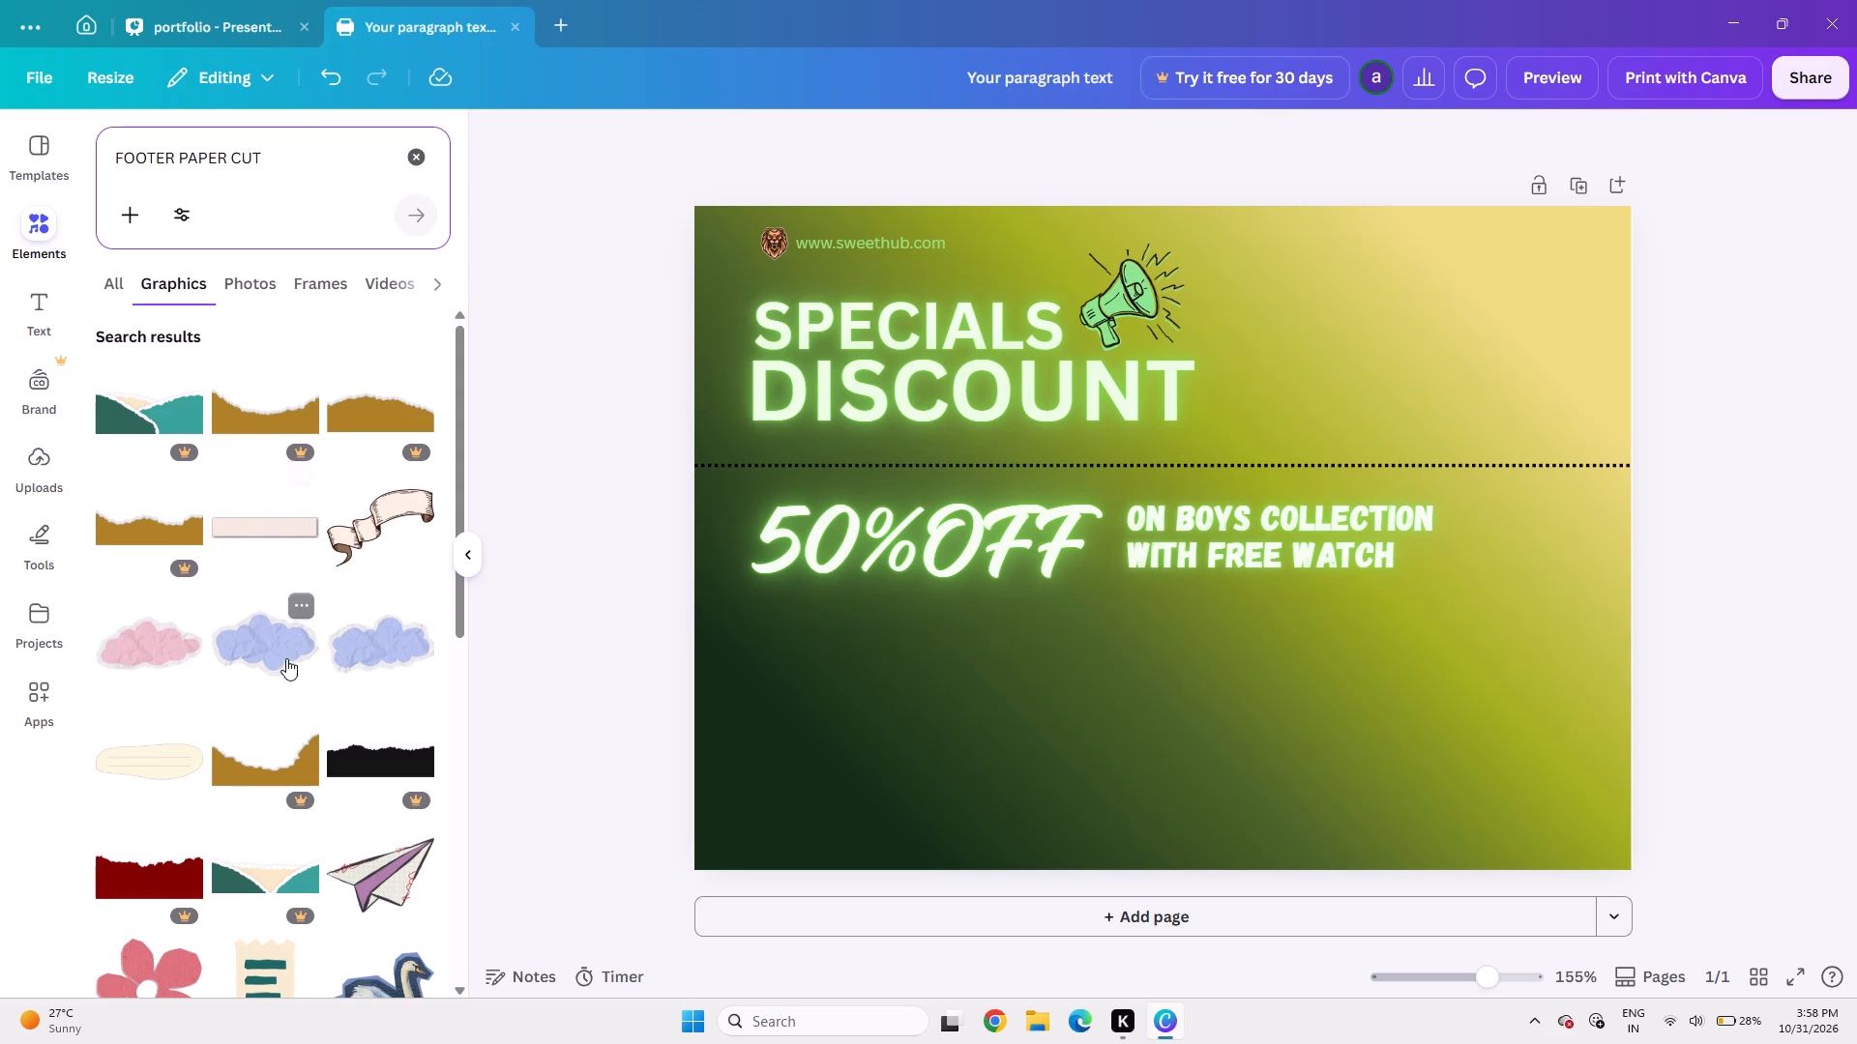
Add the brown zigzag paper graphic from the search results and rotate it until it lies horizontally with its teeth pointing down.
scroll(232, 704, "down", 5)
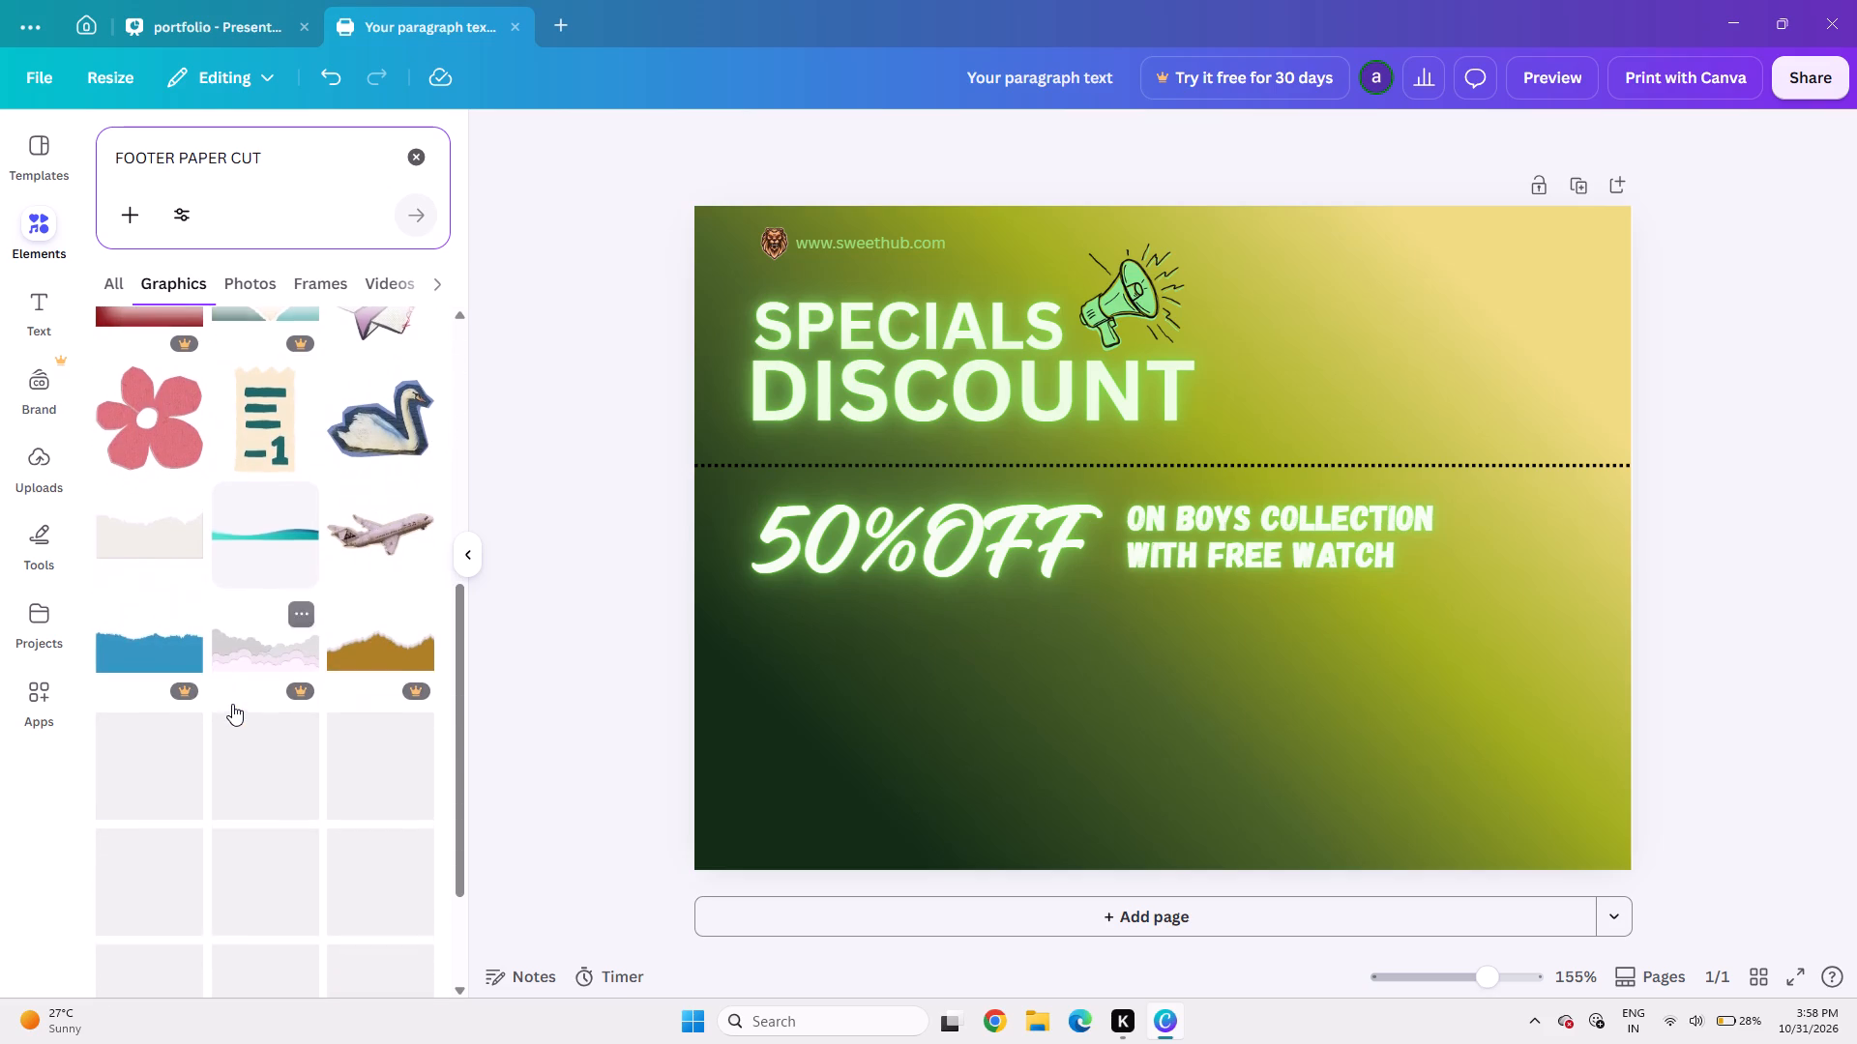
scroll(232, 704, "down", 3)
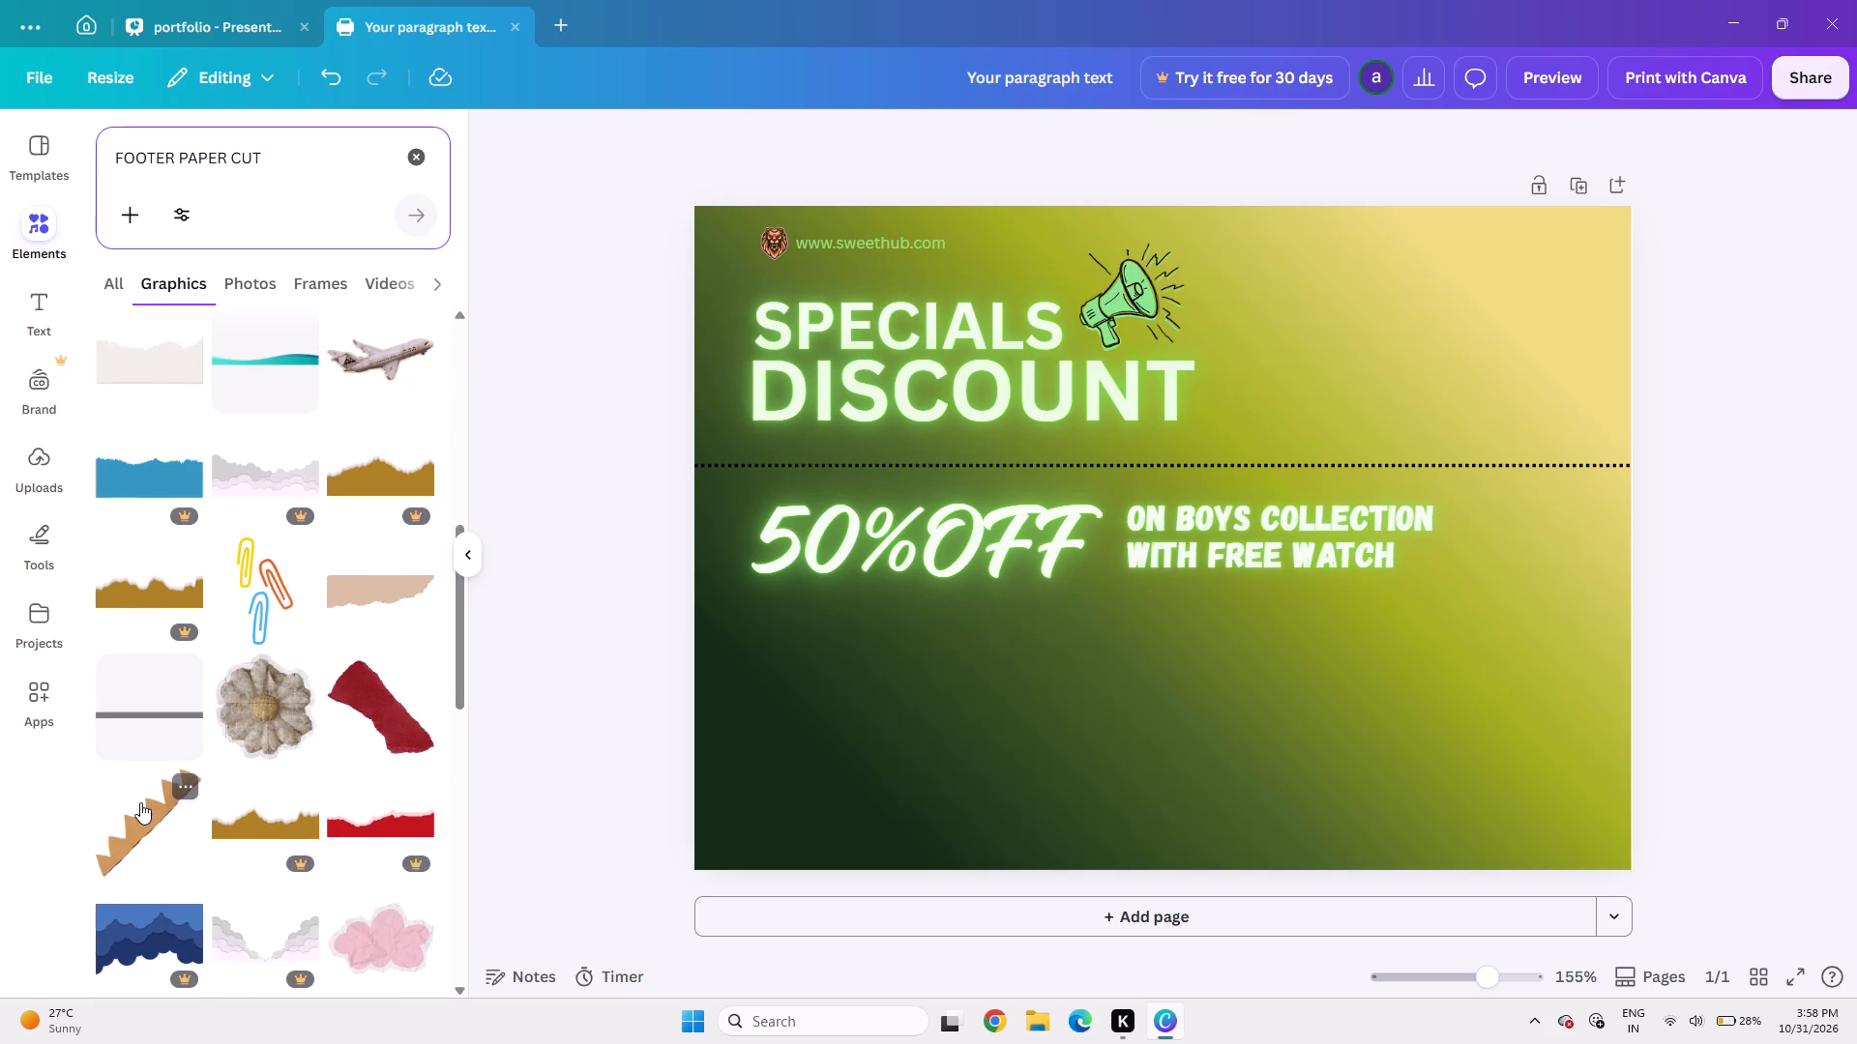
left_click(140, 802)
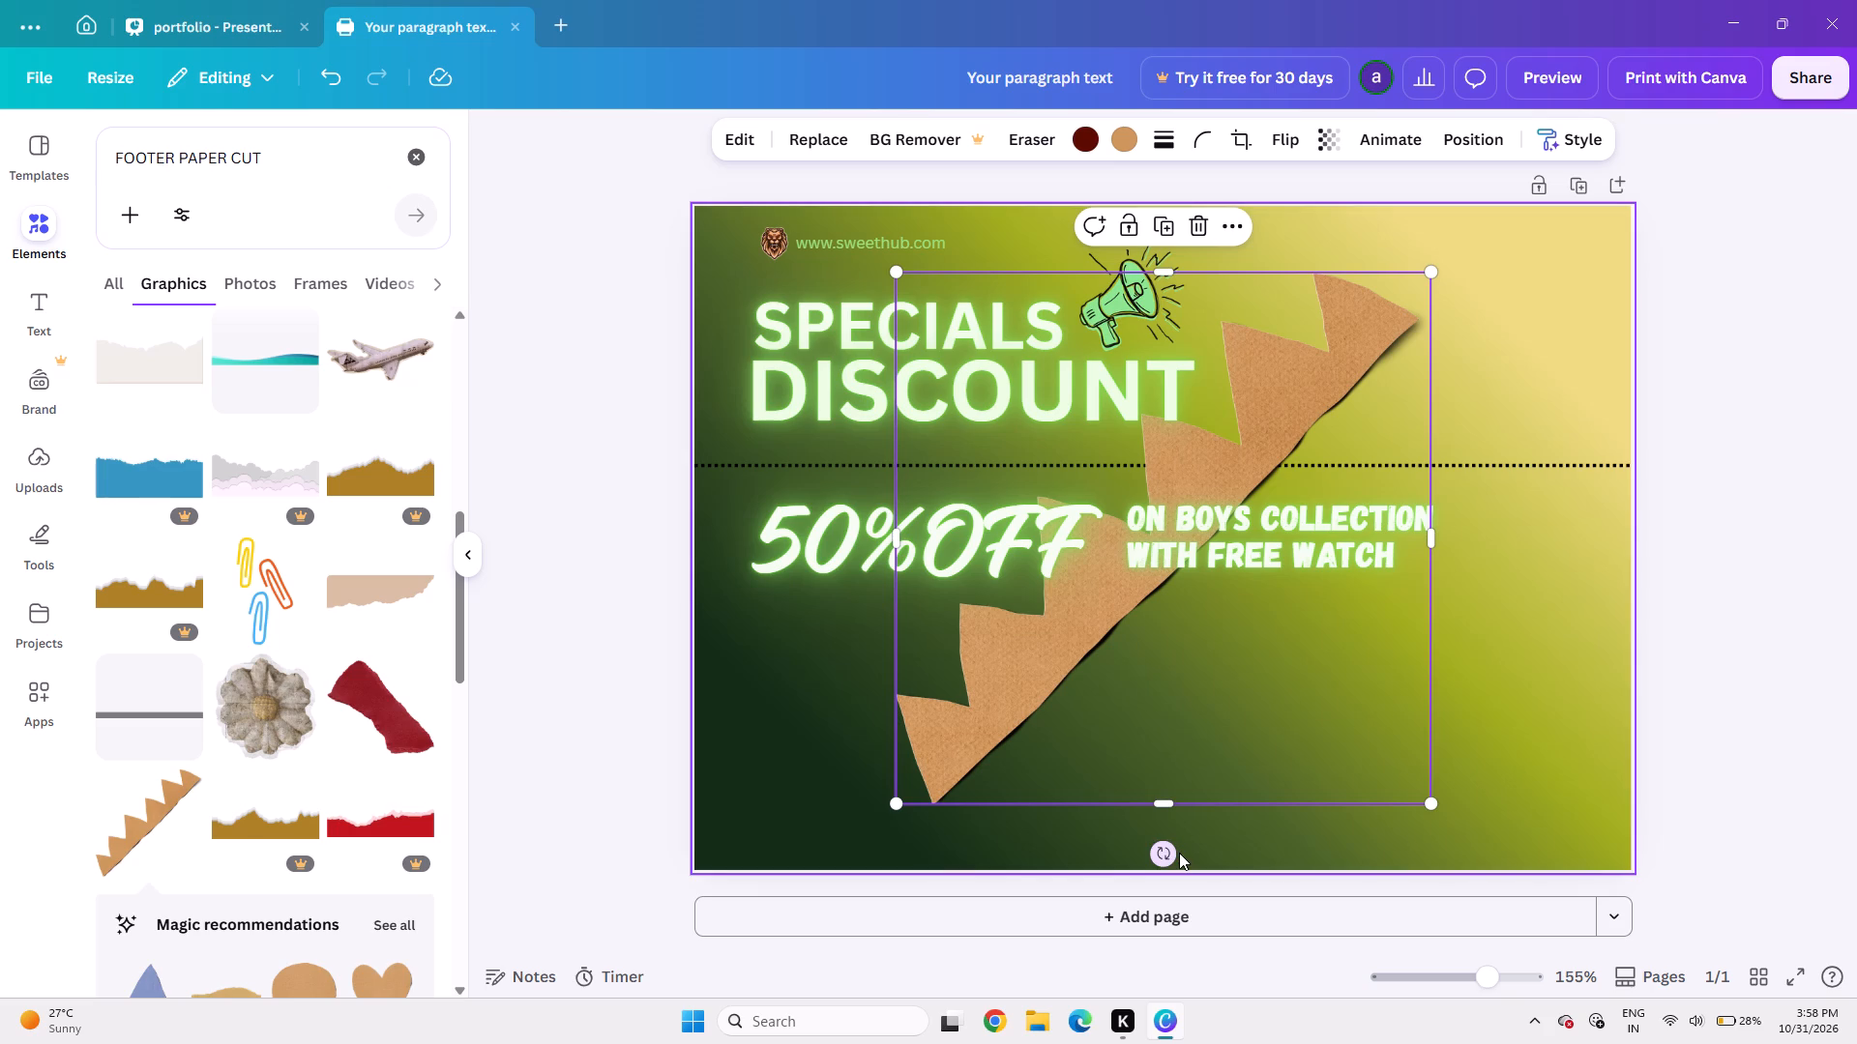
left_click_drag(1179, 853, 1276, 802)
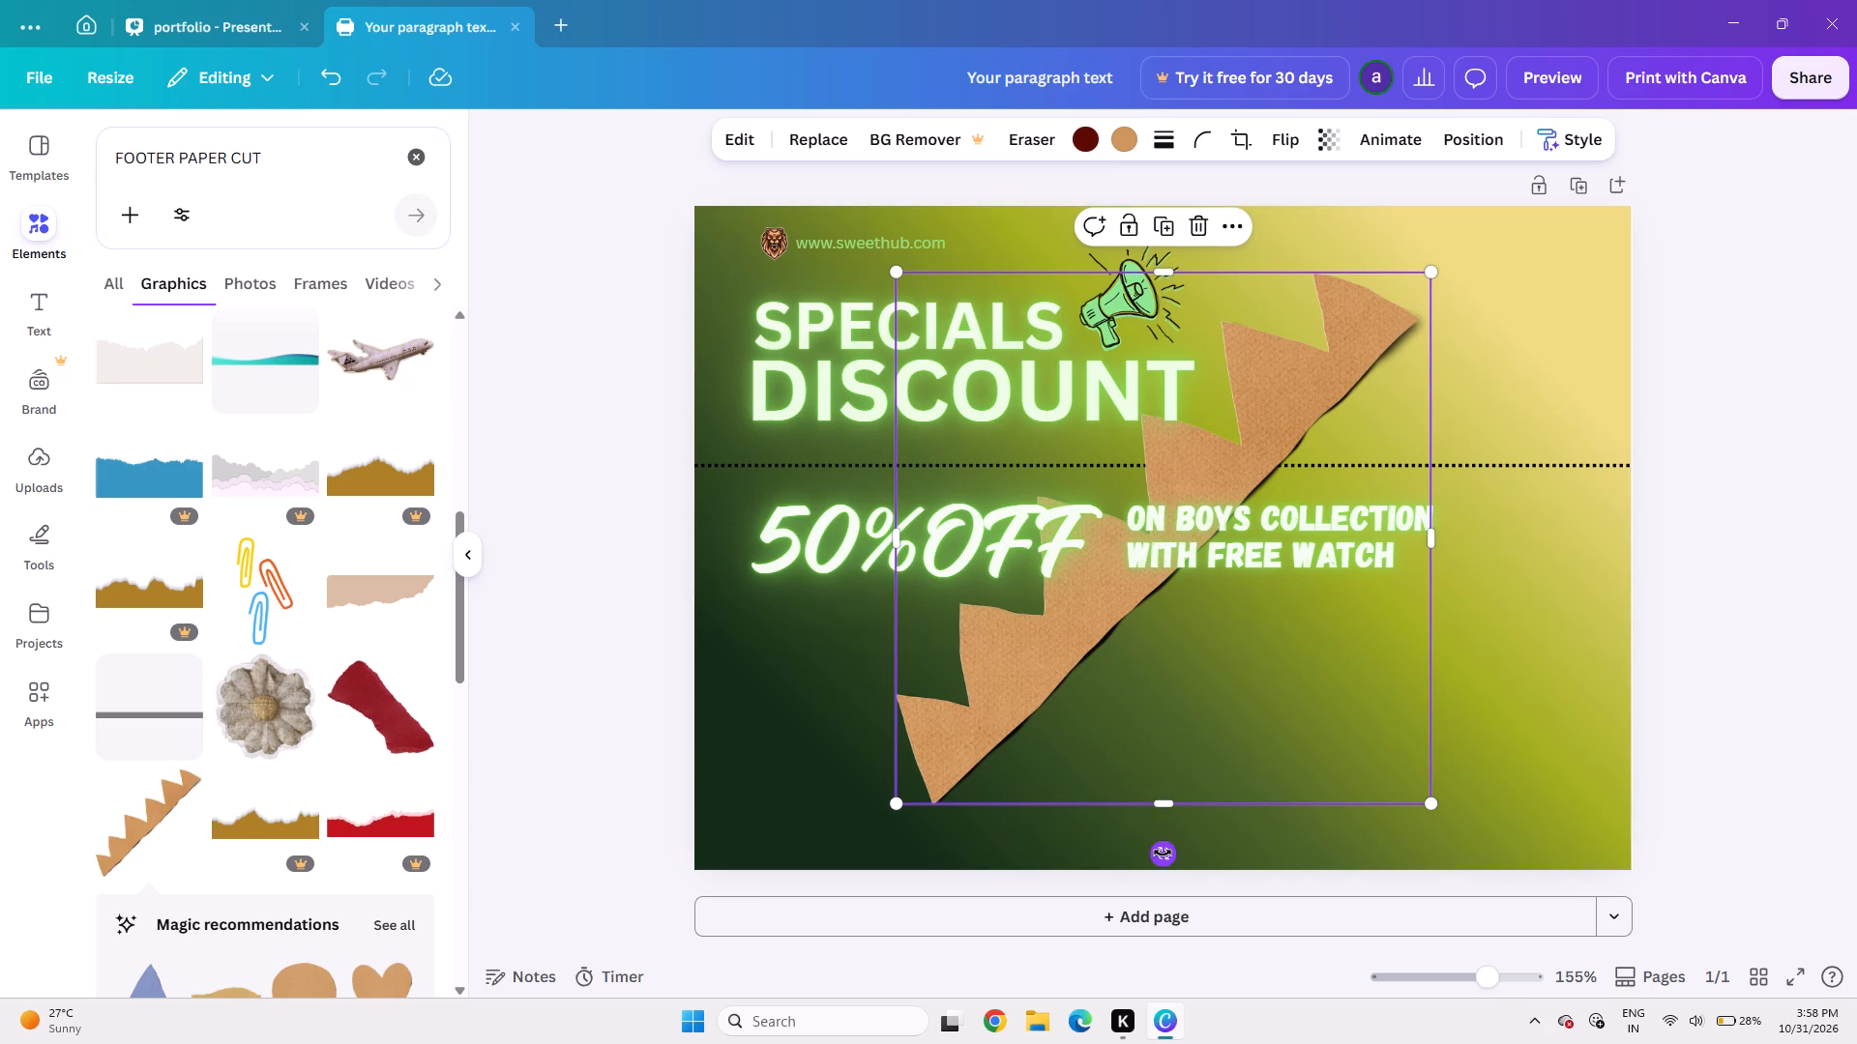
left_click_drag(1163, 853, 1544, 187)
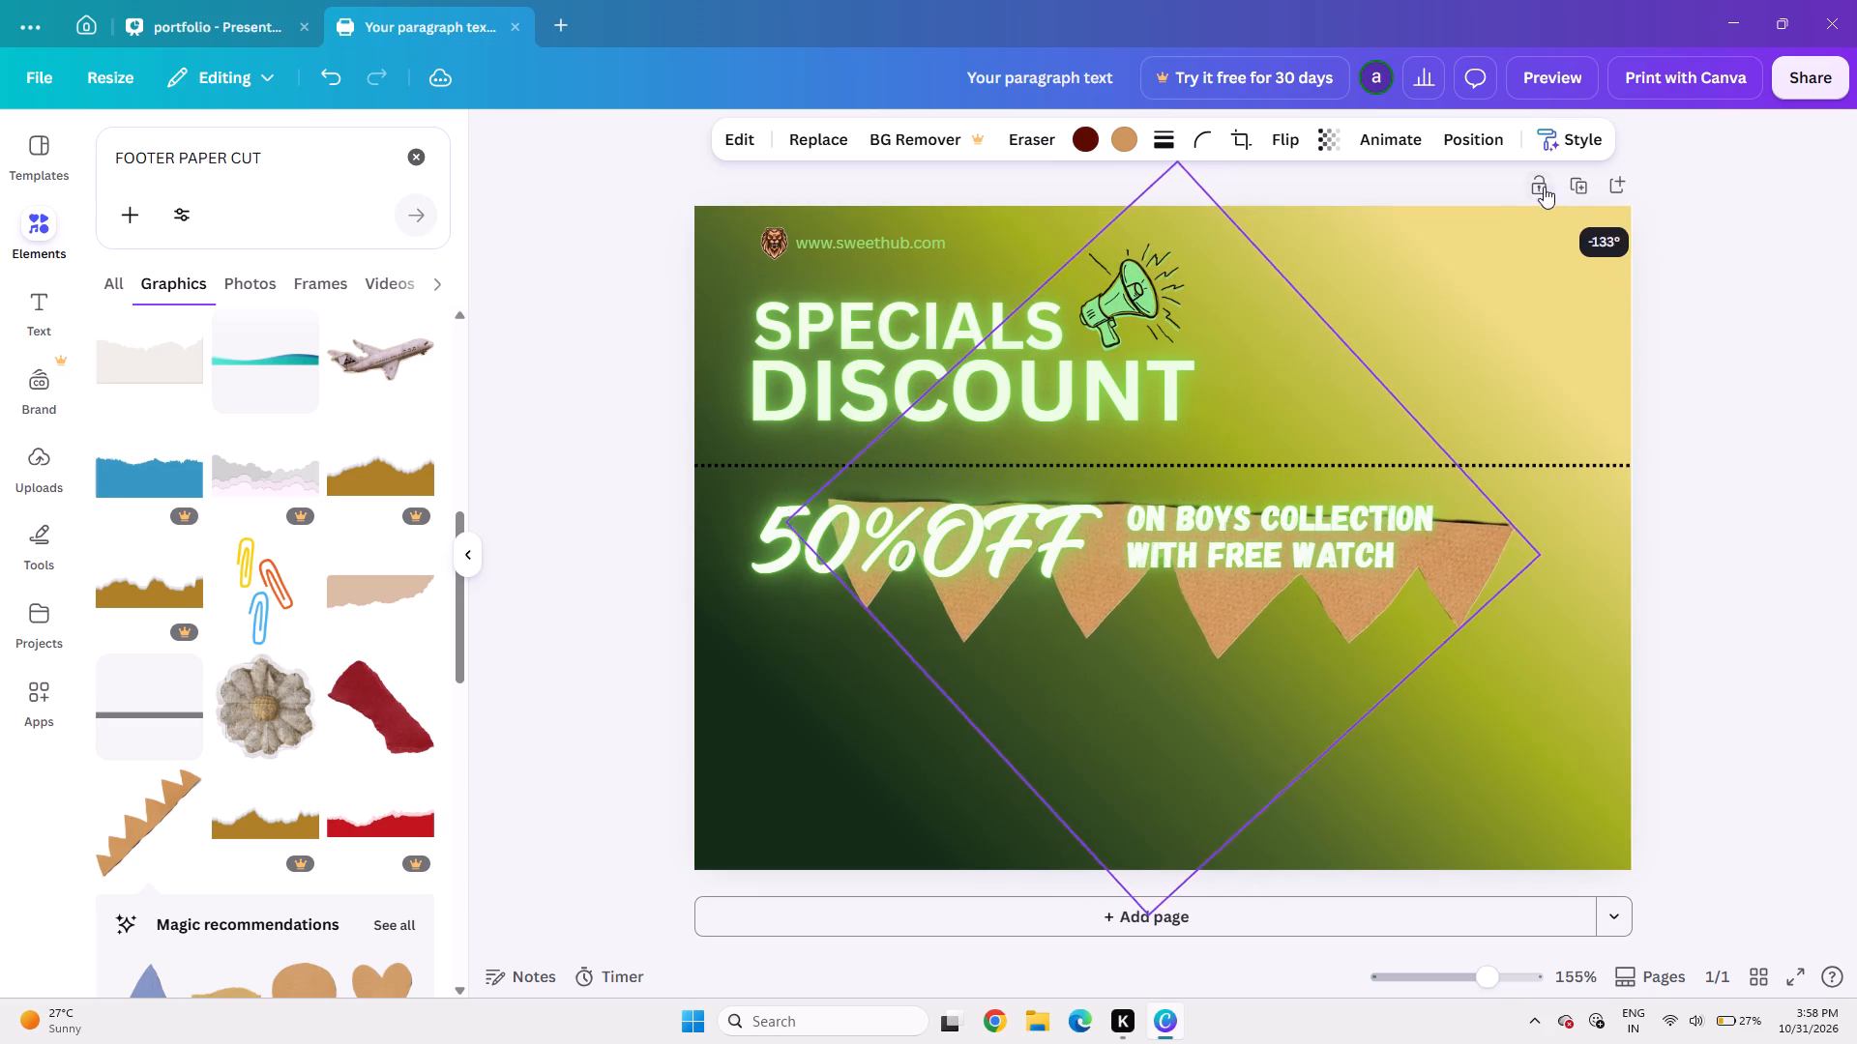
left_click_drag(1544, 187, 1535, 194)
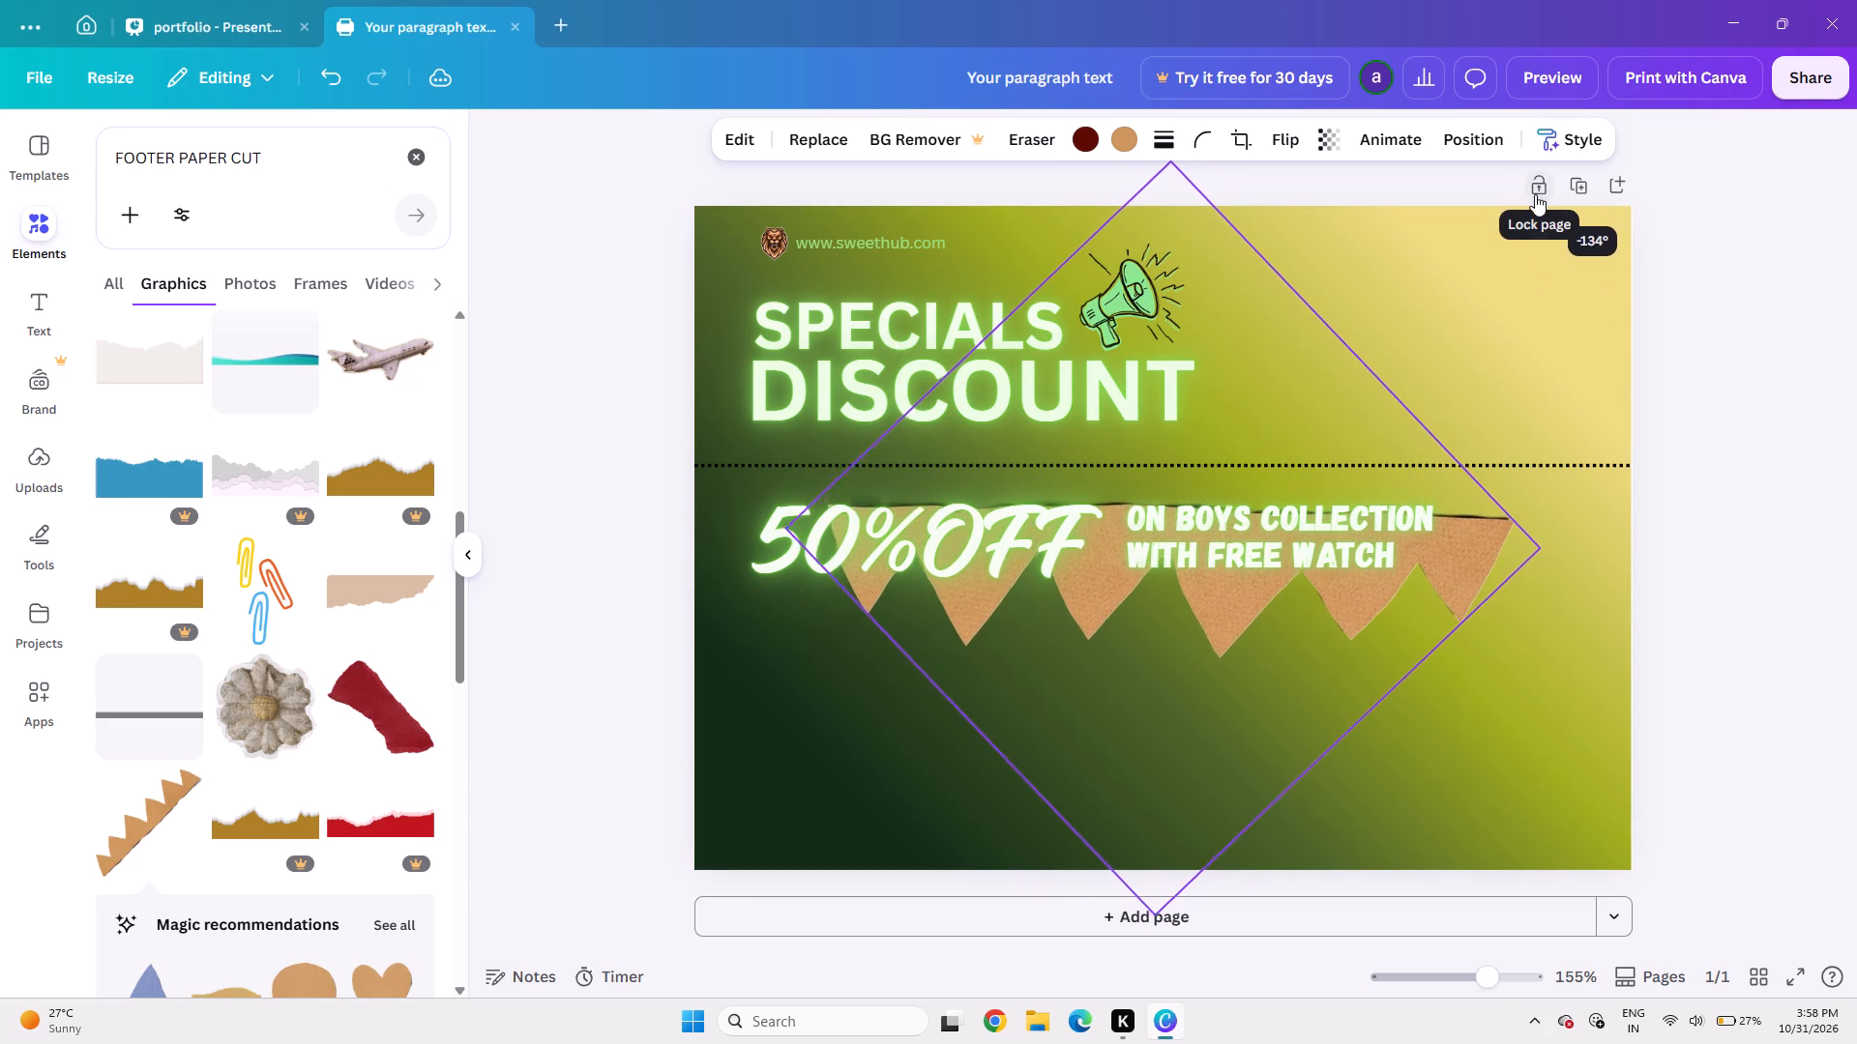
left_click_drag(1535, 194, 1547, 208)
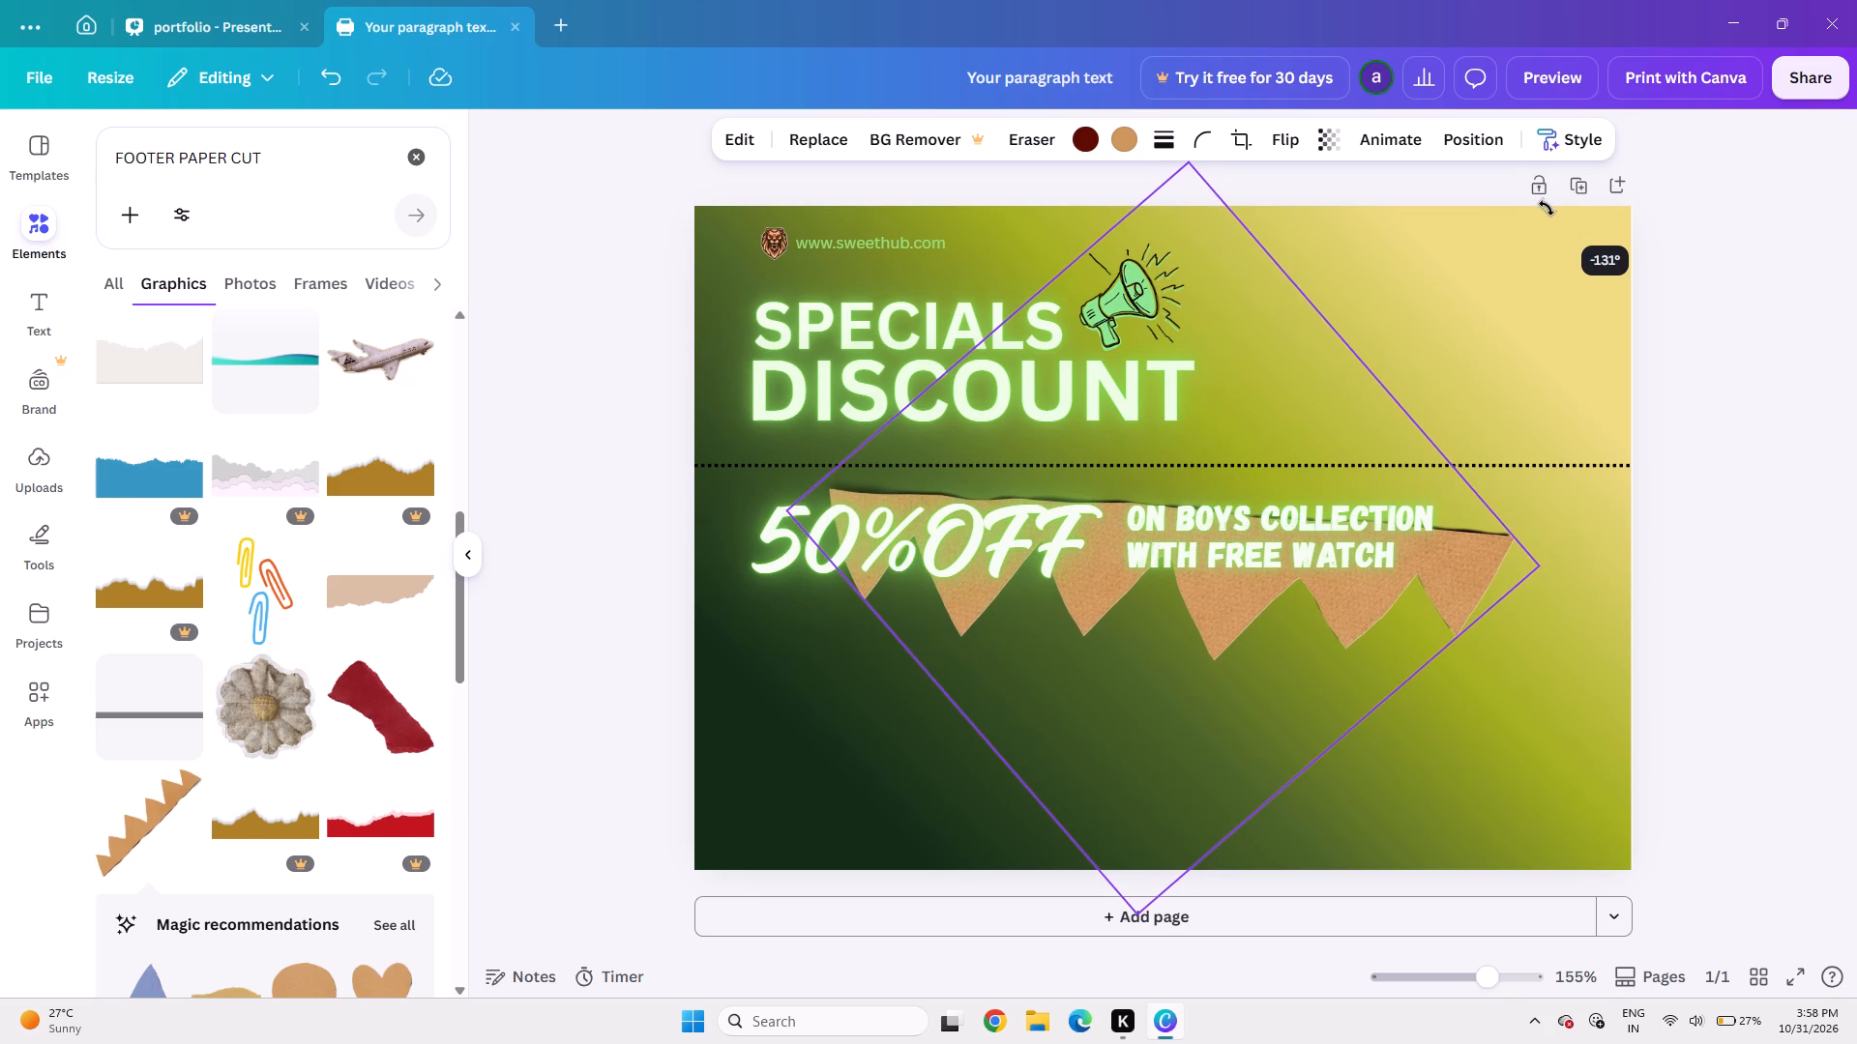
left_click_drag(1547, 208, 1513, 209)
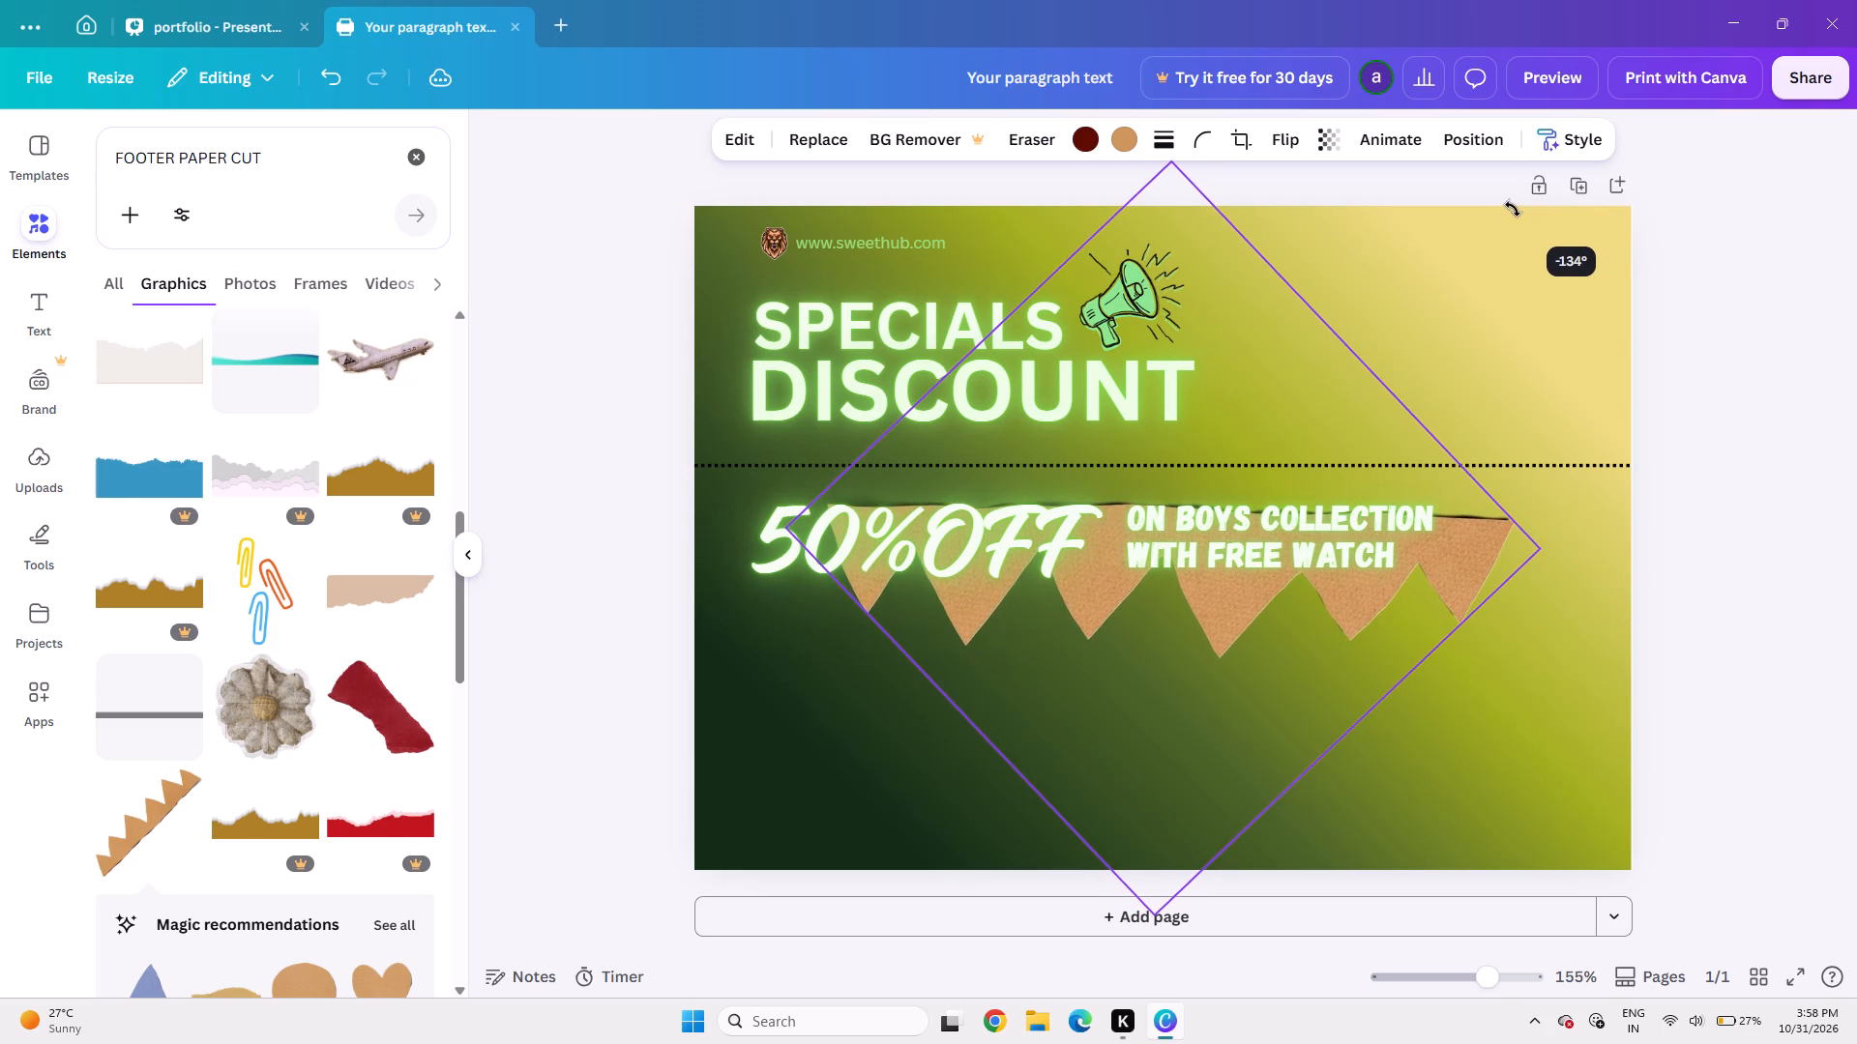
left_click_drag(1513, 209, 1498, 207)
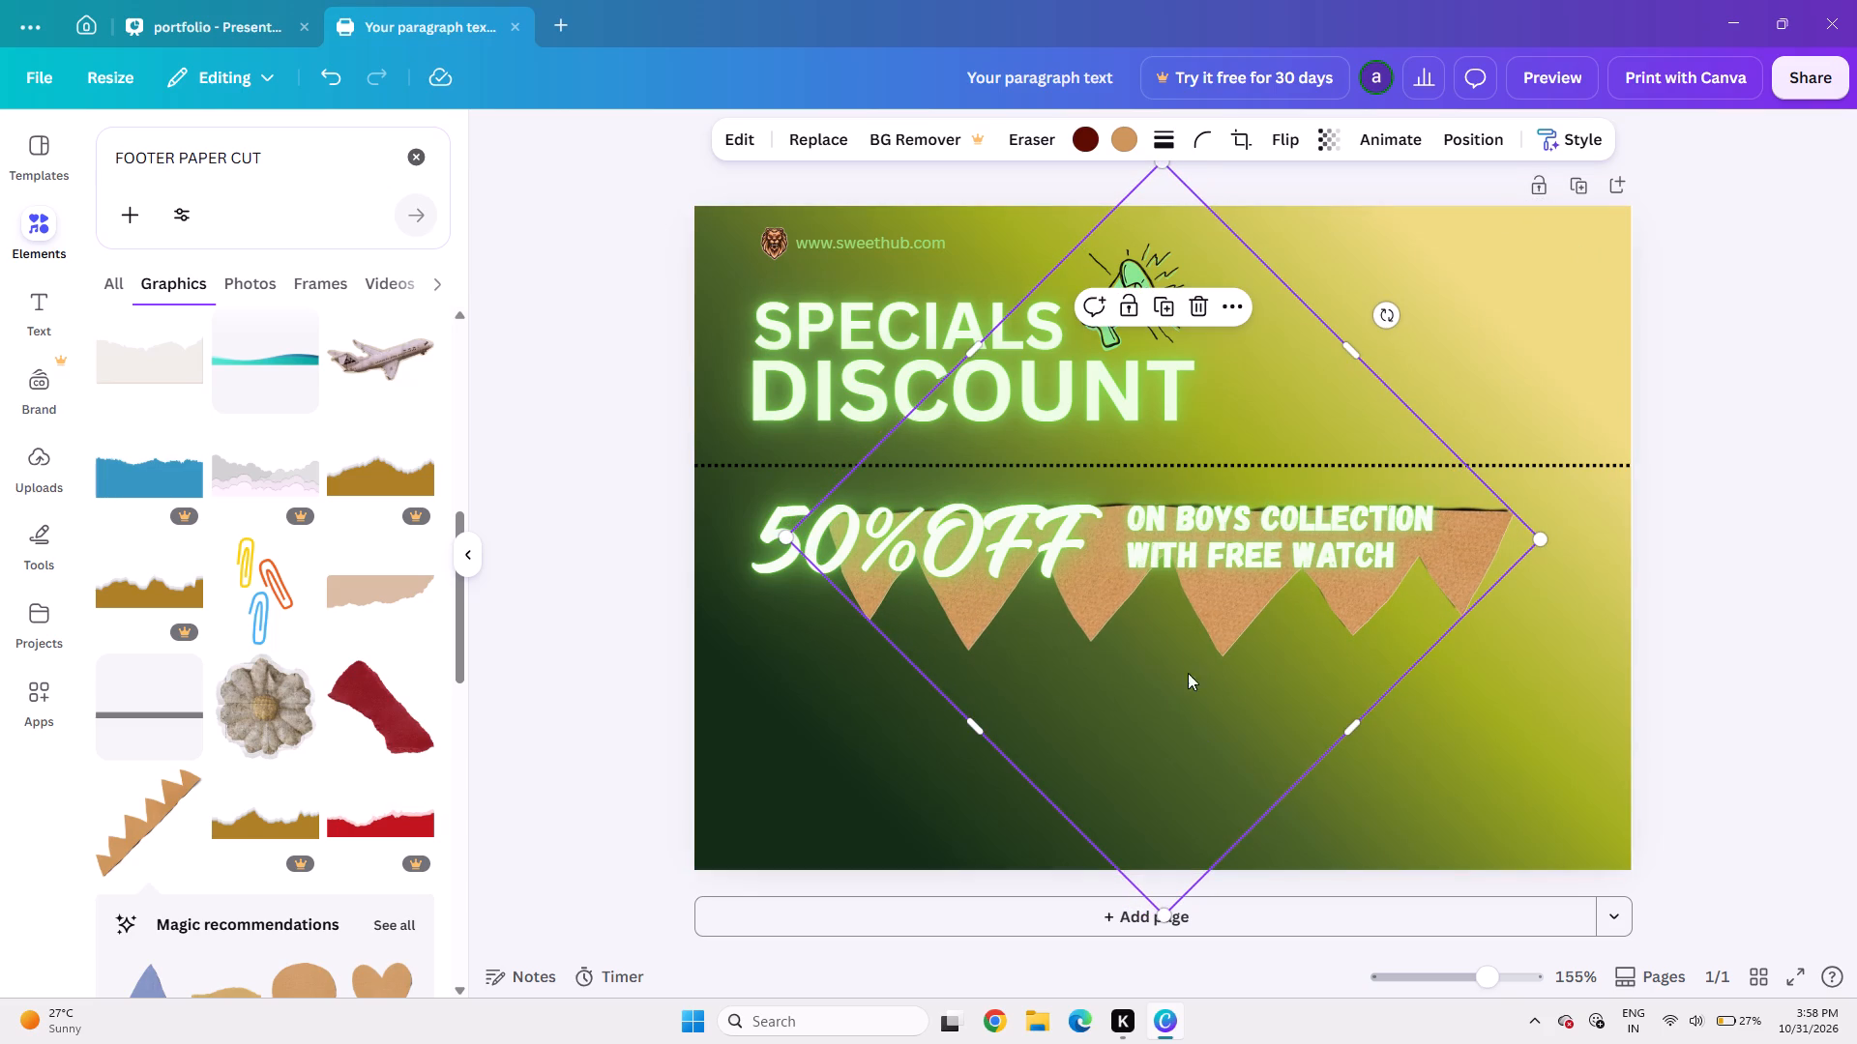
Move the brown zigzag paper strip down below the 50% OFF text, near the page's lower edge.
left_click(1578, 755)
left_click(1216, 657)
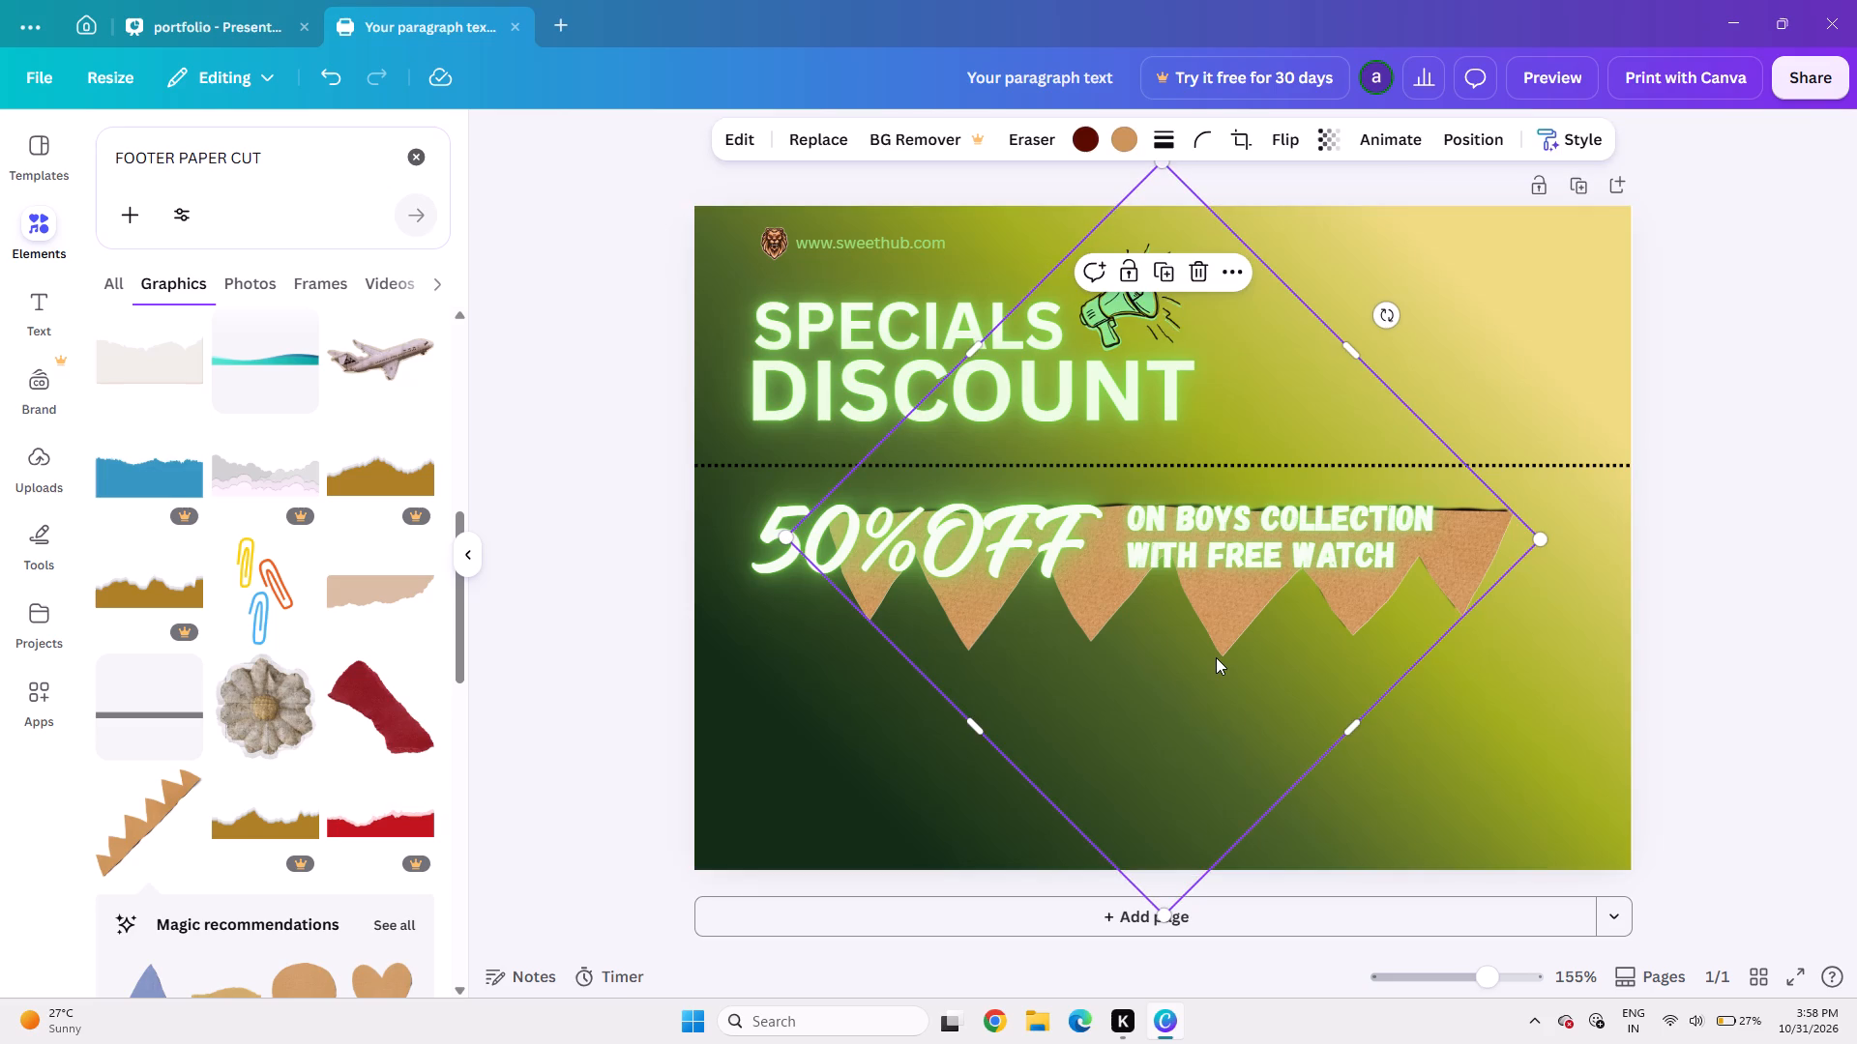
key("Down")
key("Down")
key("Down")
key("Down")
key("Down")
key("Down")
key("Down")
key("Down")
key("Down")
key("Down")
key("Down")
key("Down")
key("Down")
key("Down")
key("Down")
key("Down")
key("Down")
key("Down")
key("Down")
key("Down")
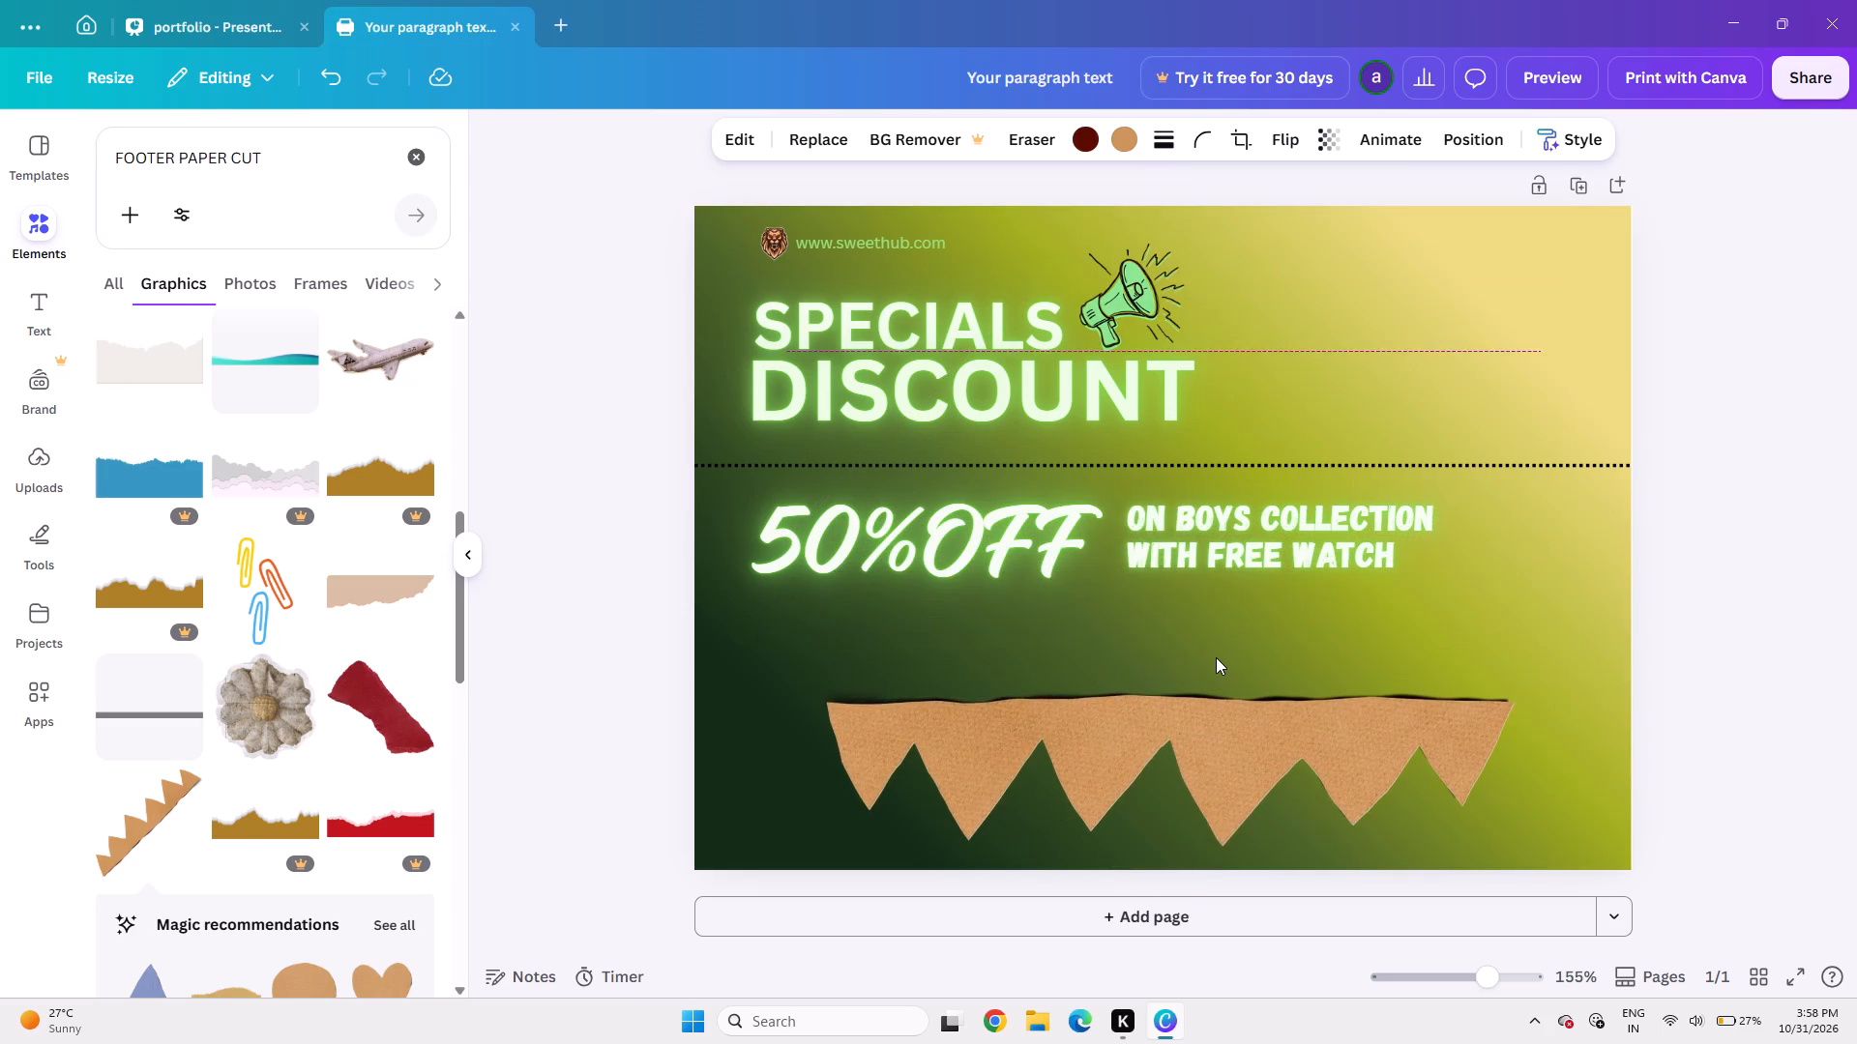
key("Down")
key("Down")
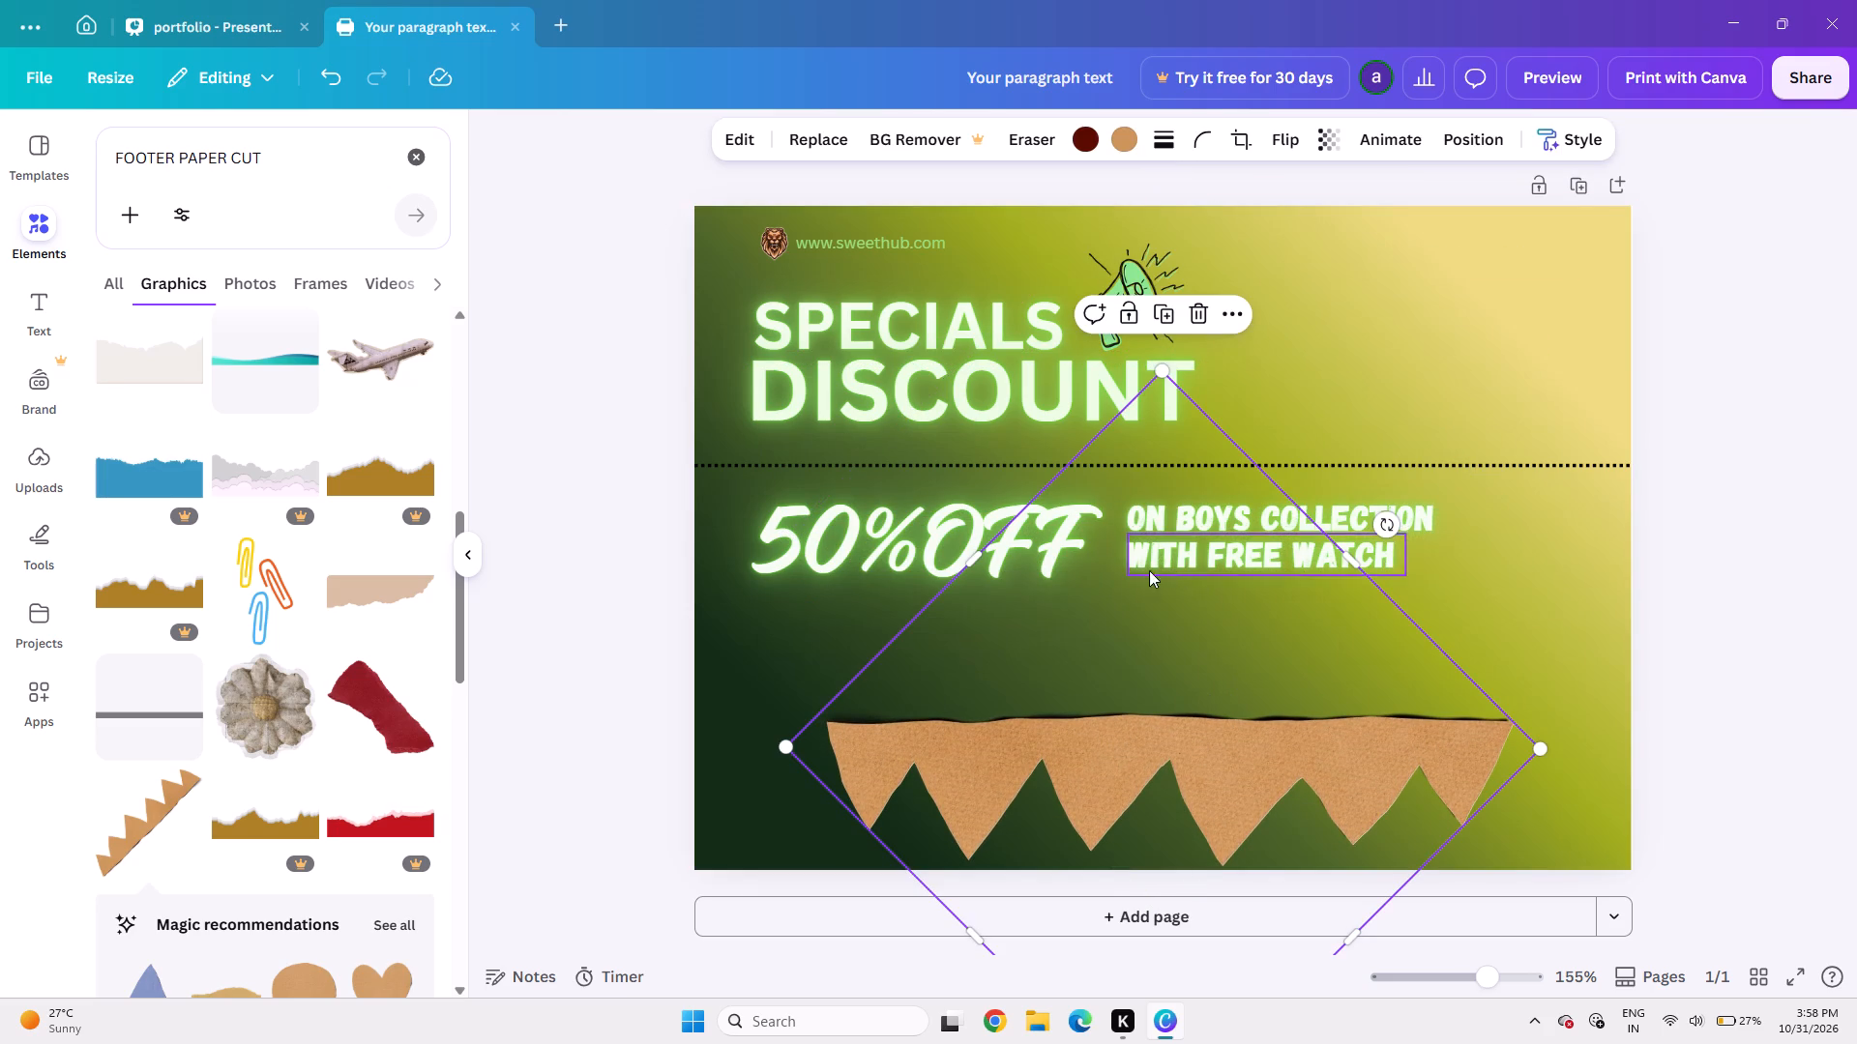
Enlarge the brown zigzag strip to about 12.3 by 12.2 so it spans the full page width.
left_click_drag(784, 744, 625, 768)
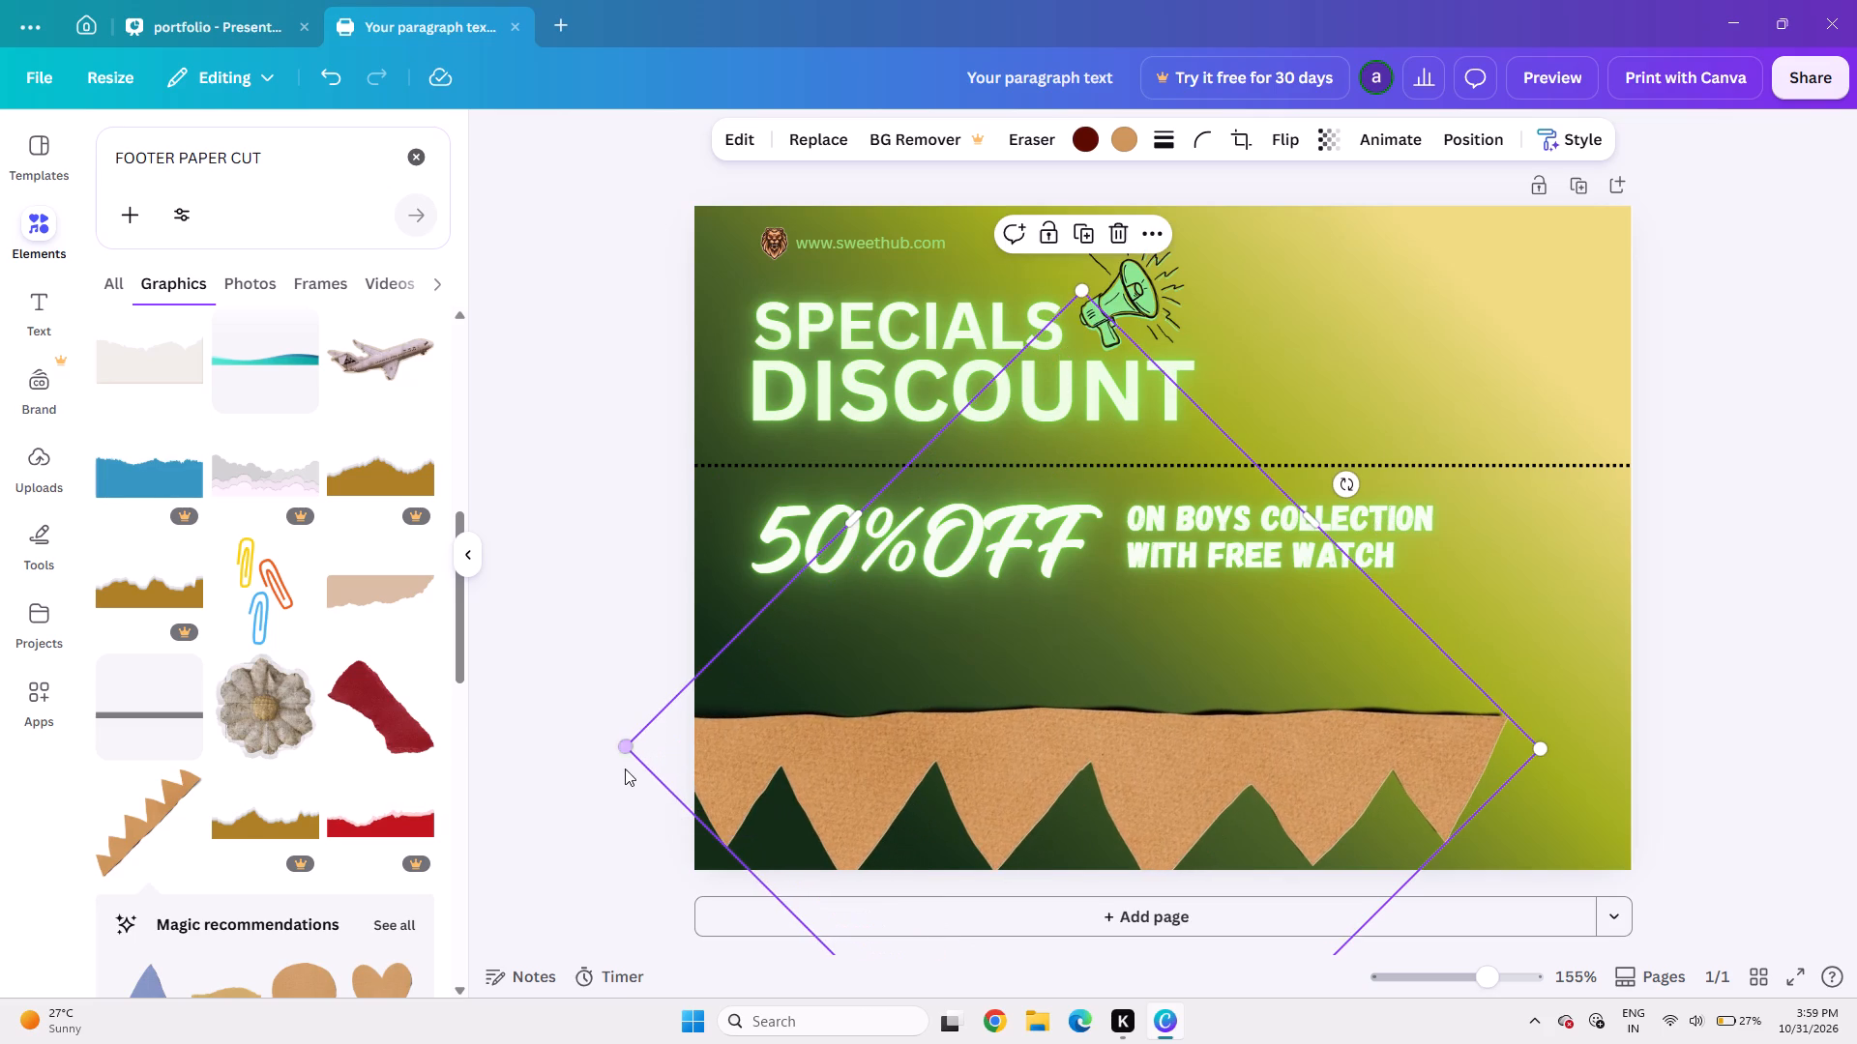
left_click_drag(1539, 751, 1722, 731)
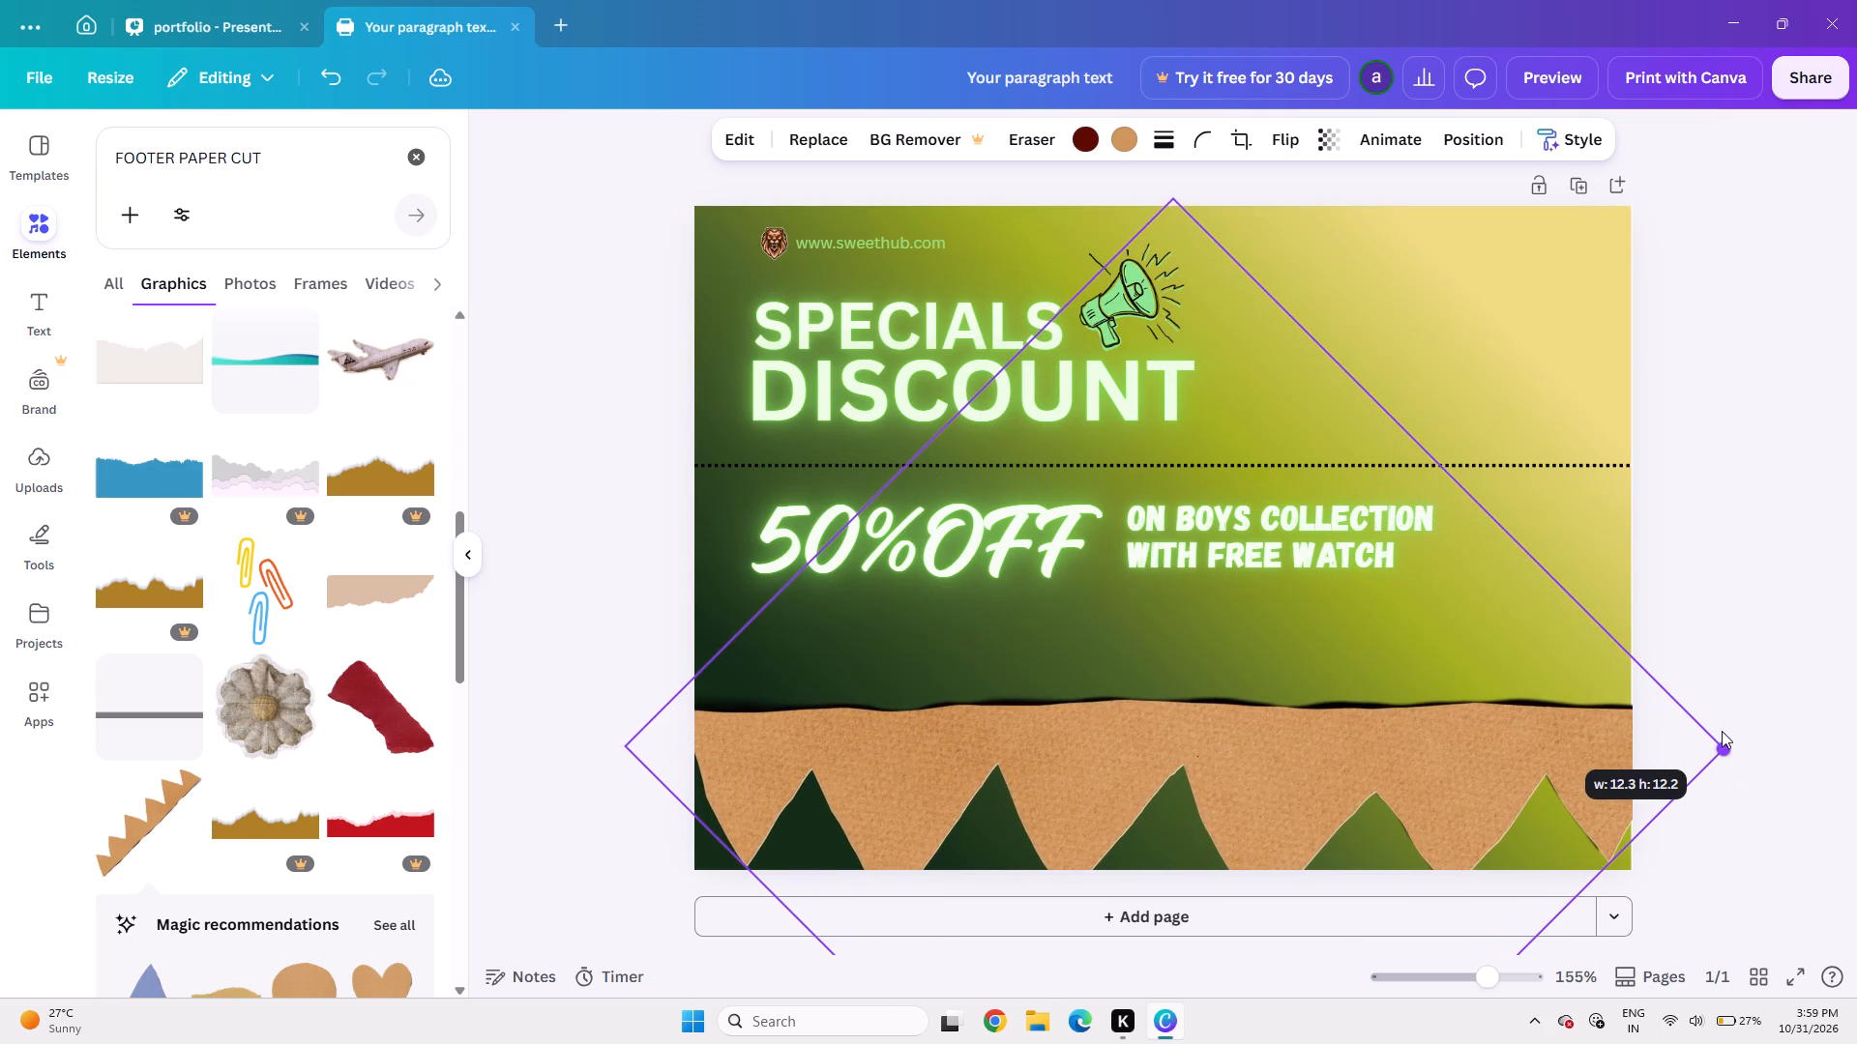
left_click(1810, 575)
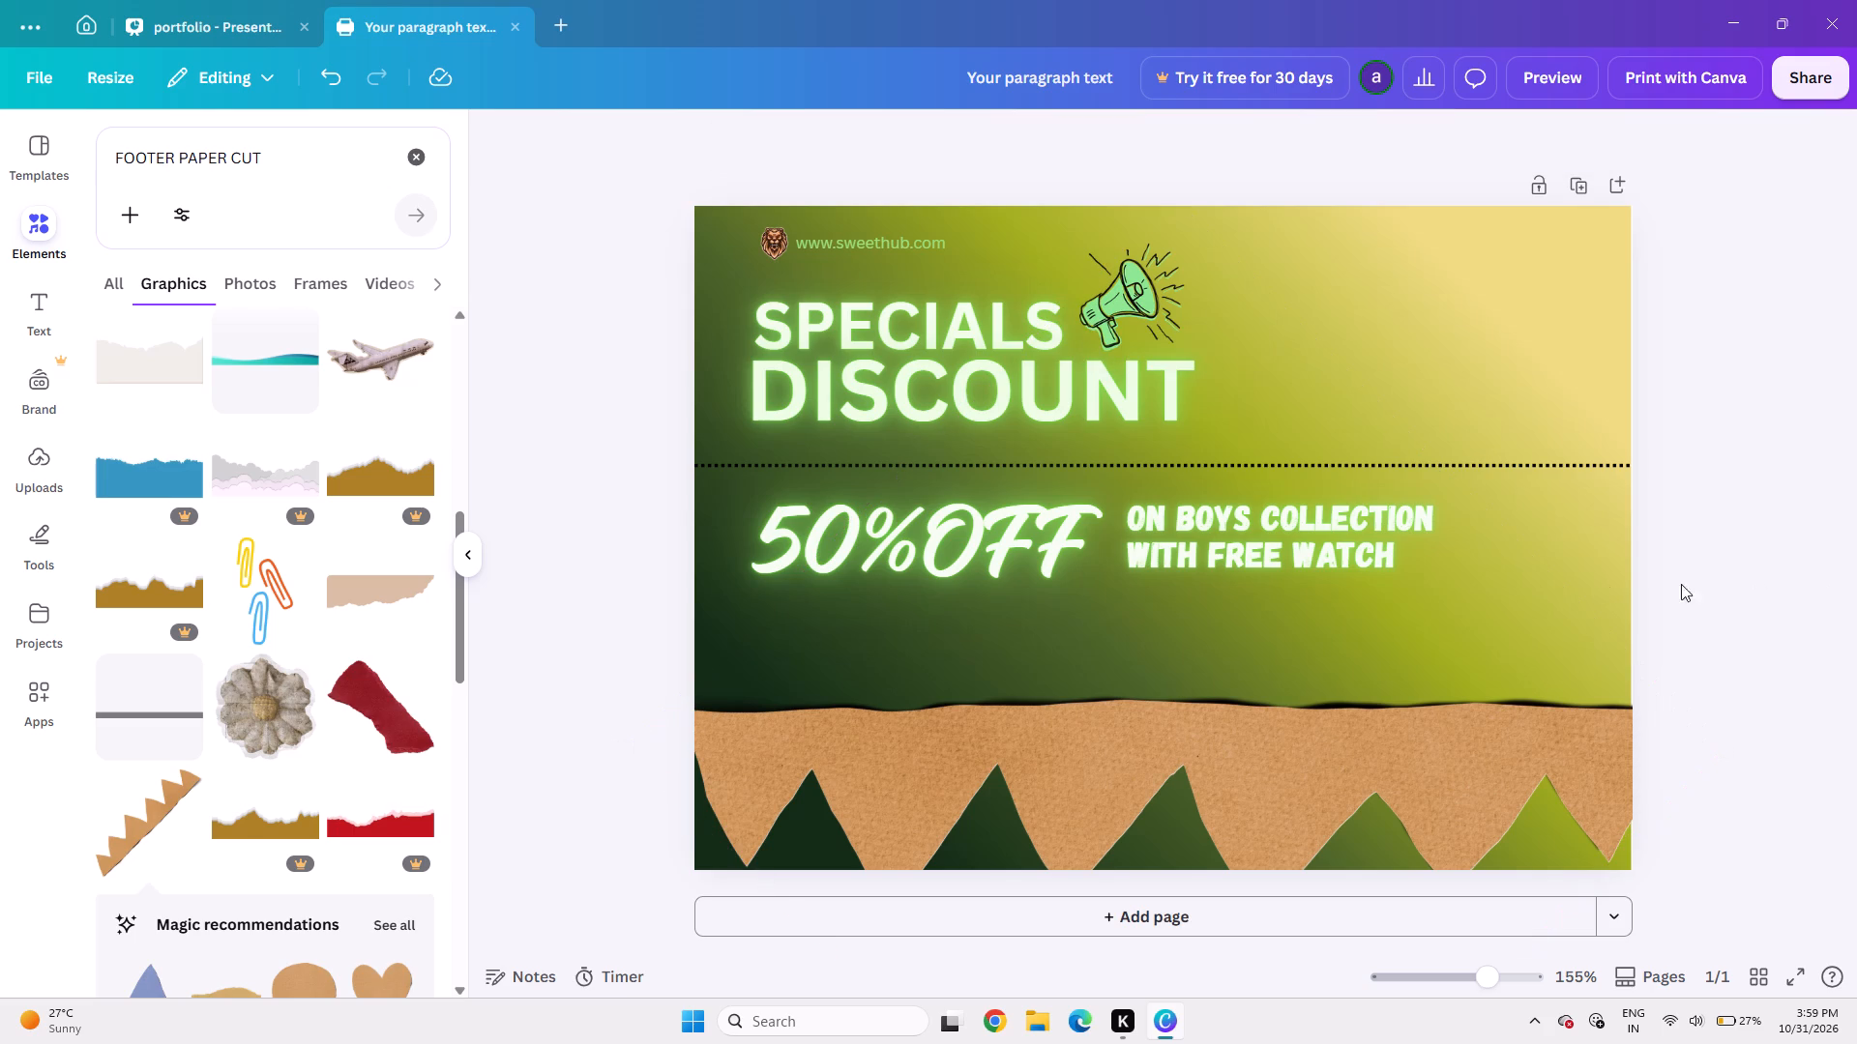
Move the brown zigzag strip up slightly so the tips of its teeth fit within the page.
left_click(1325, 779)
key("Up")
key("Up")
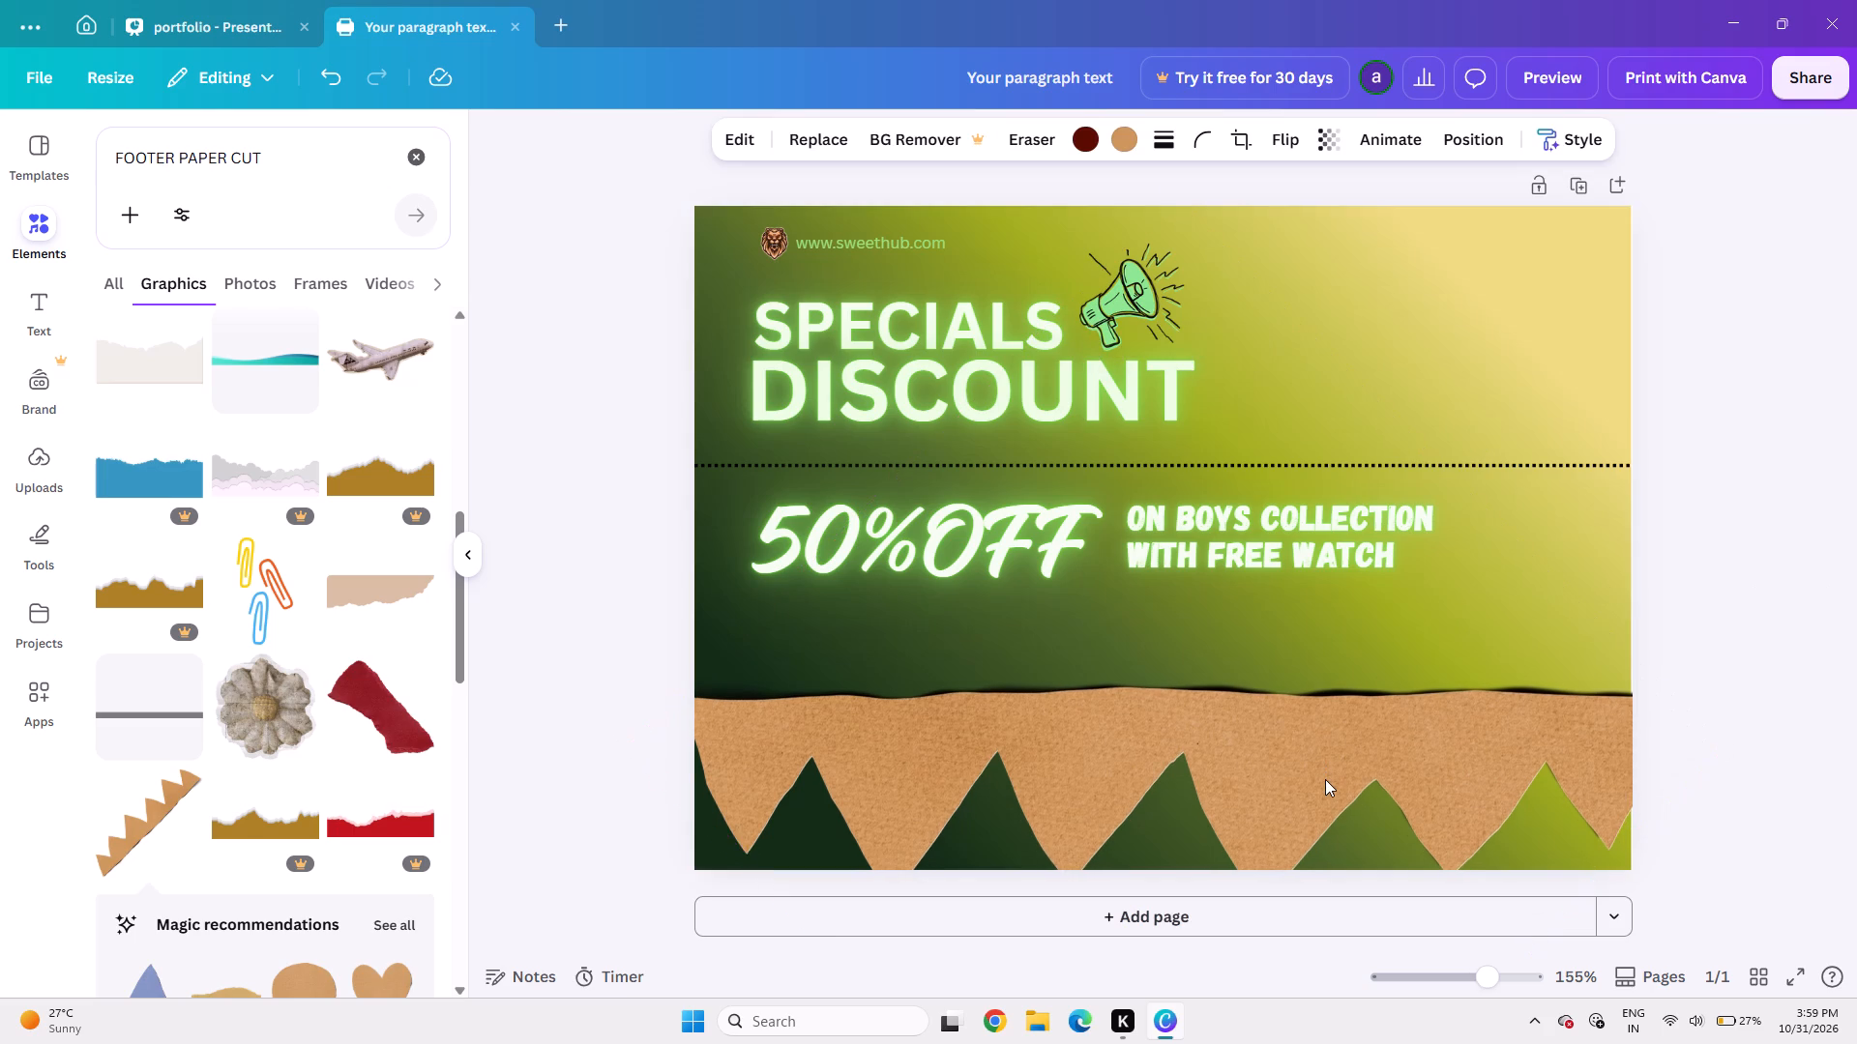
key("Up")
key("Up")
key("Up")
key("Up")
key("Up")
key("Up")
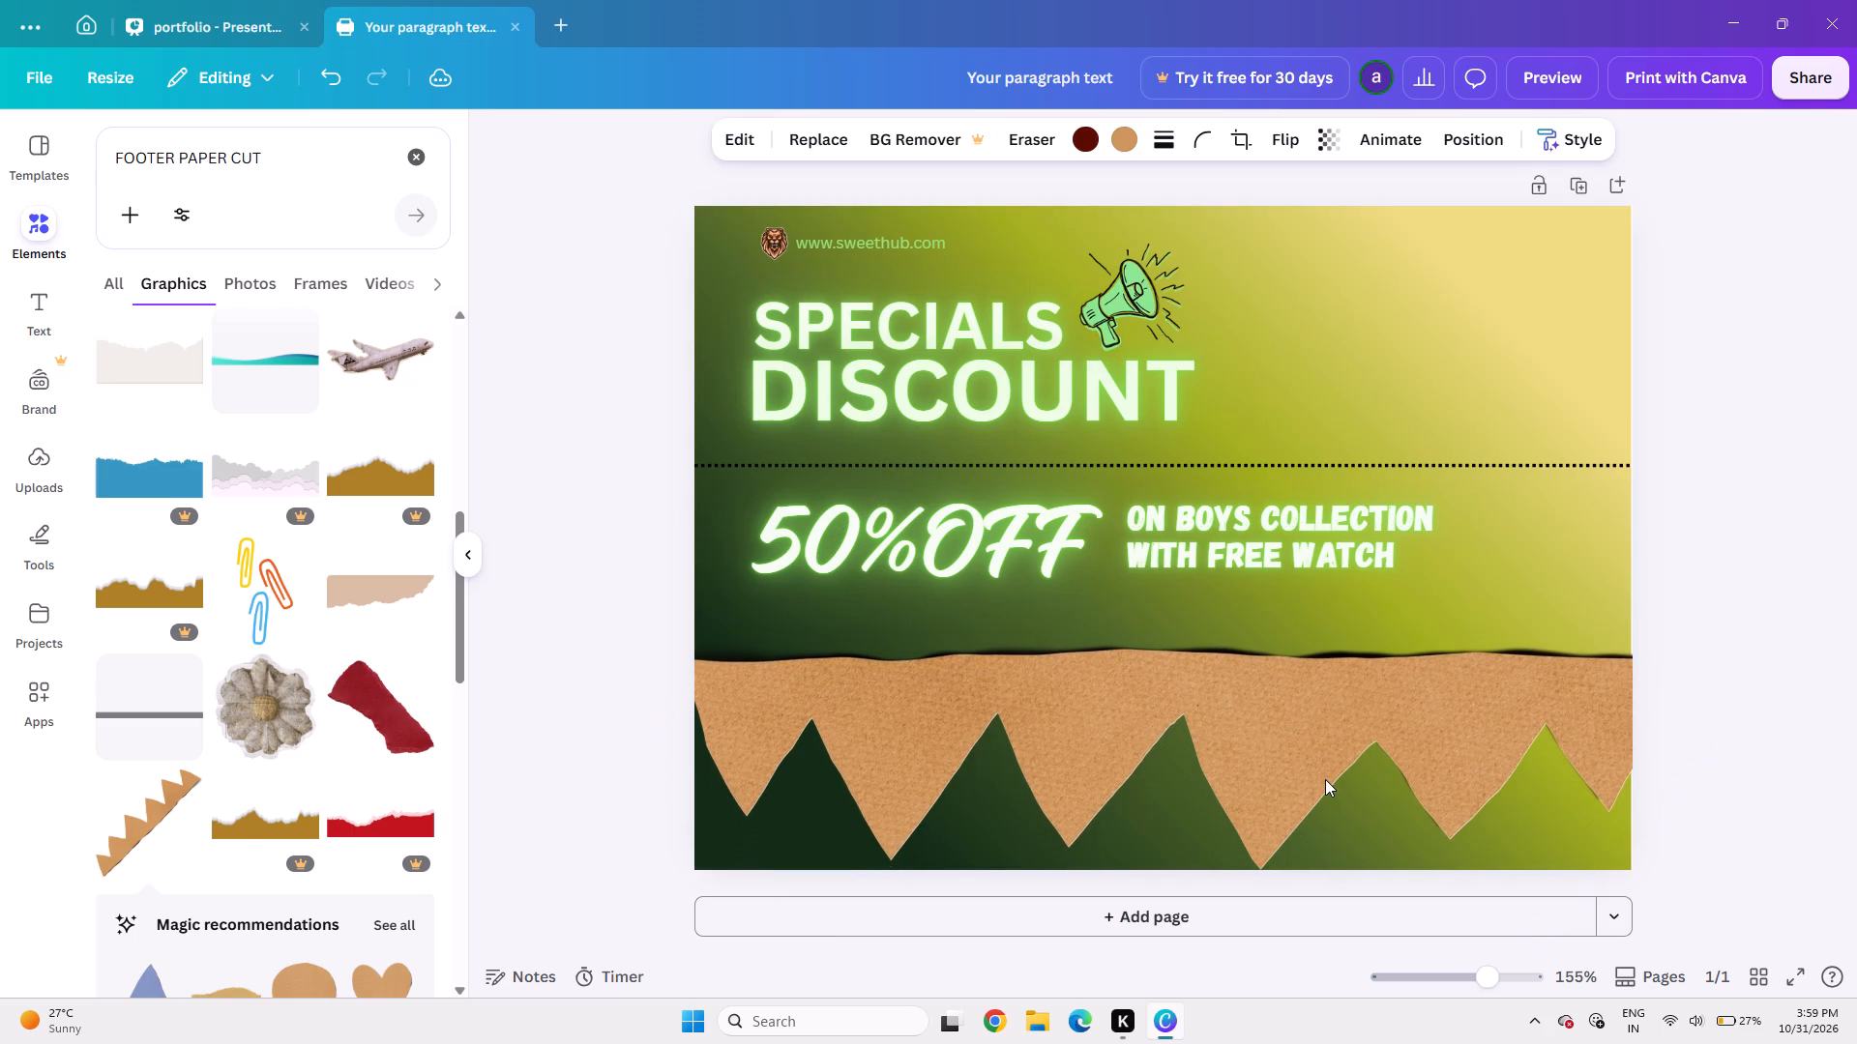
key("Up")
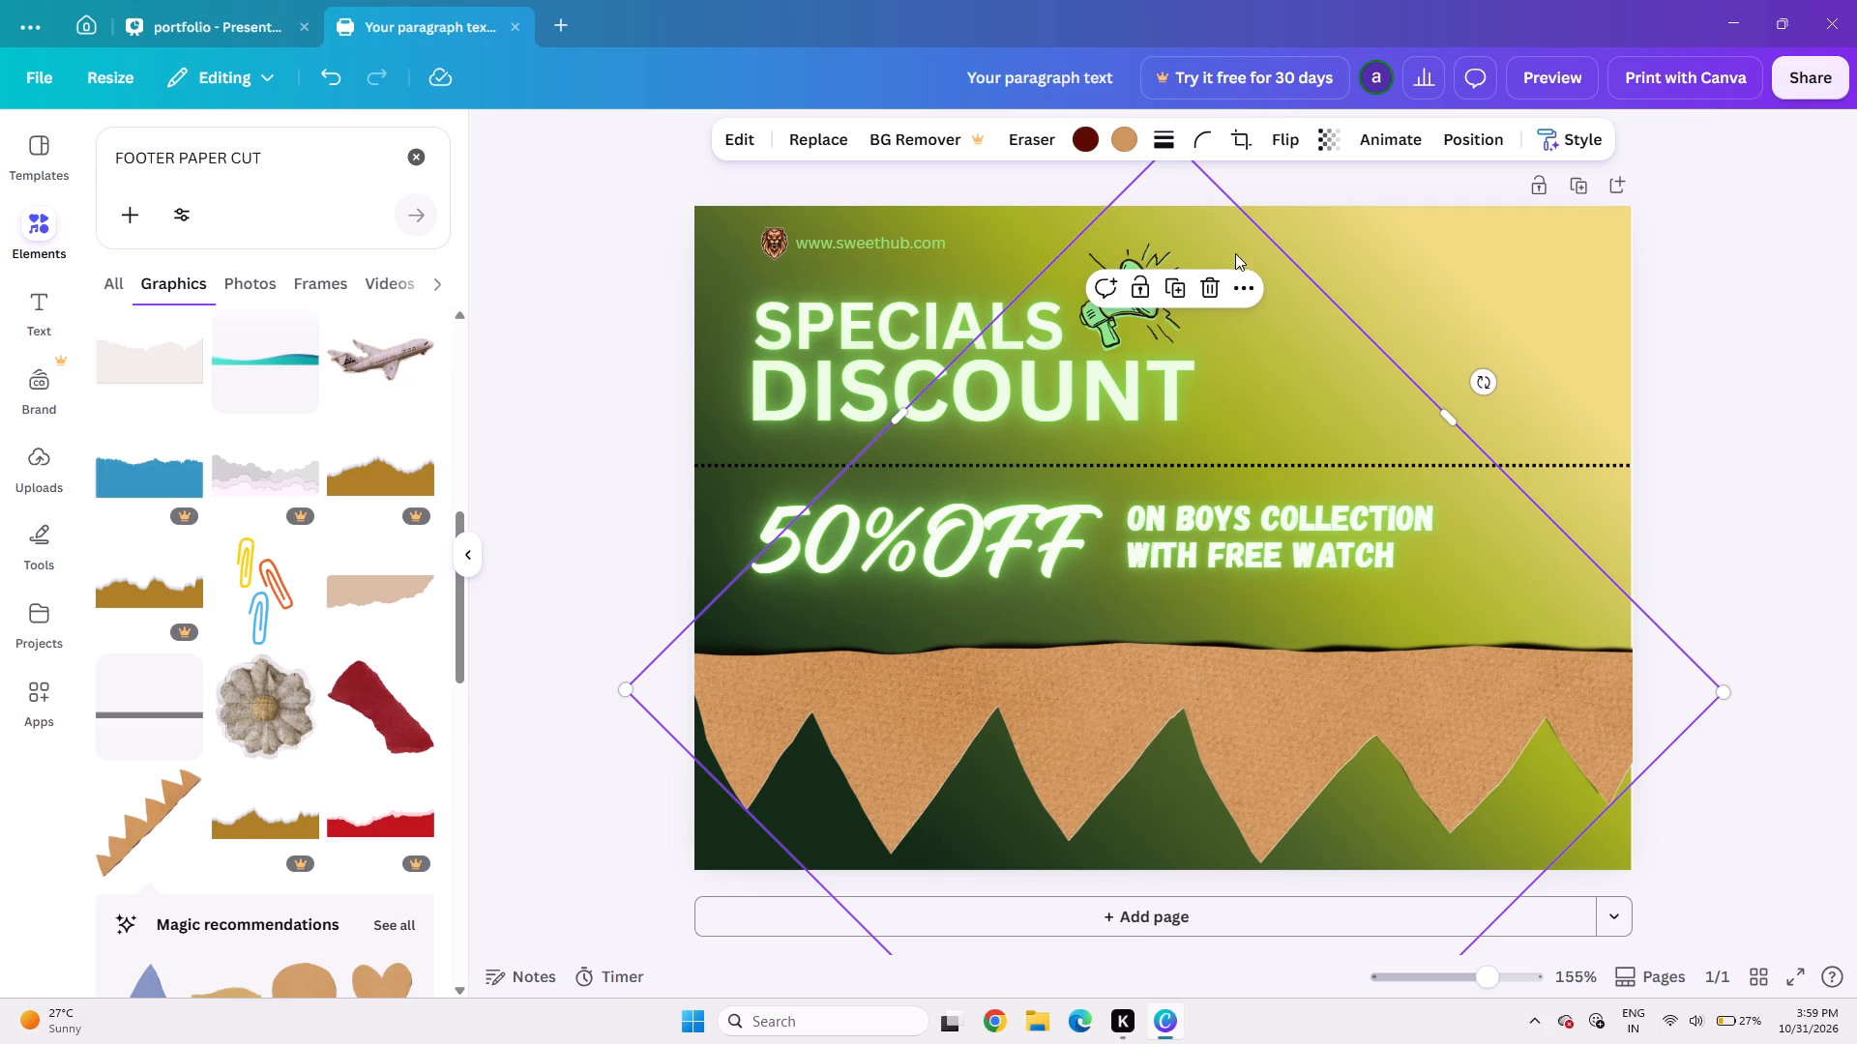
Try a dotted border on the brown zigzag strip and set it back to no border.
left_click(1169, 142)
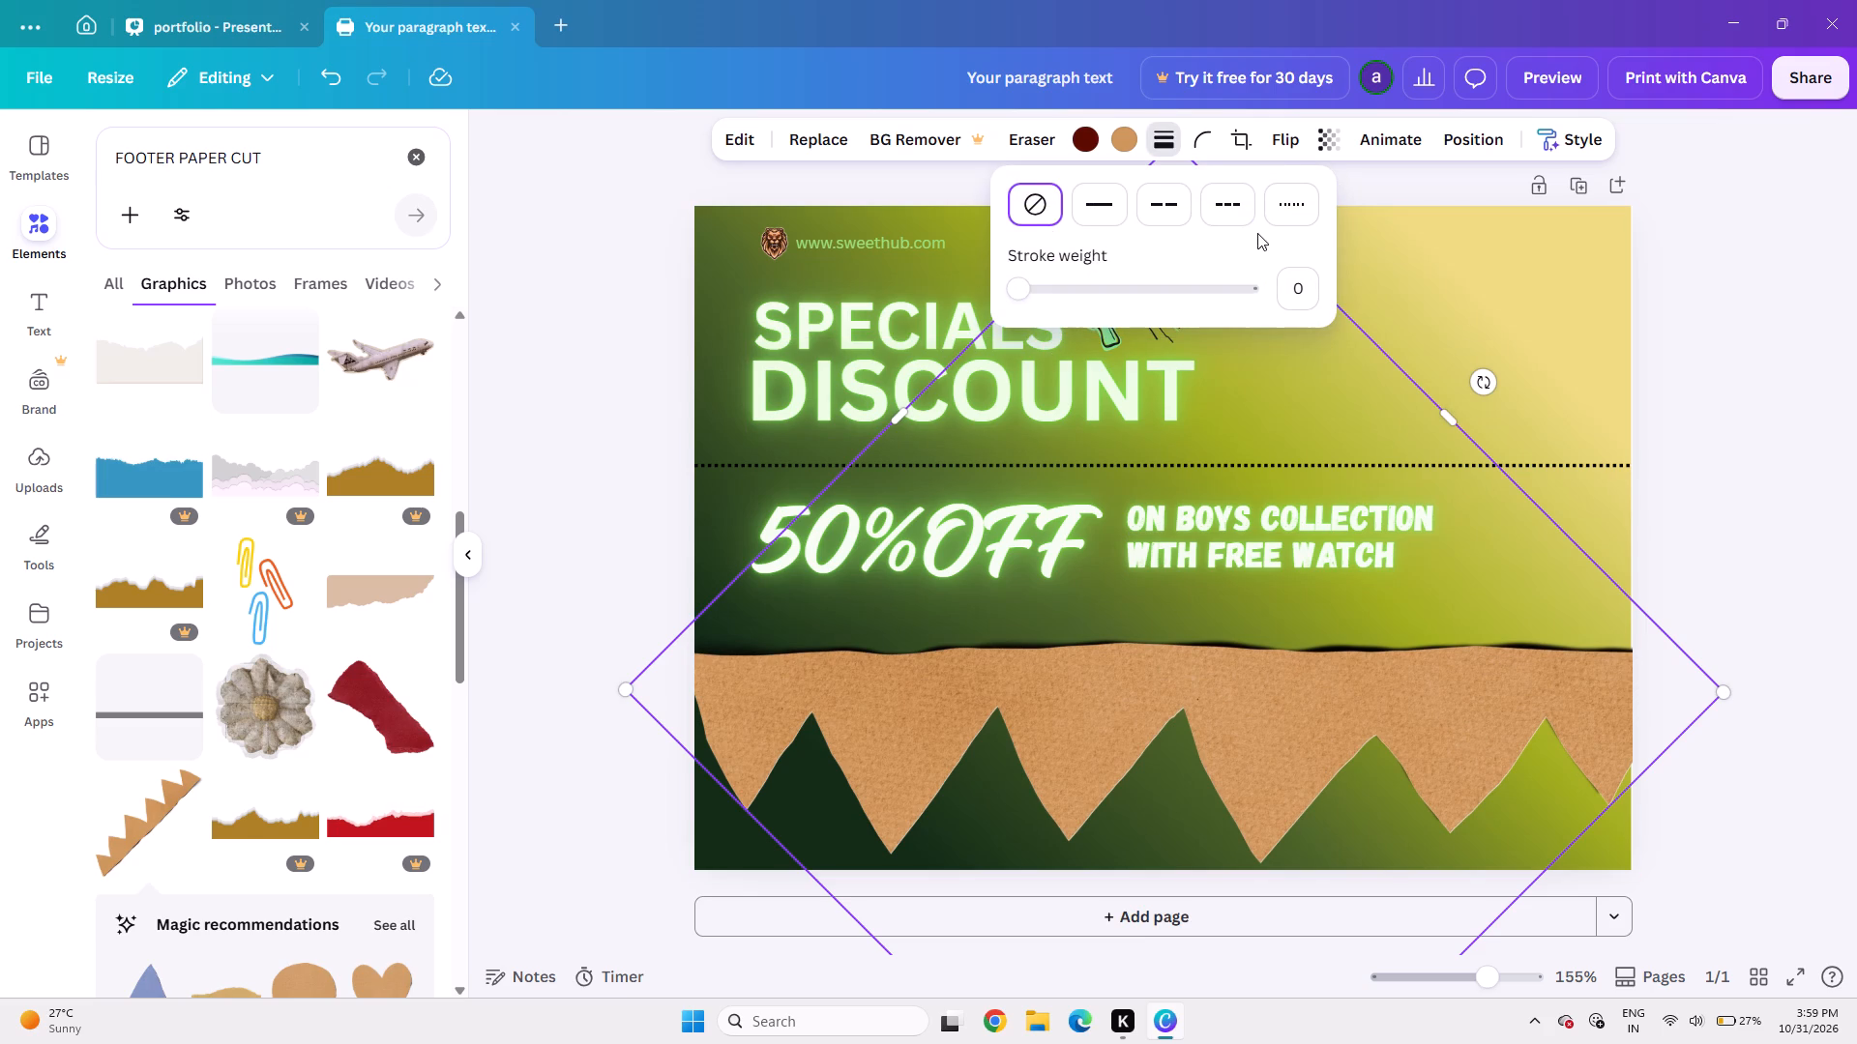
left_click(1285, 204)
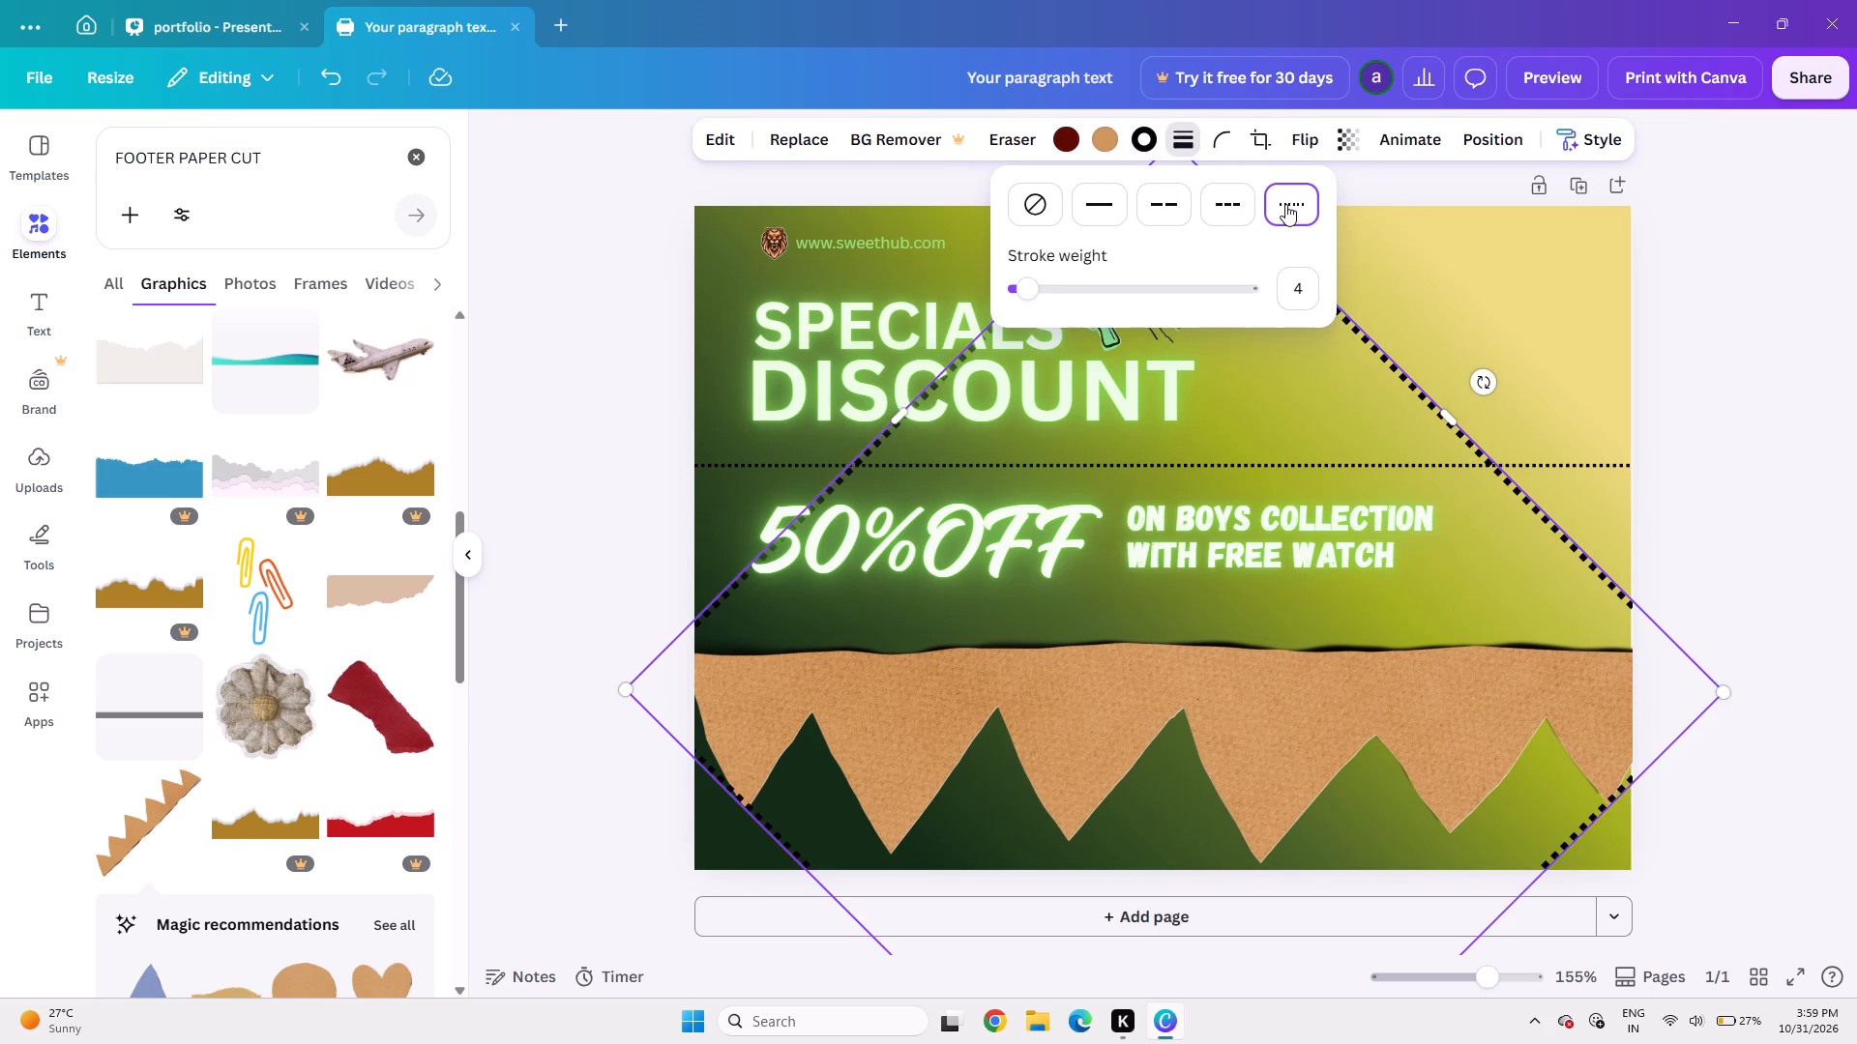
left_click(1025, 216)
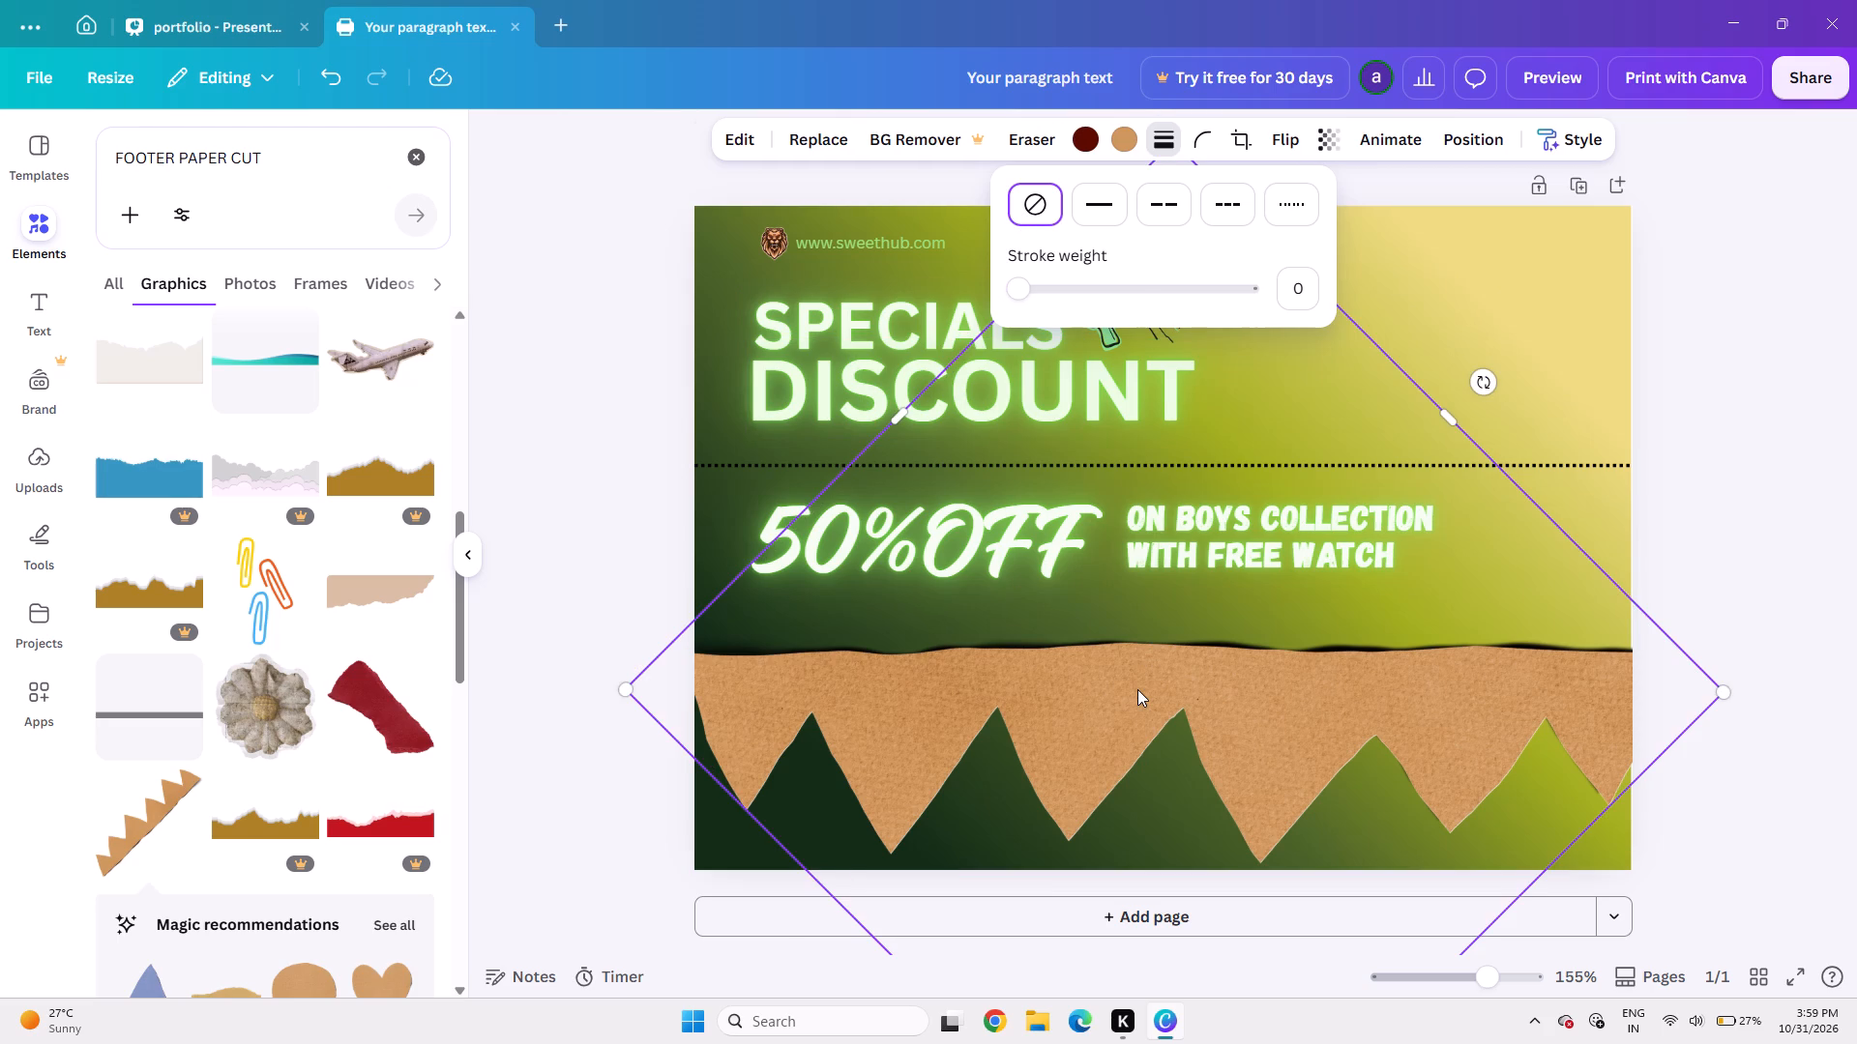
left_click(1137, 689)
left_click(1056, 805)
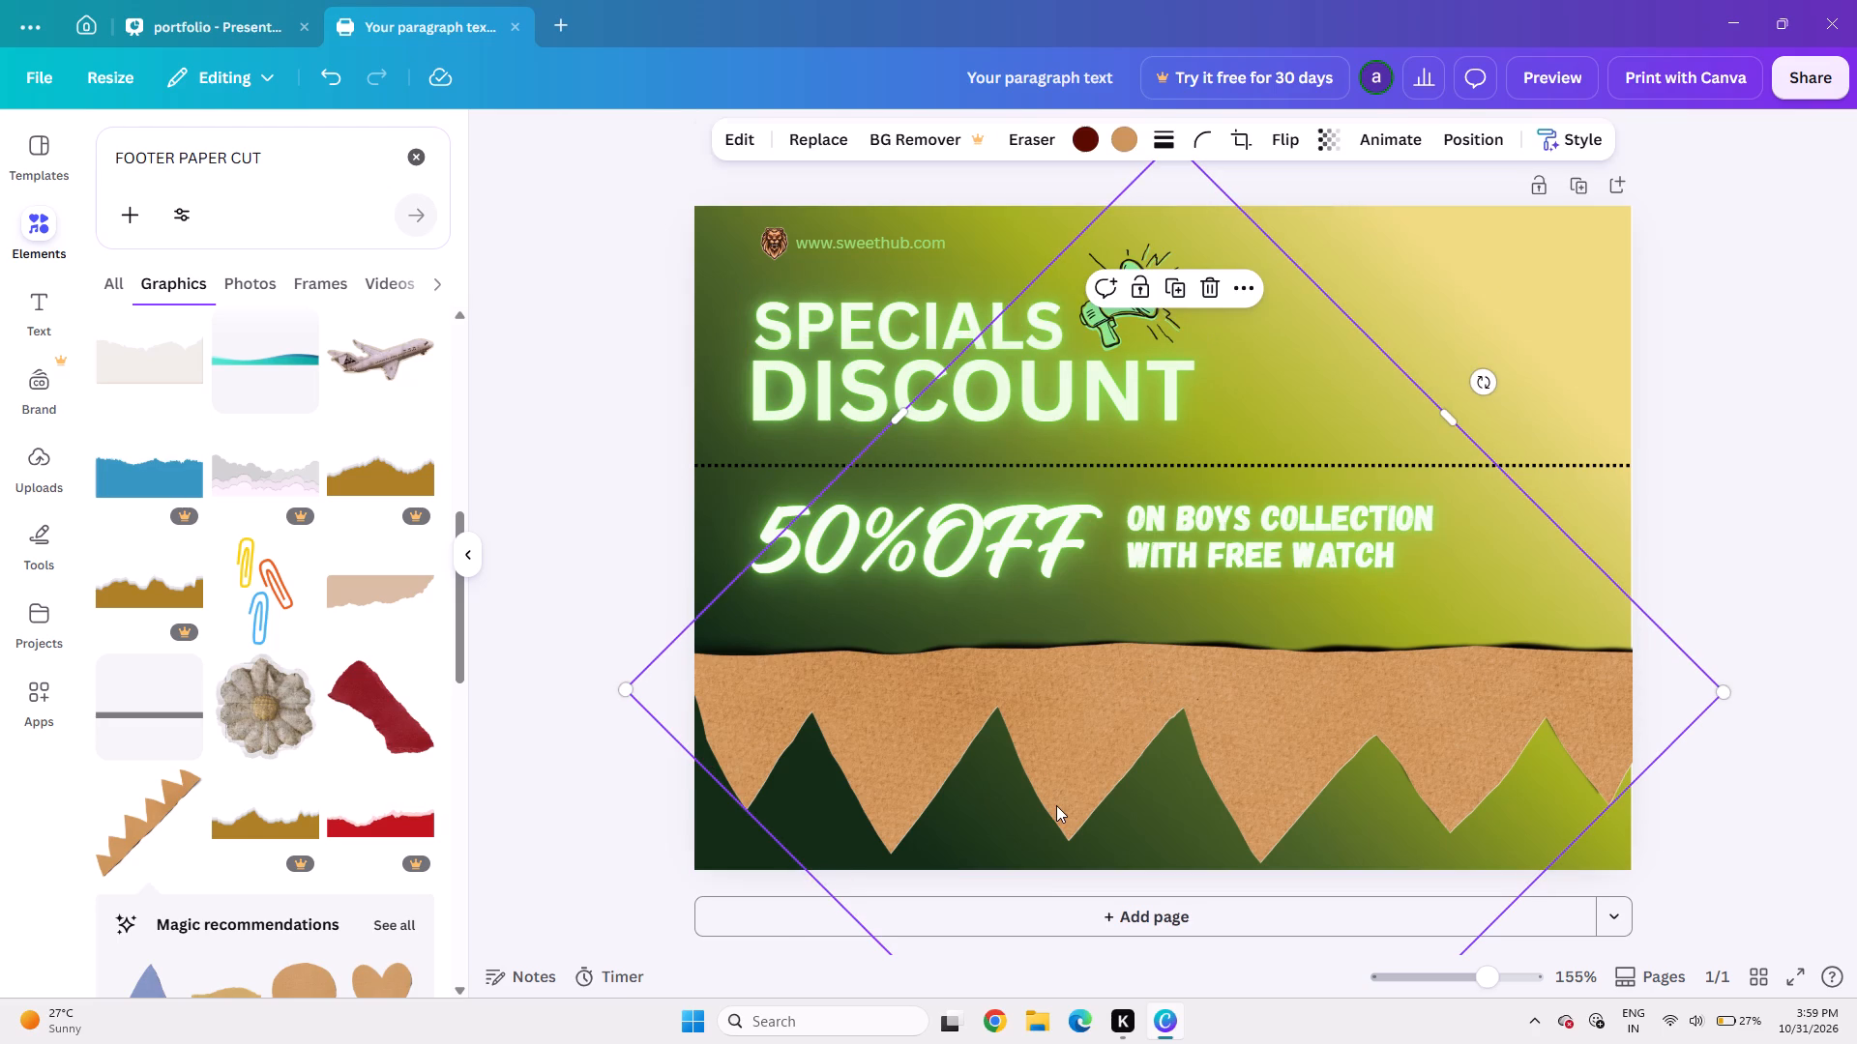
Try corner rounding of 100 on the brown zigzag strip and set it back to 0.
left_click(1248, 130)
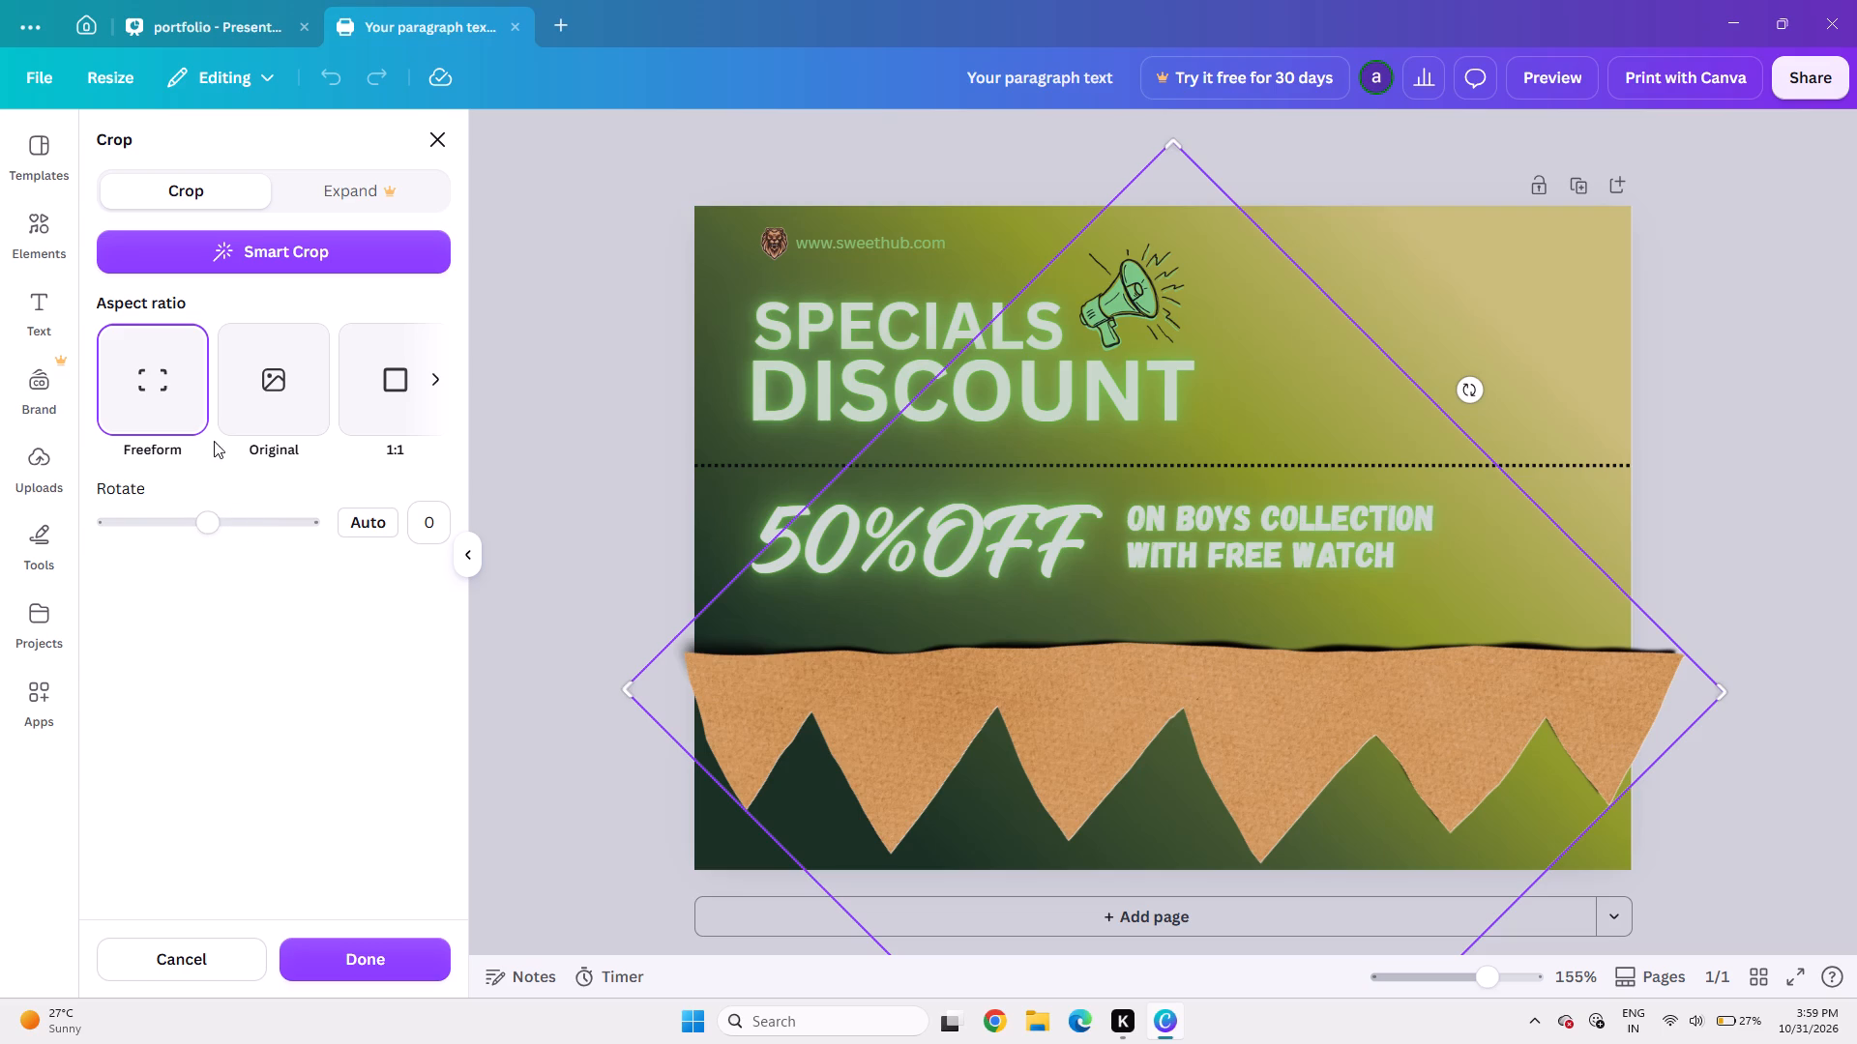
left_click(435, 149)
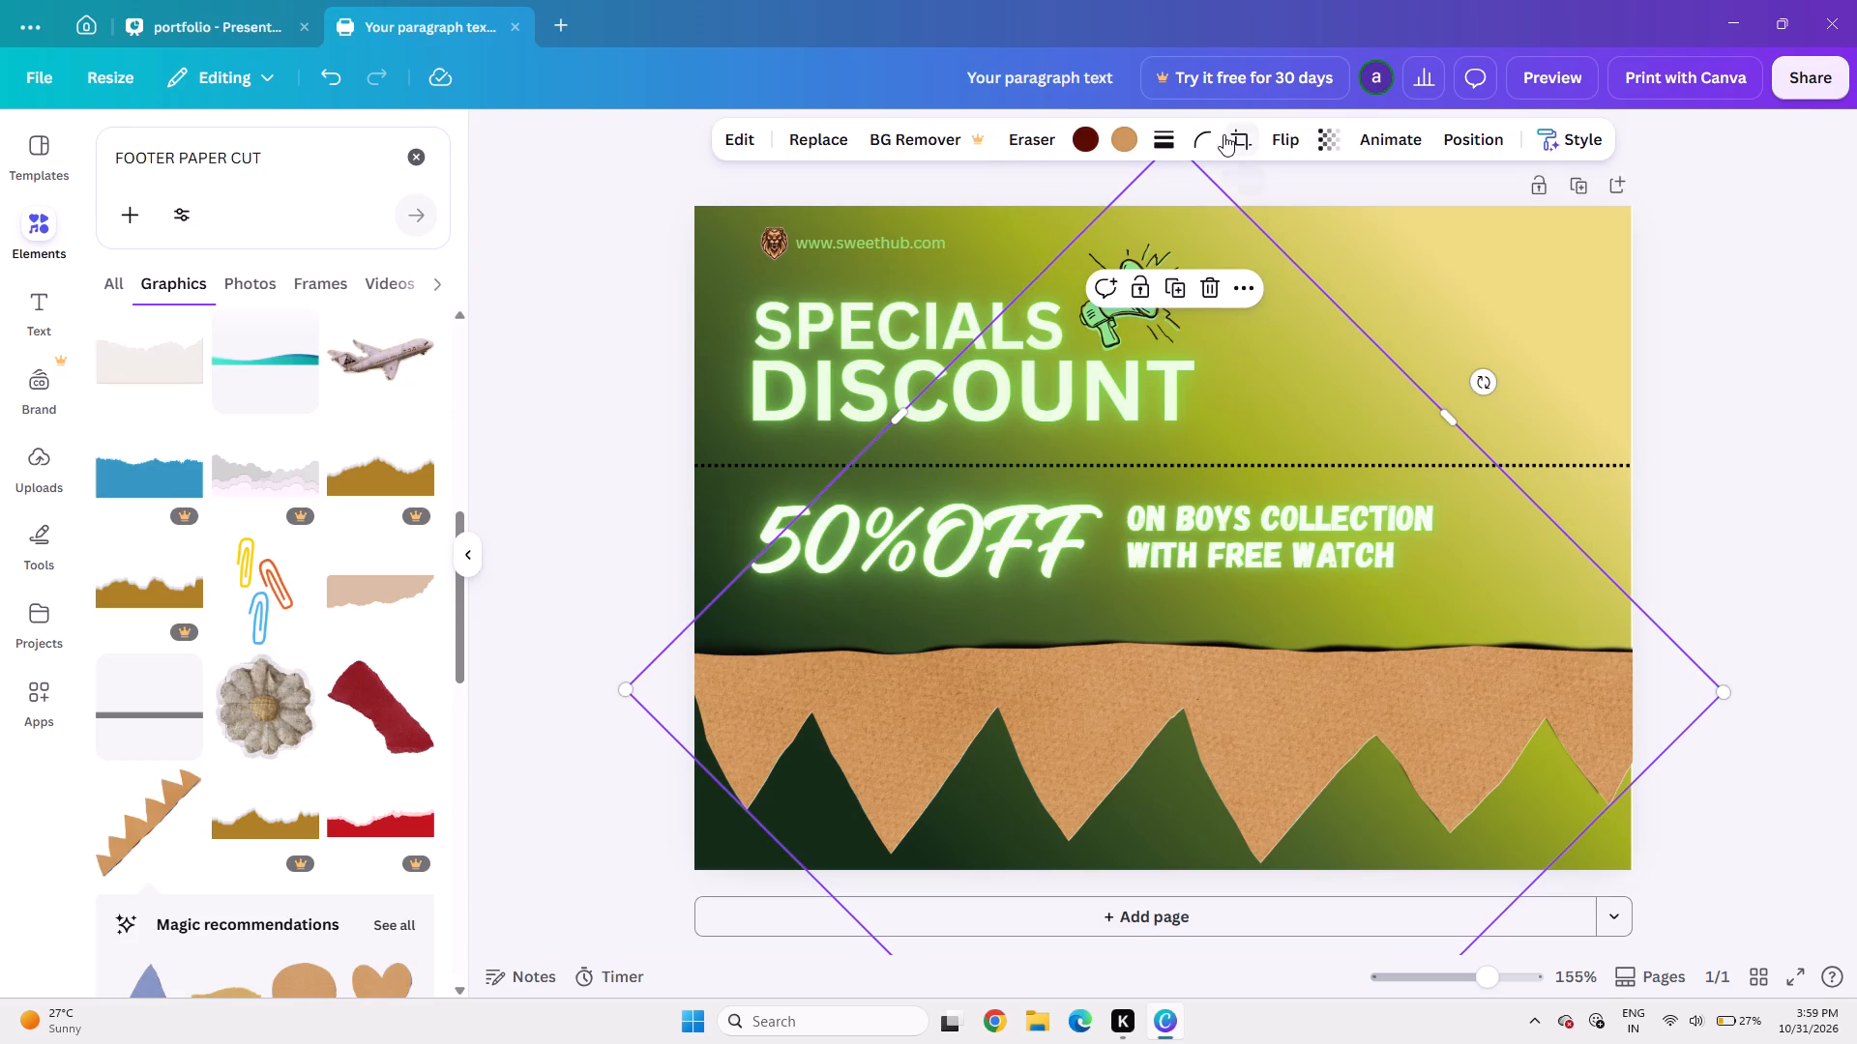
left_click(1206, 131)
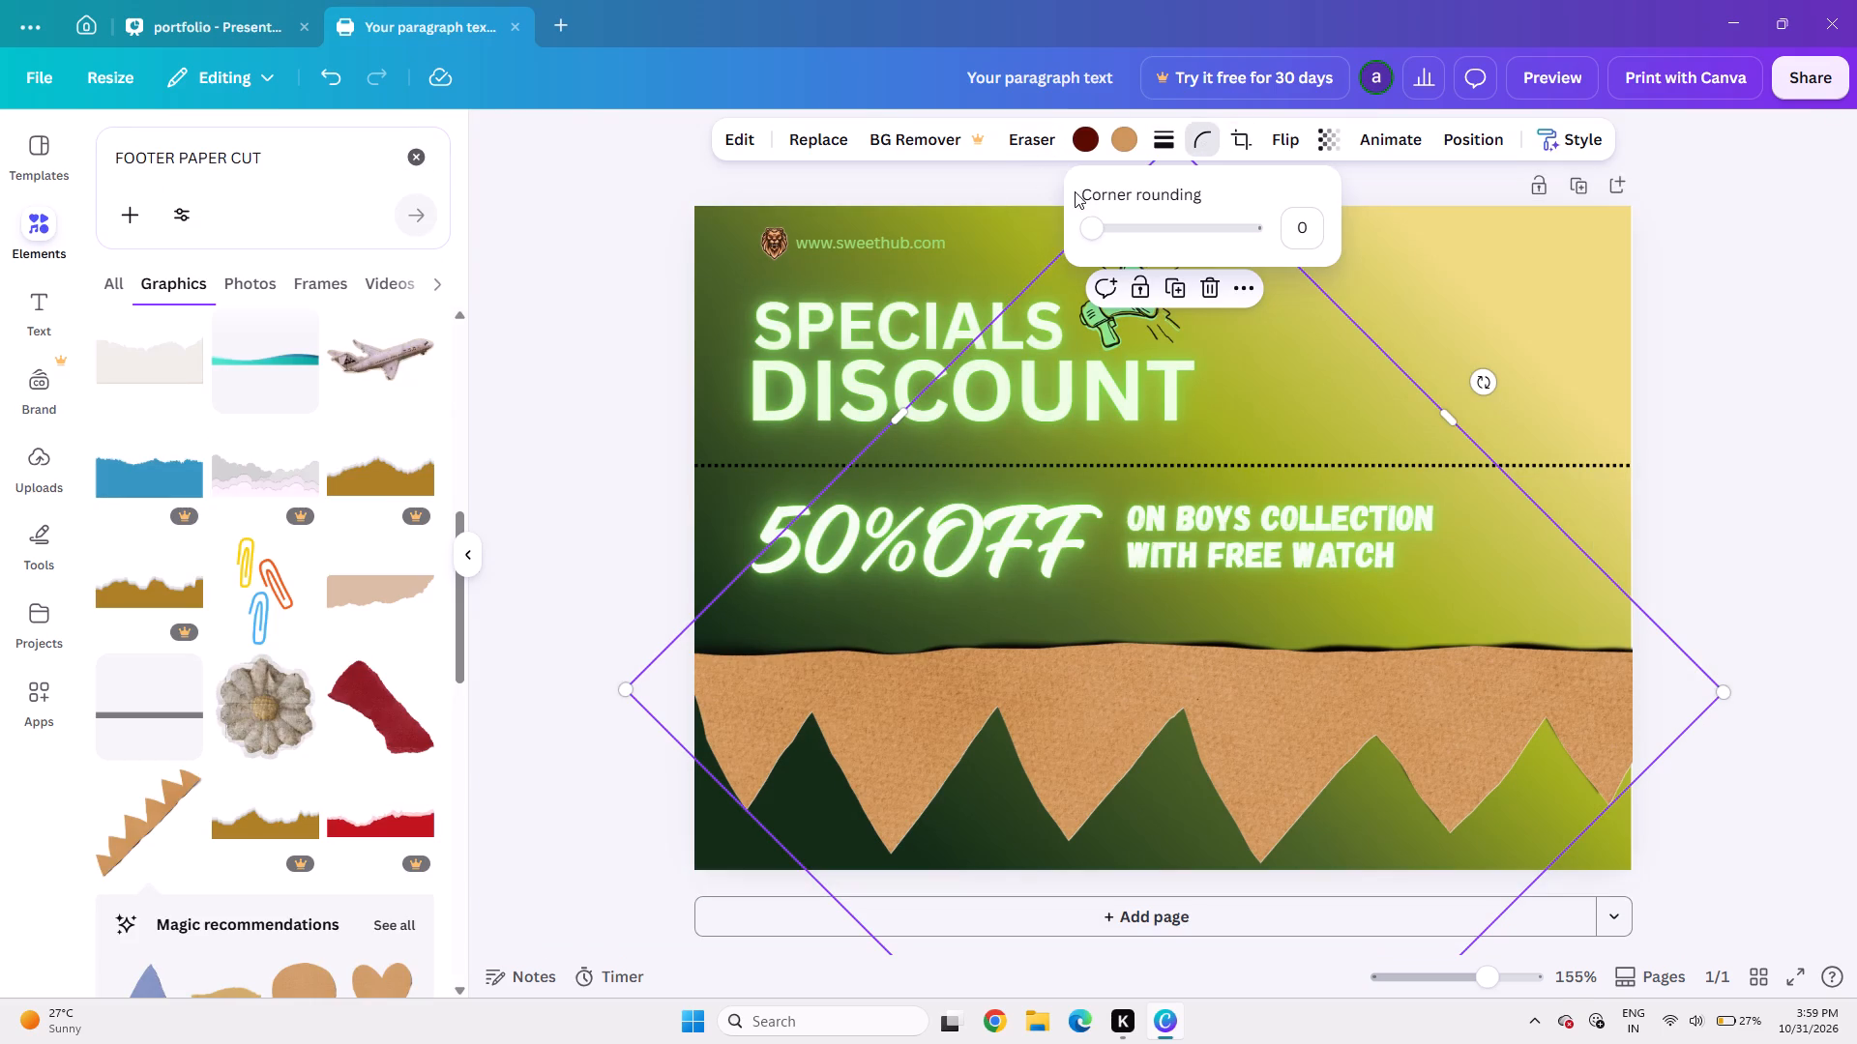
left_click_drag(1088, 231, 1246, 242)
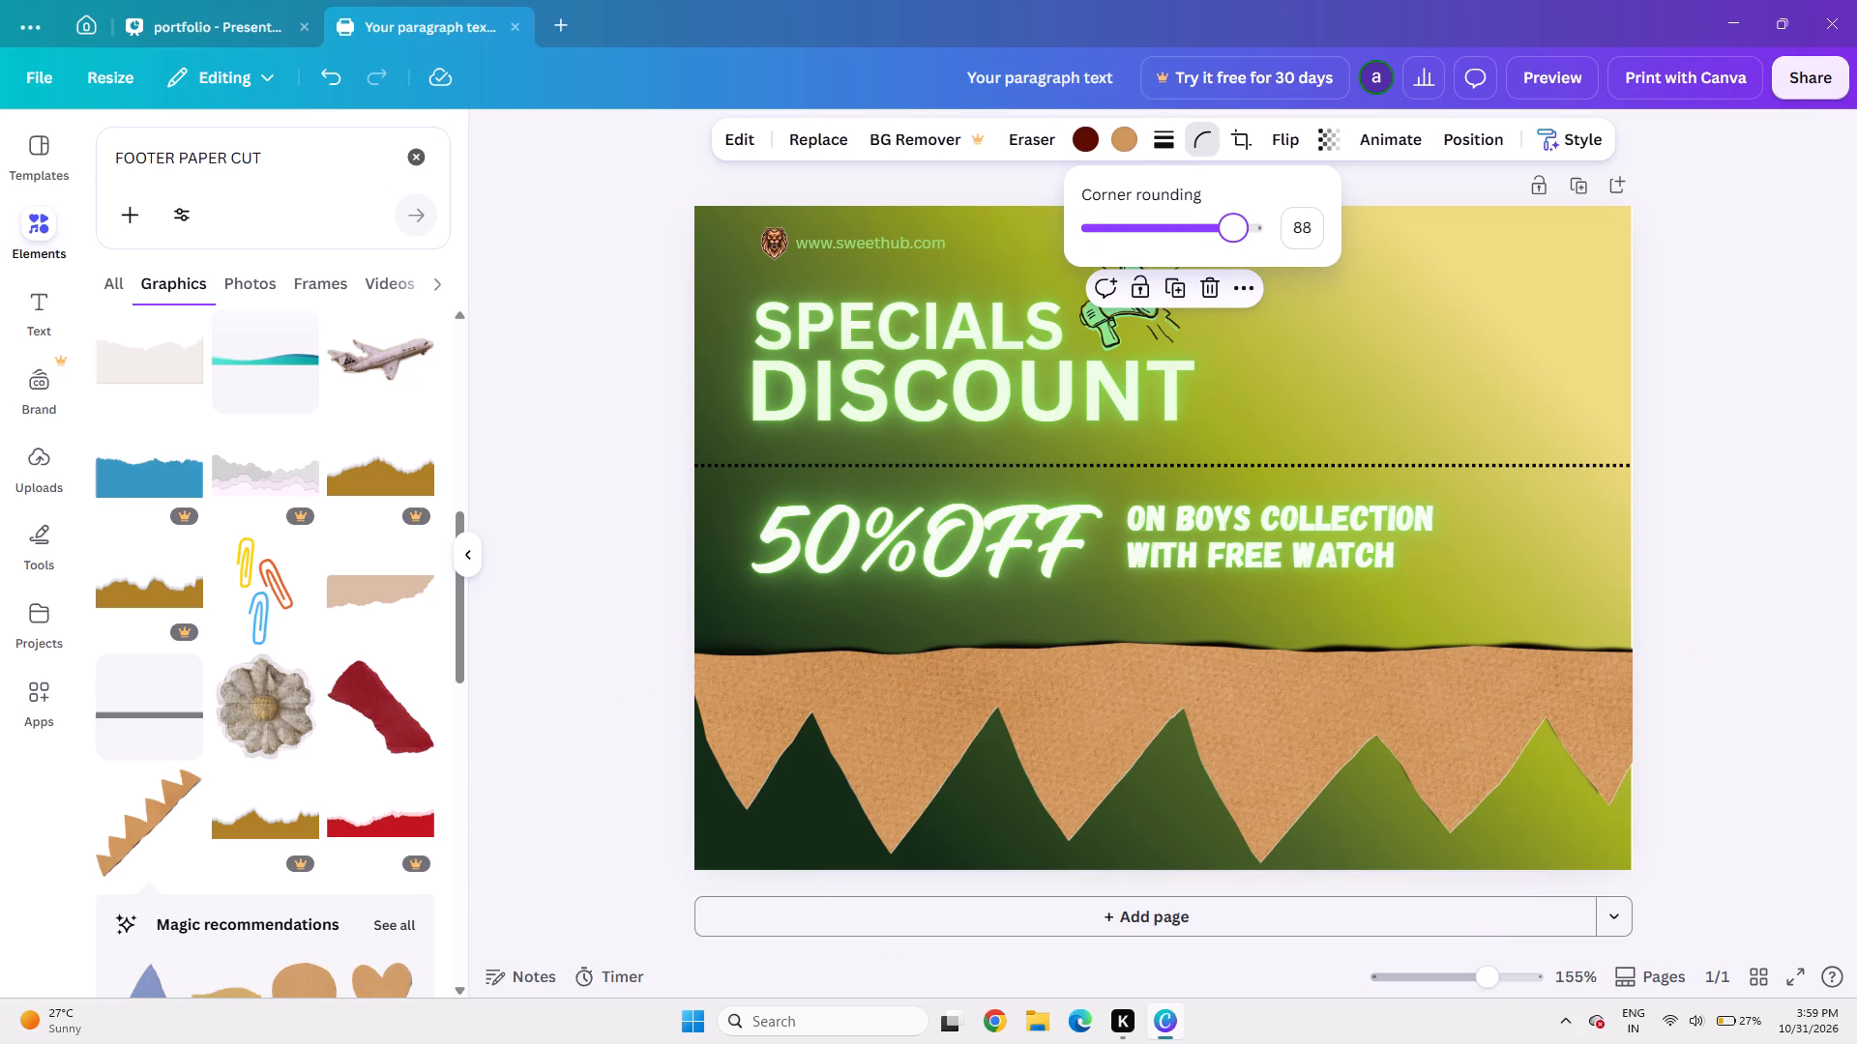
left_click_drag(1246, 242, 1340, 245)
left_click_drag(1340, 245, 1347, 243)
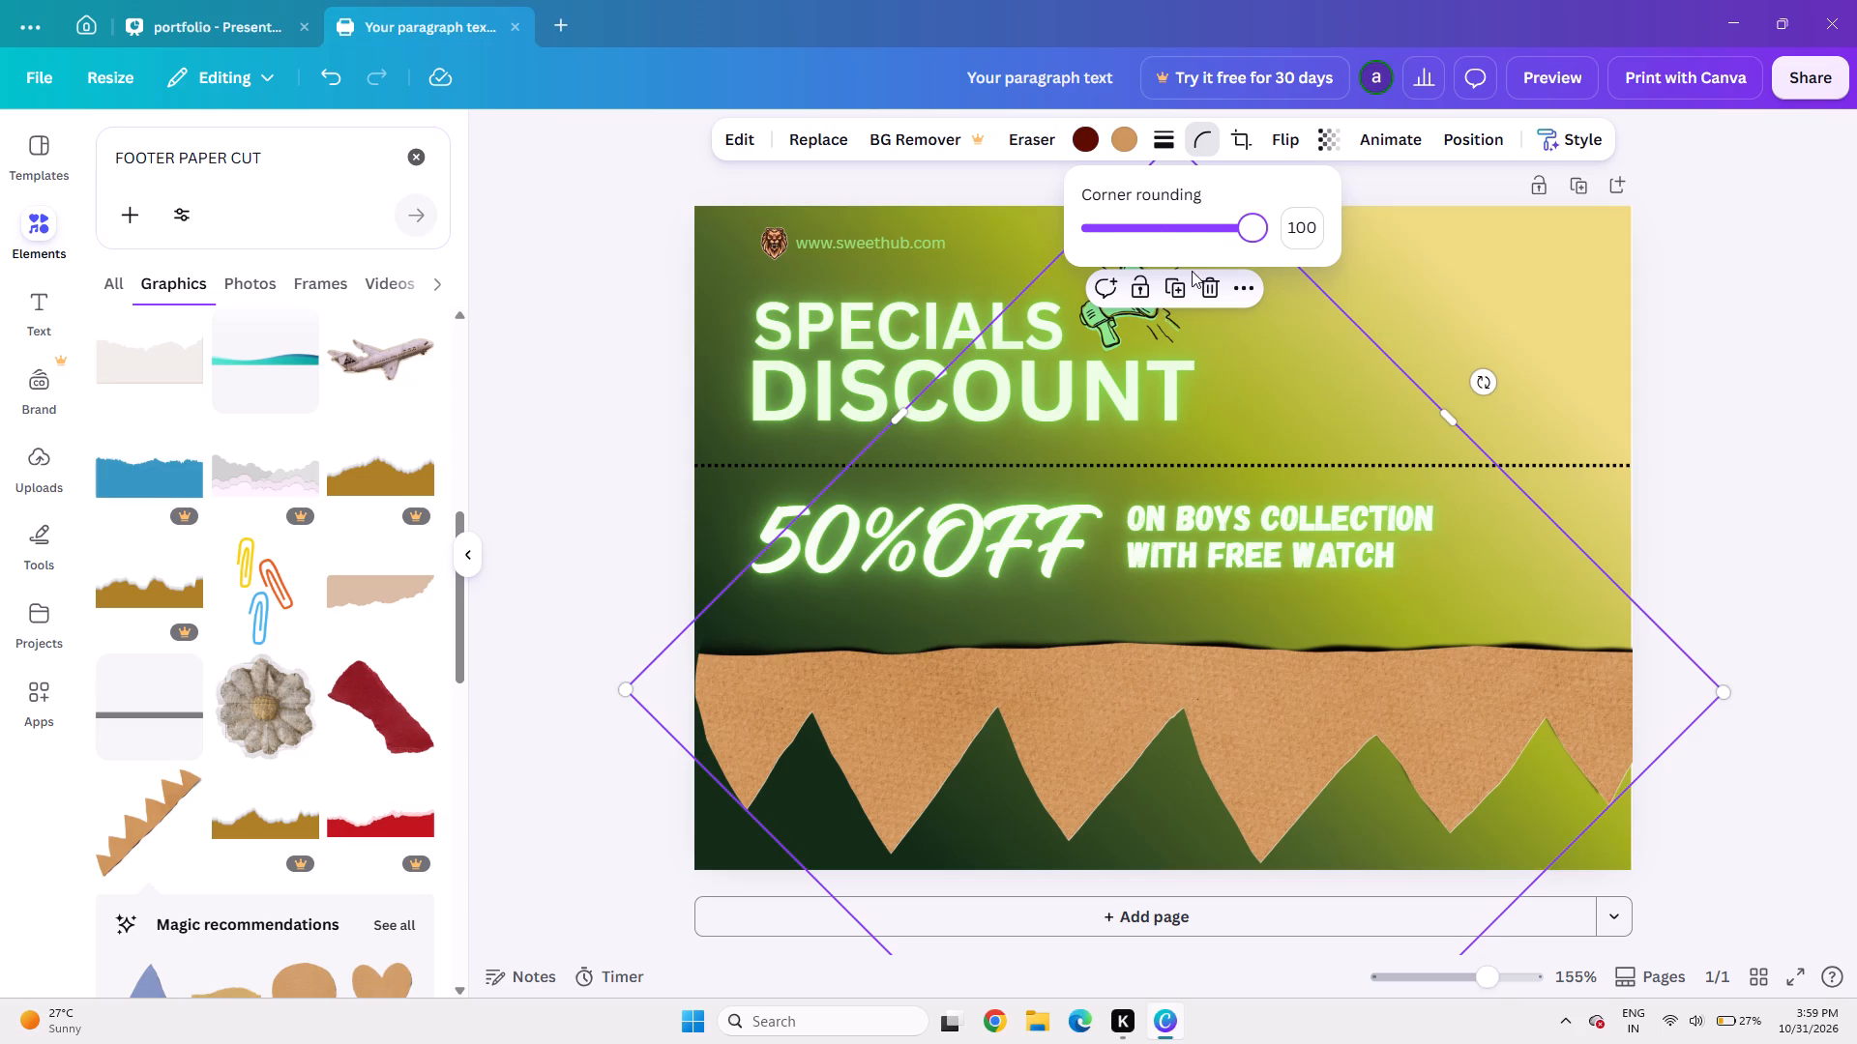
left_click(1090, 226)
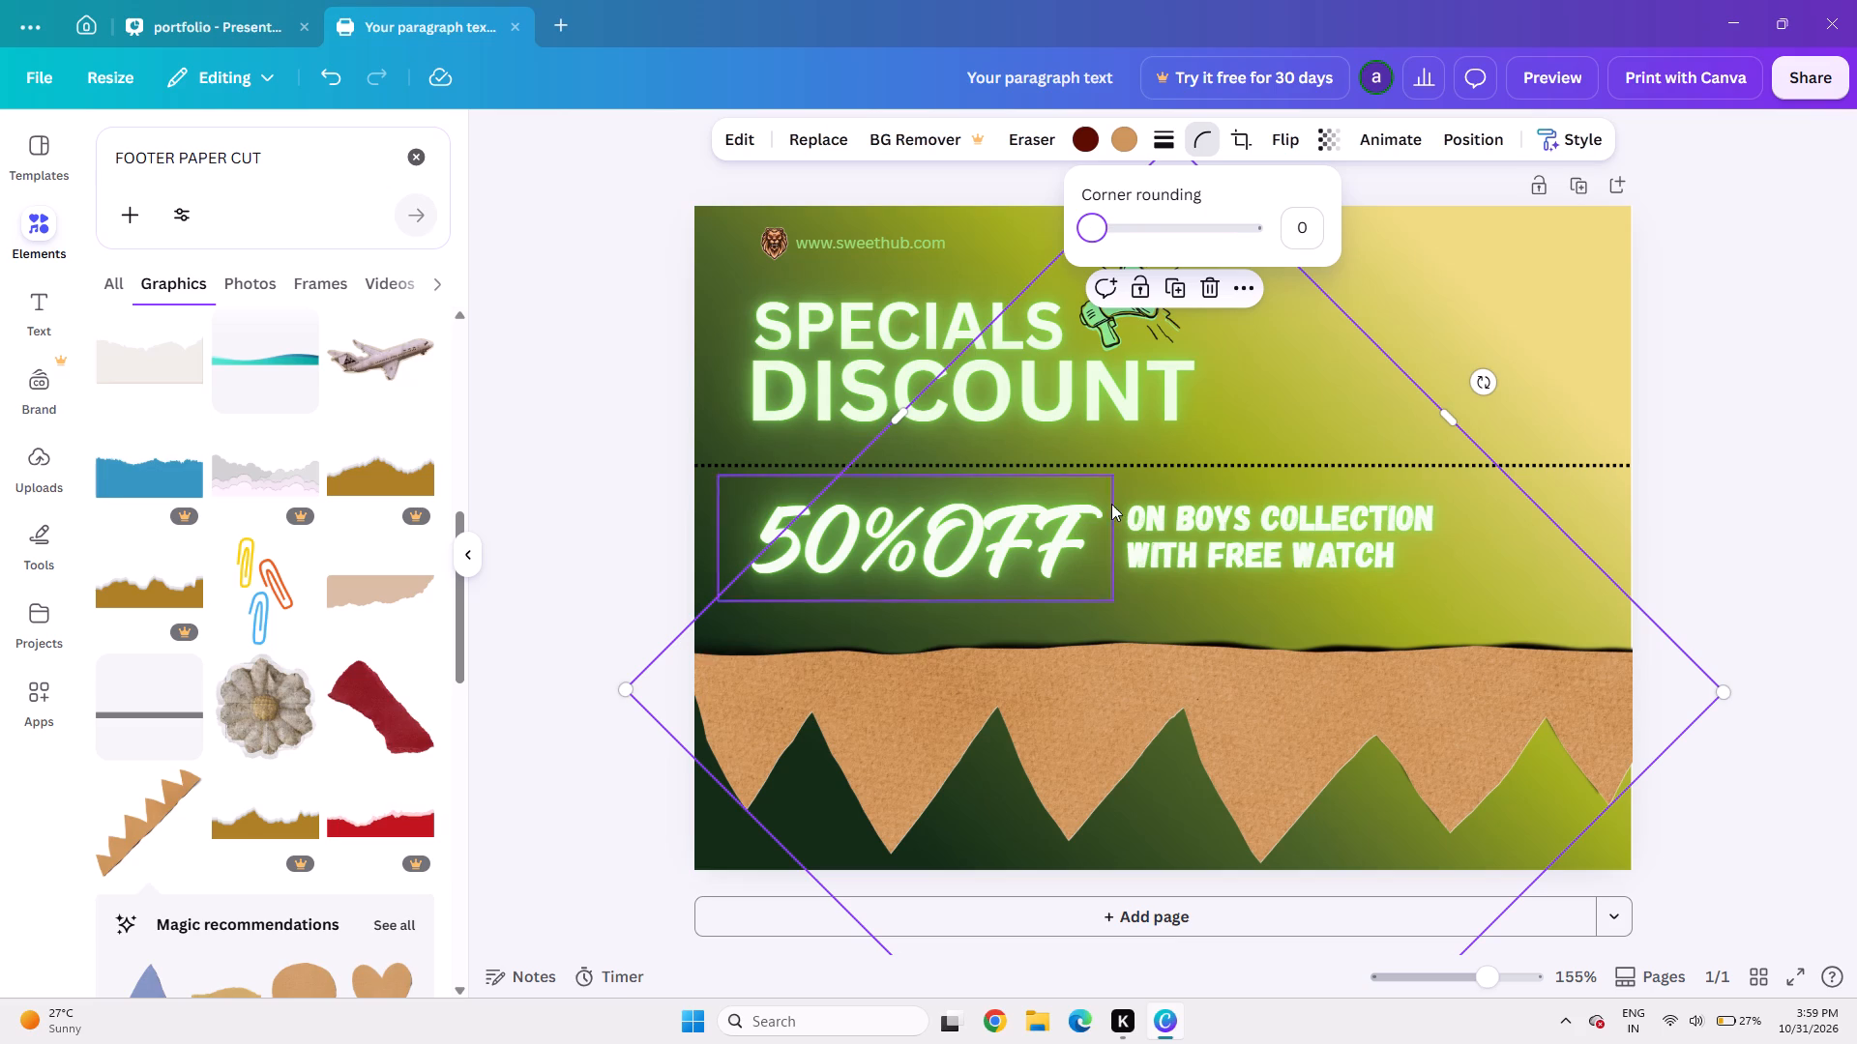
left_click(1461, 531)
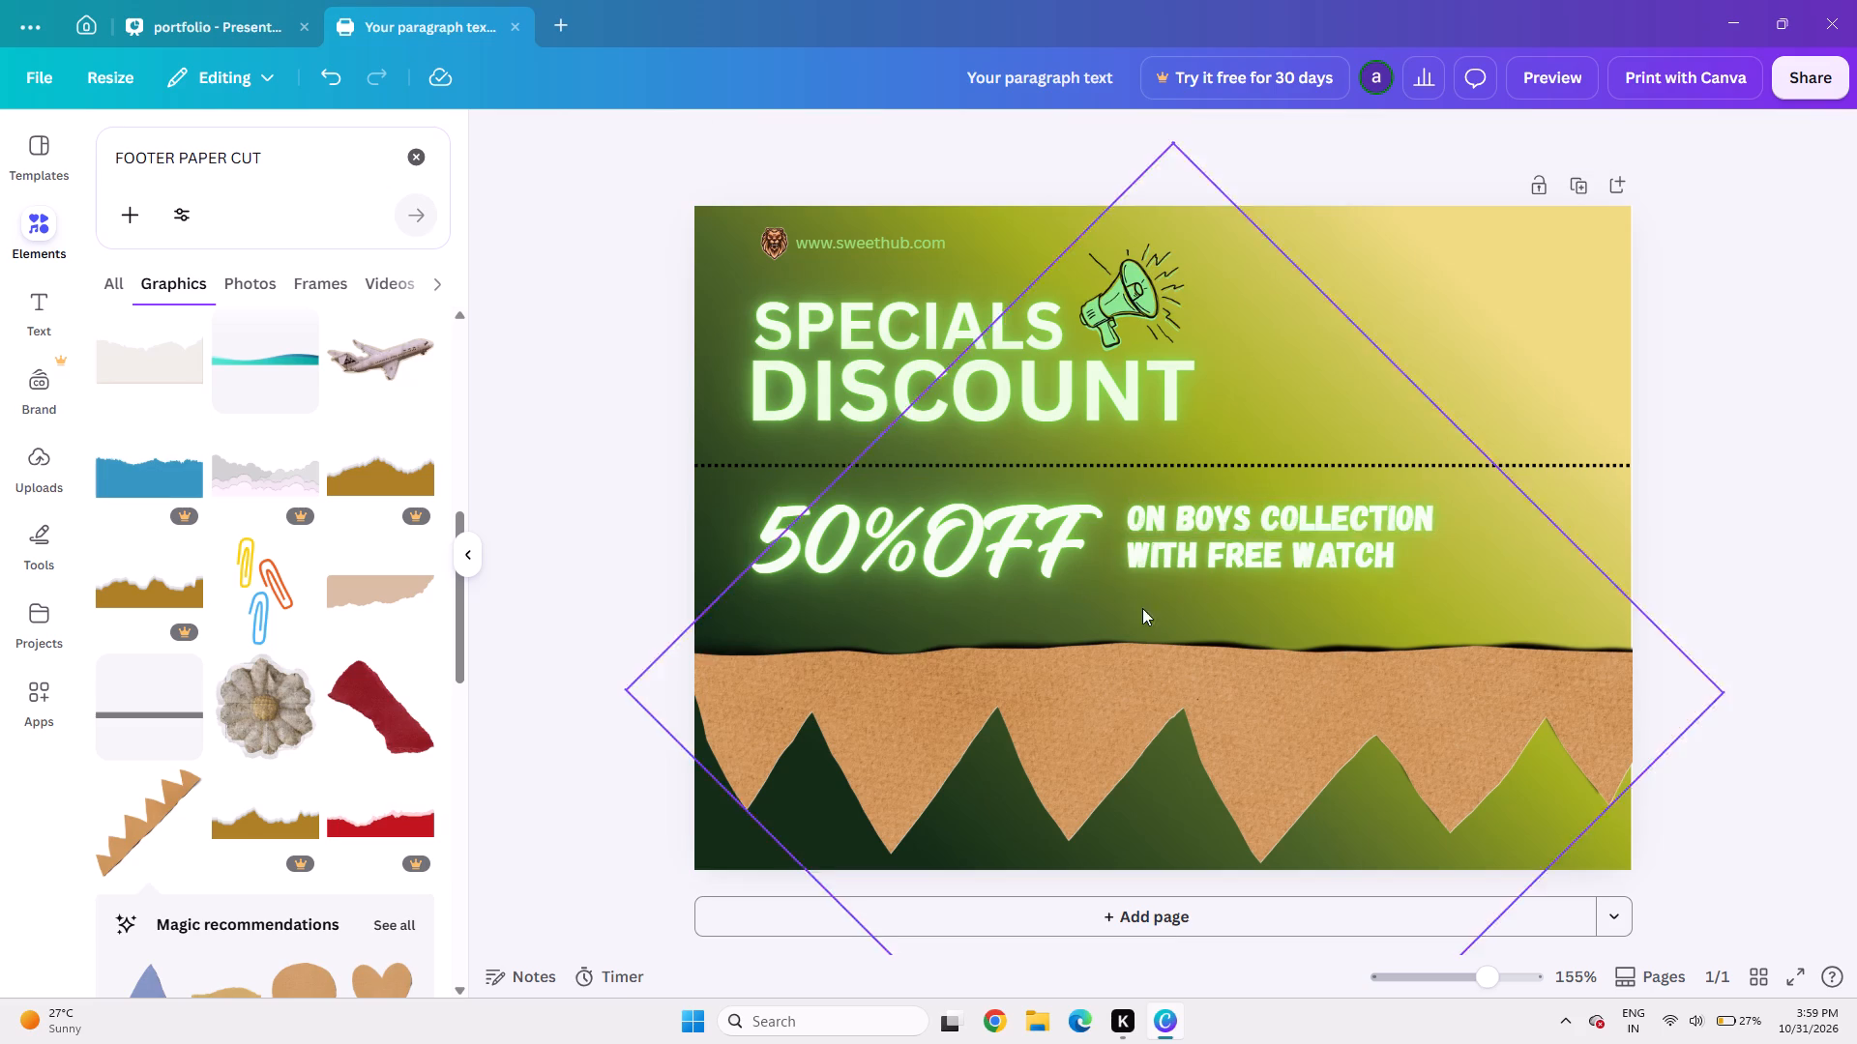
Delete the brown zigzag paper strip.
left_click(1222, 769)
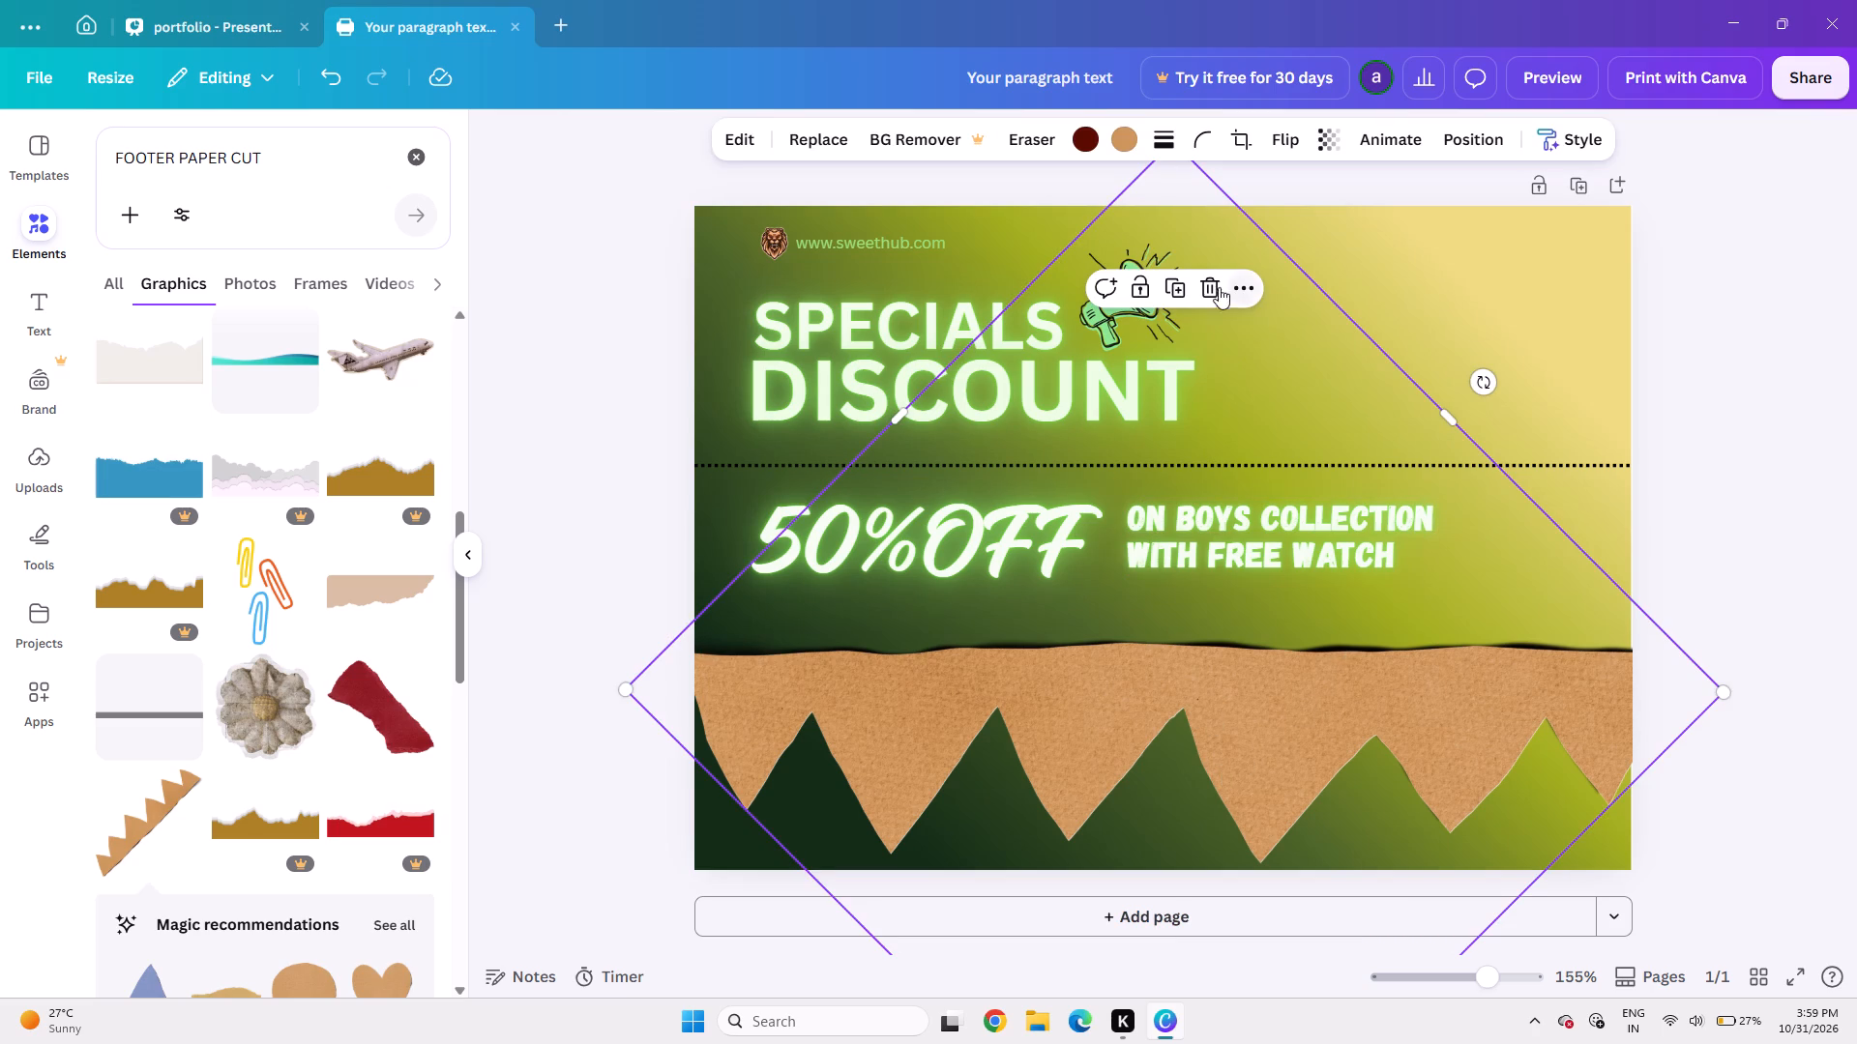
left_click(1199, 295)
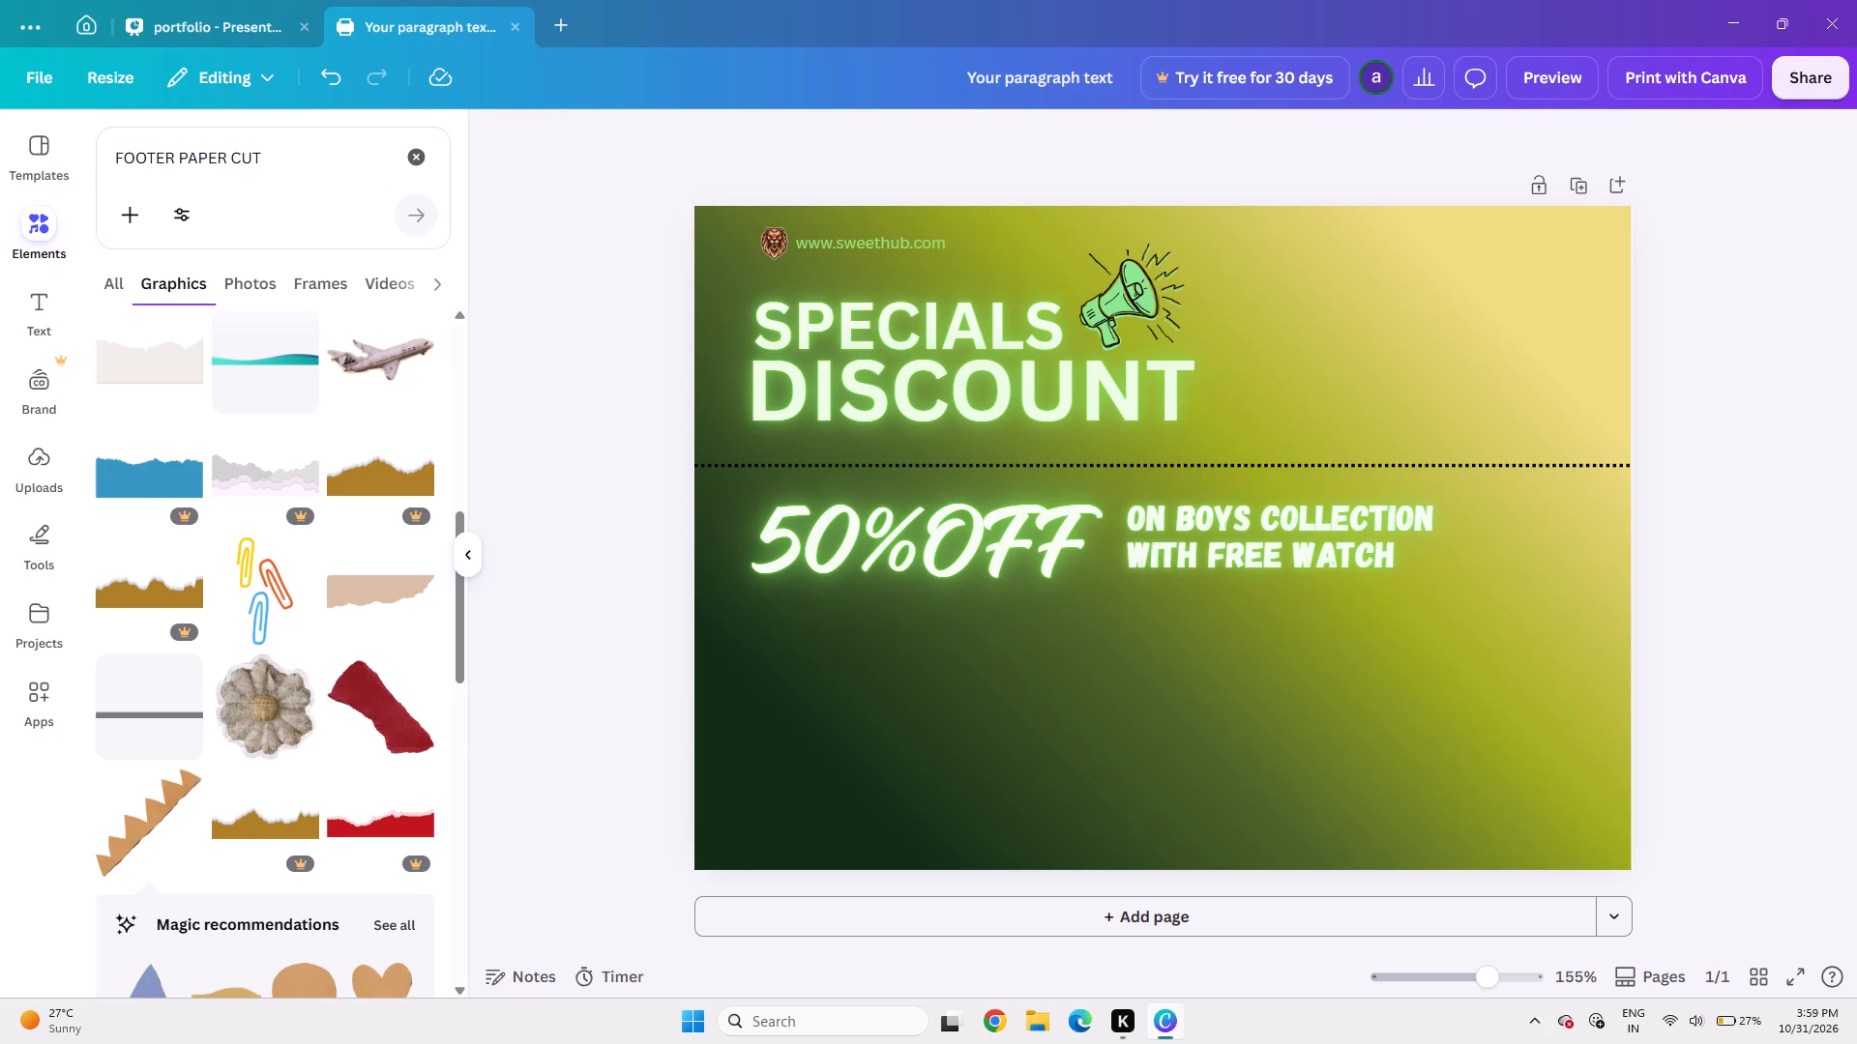
Replace the elements search with "ribbon" and add the pale pink bow with long tails to the page.
left_click(339, 160)
key("BackSpace")
key("BackSpace")
key("BackSpace")
key("BackSpace")
key("BackSpace")
key("BackSpace")
key("BackSpace")
key("BackSpace")
key("BackSpace")
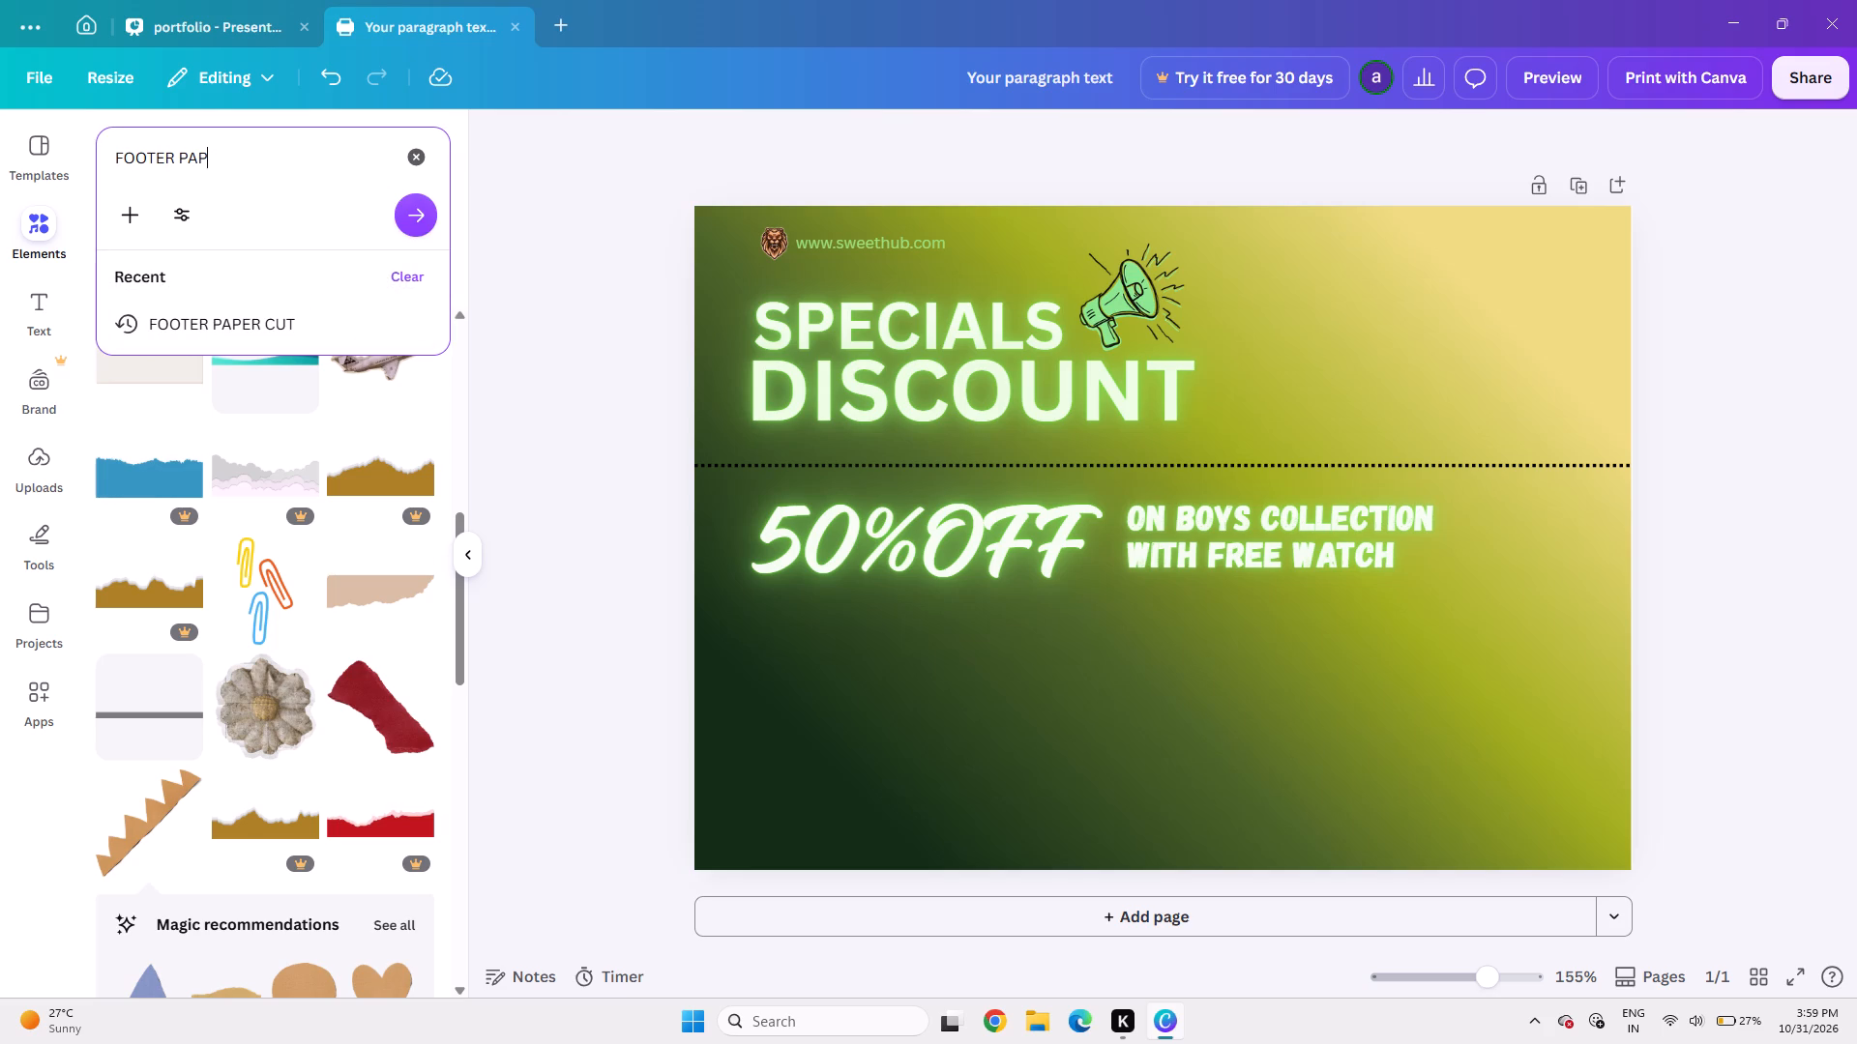
key("BackSpace")
key("BackSpace")
key("BackSpace")
key("BackSpace")
key("BackSpace")
key("BackSpace")
key("BackSpace")
key("BackSpace")
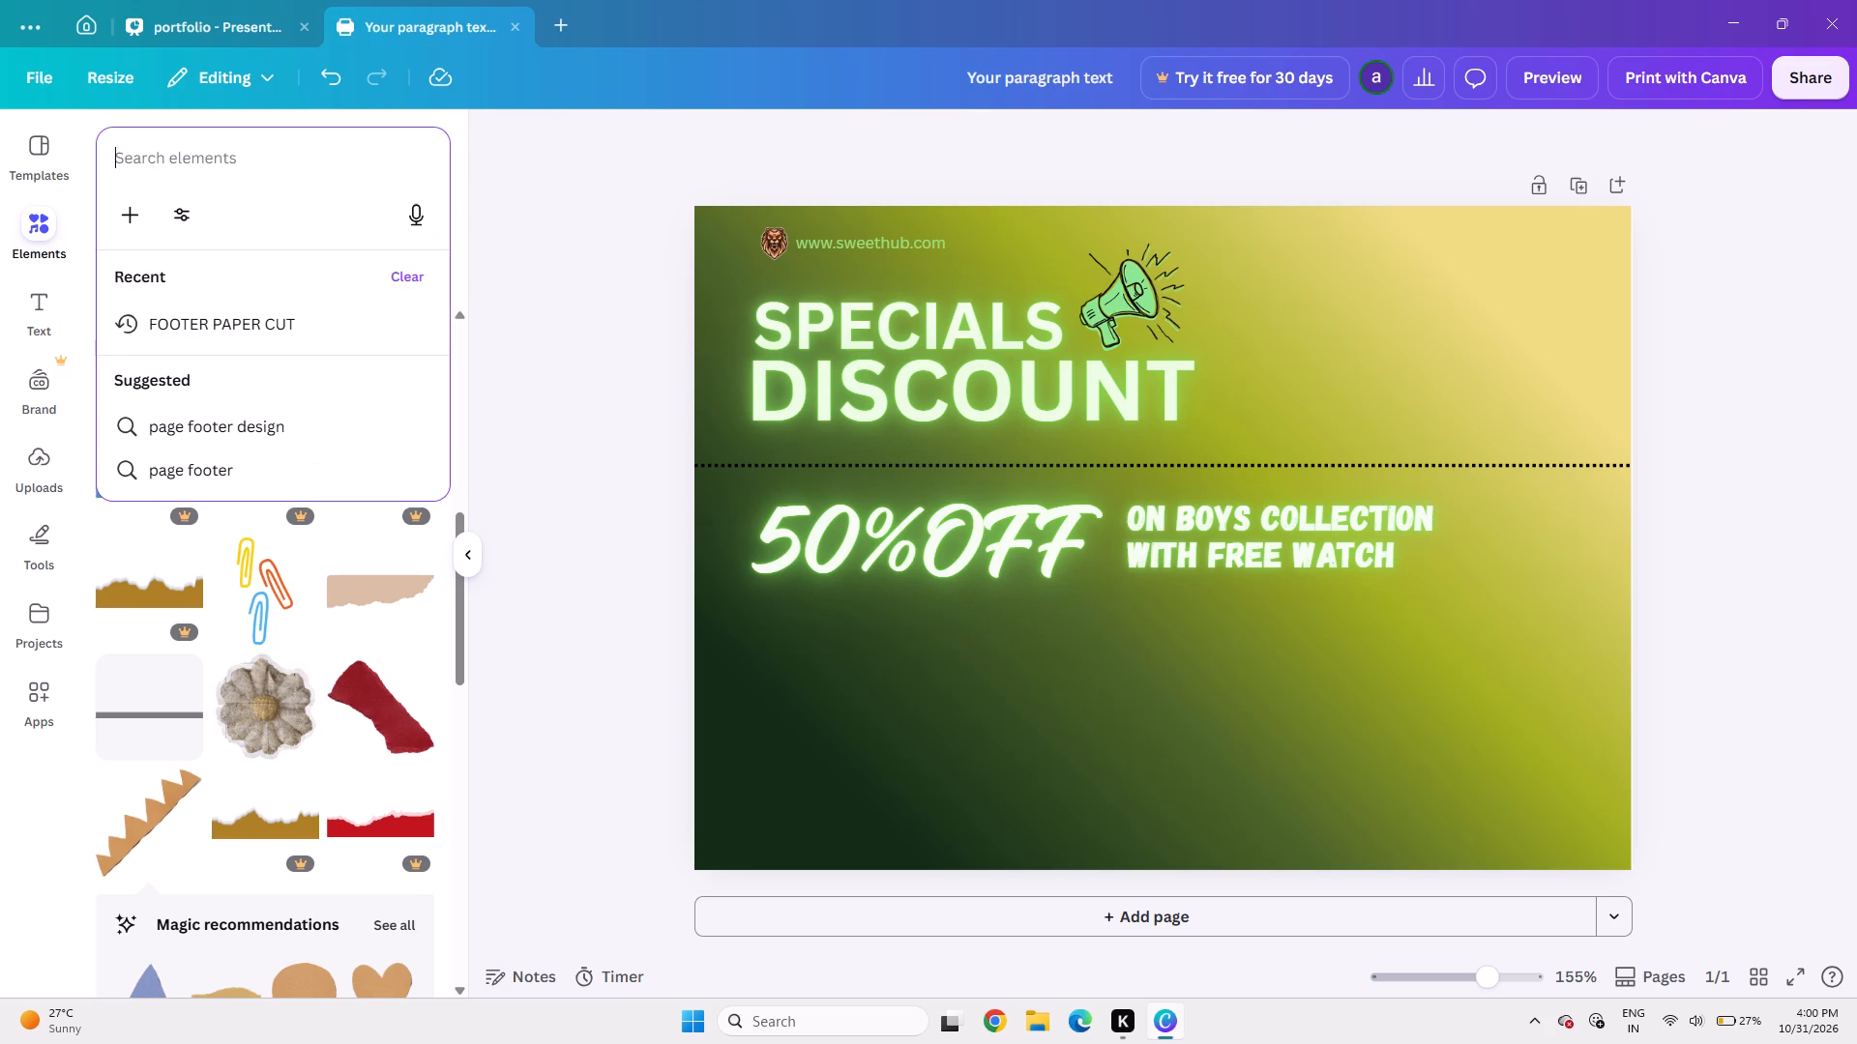
type("ribbon")
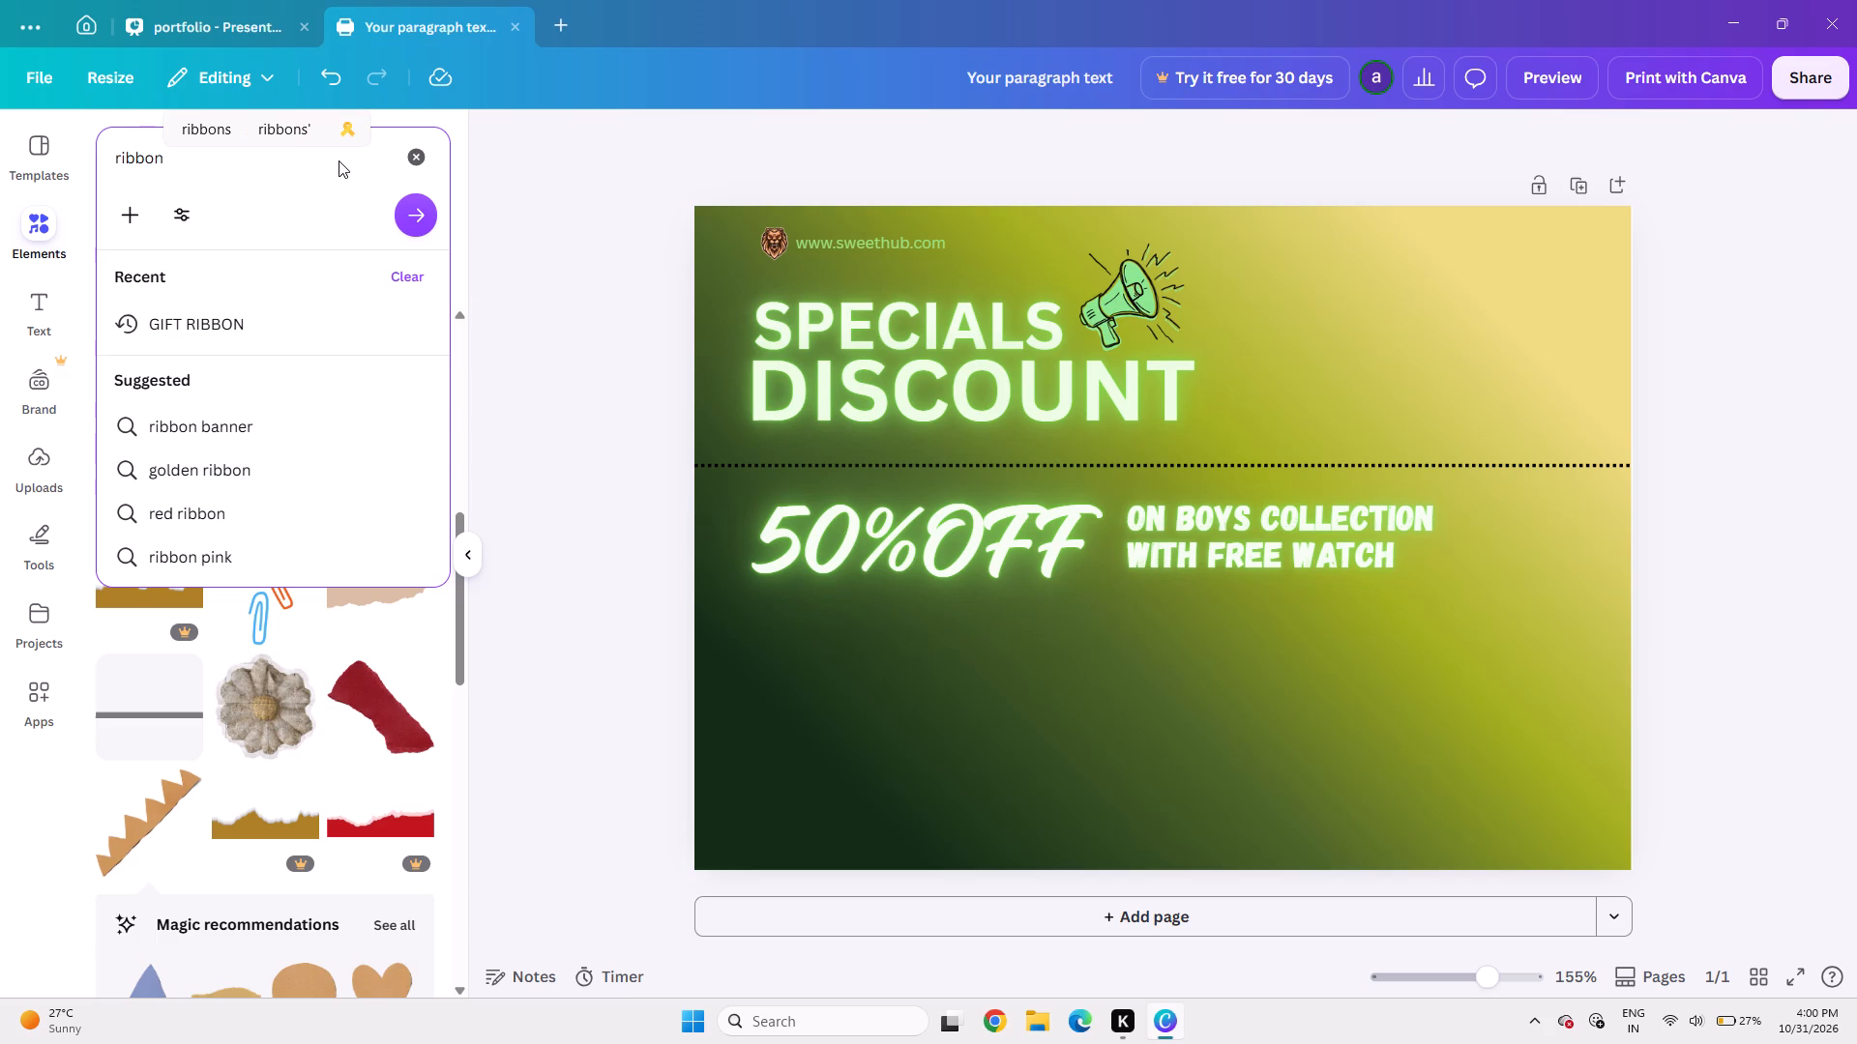
key("Return")
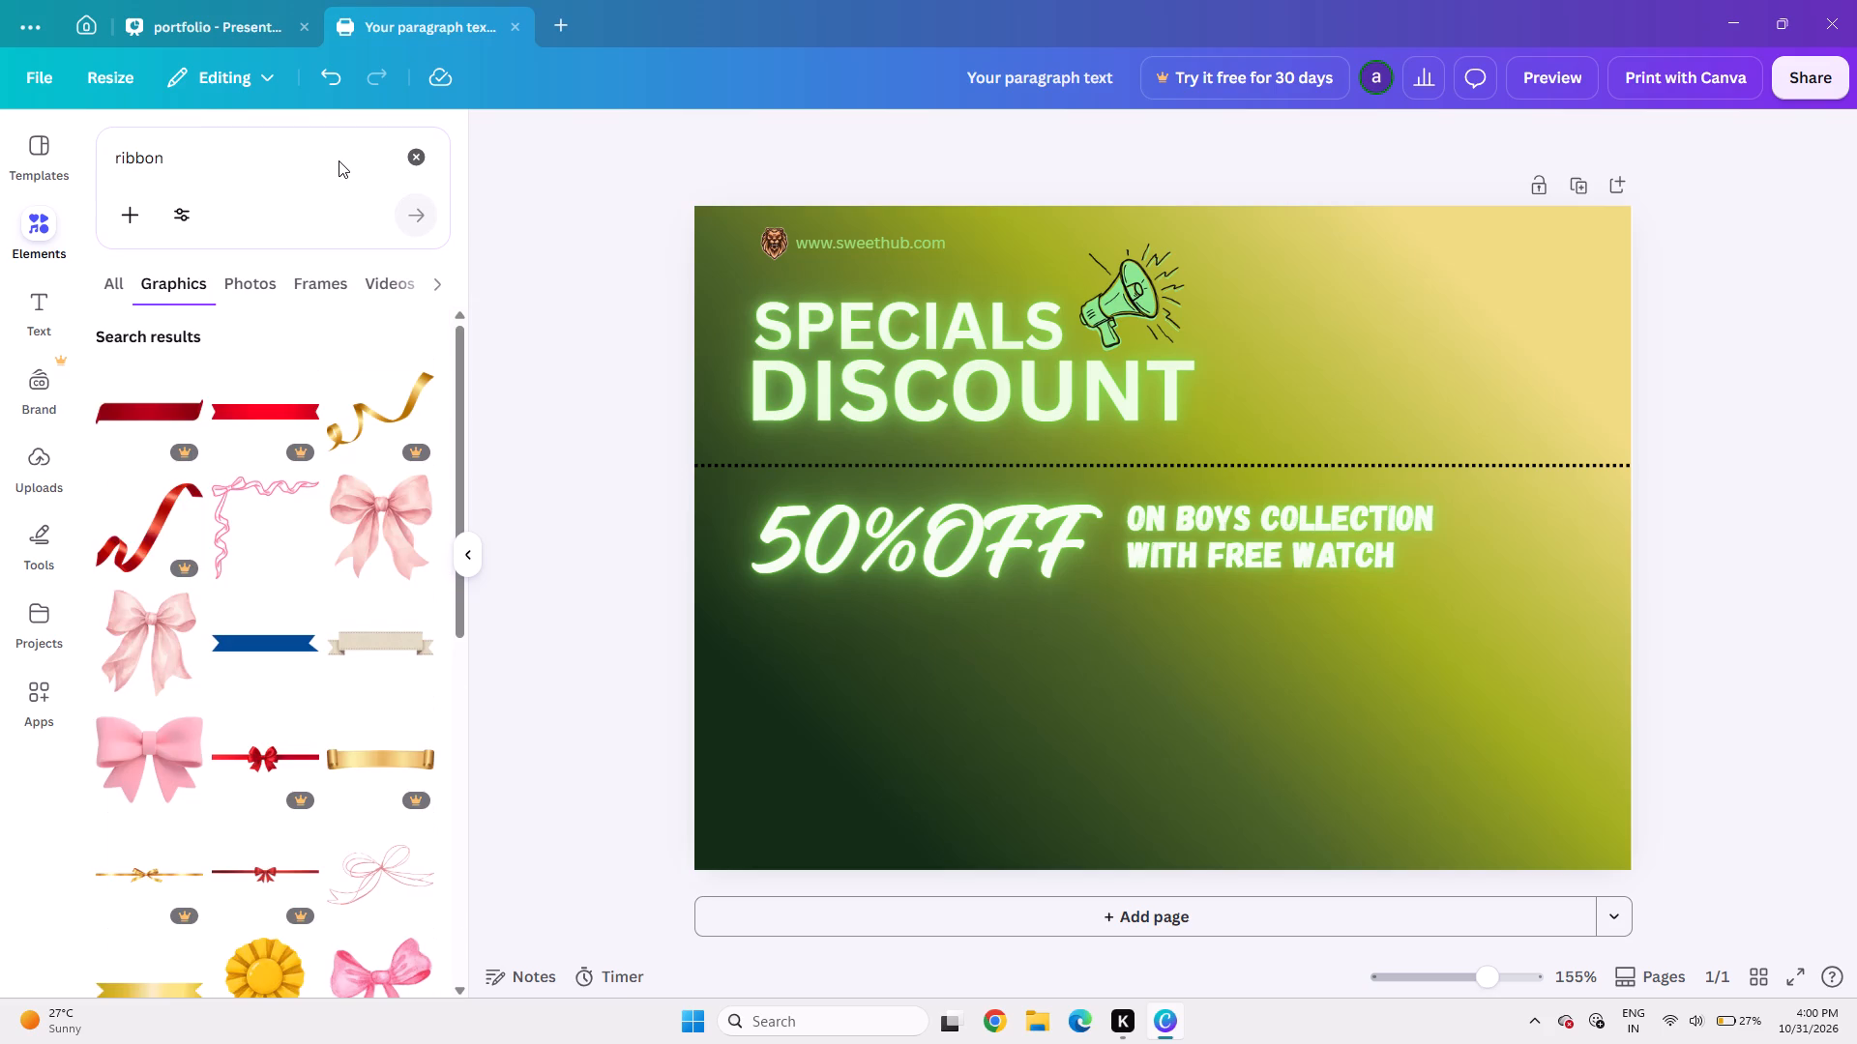
left_click(163, 661)
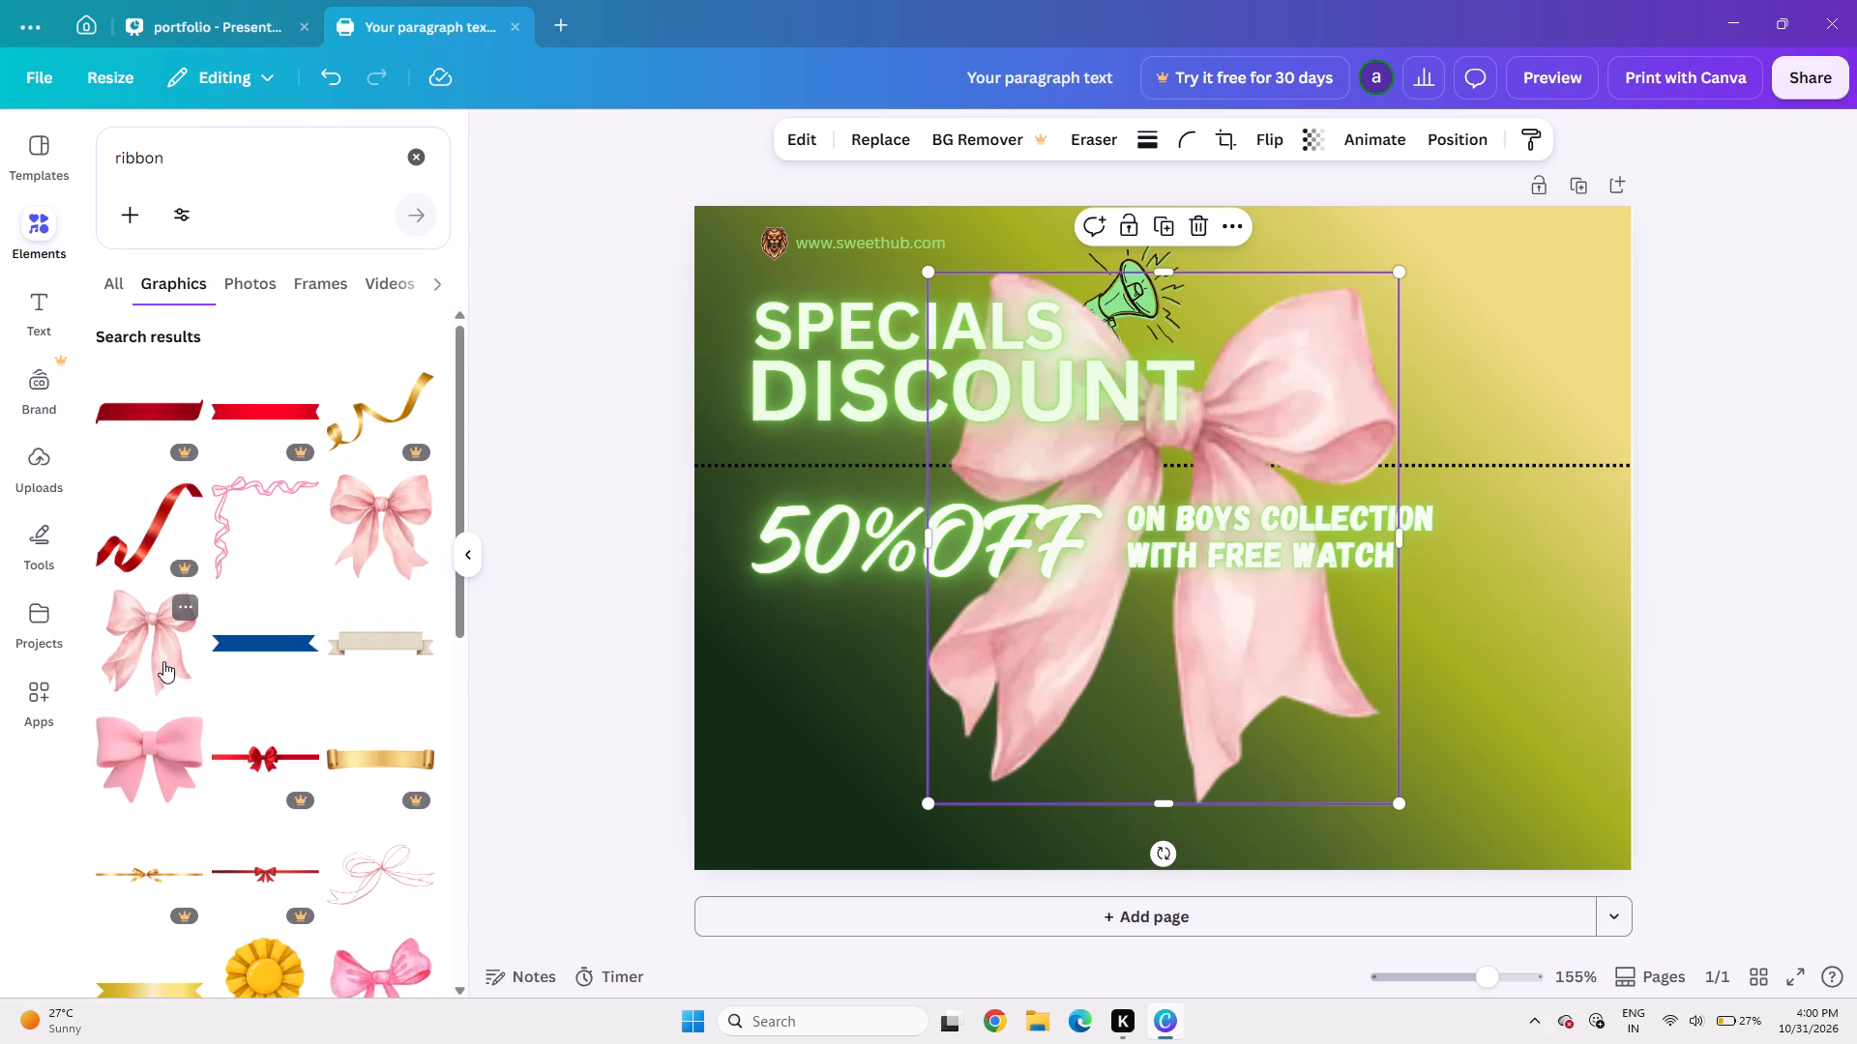
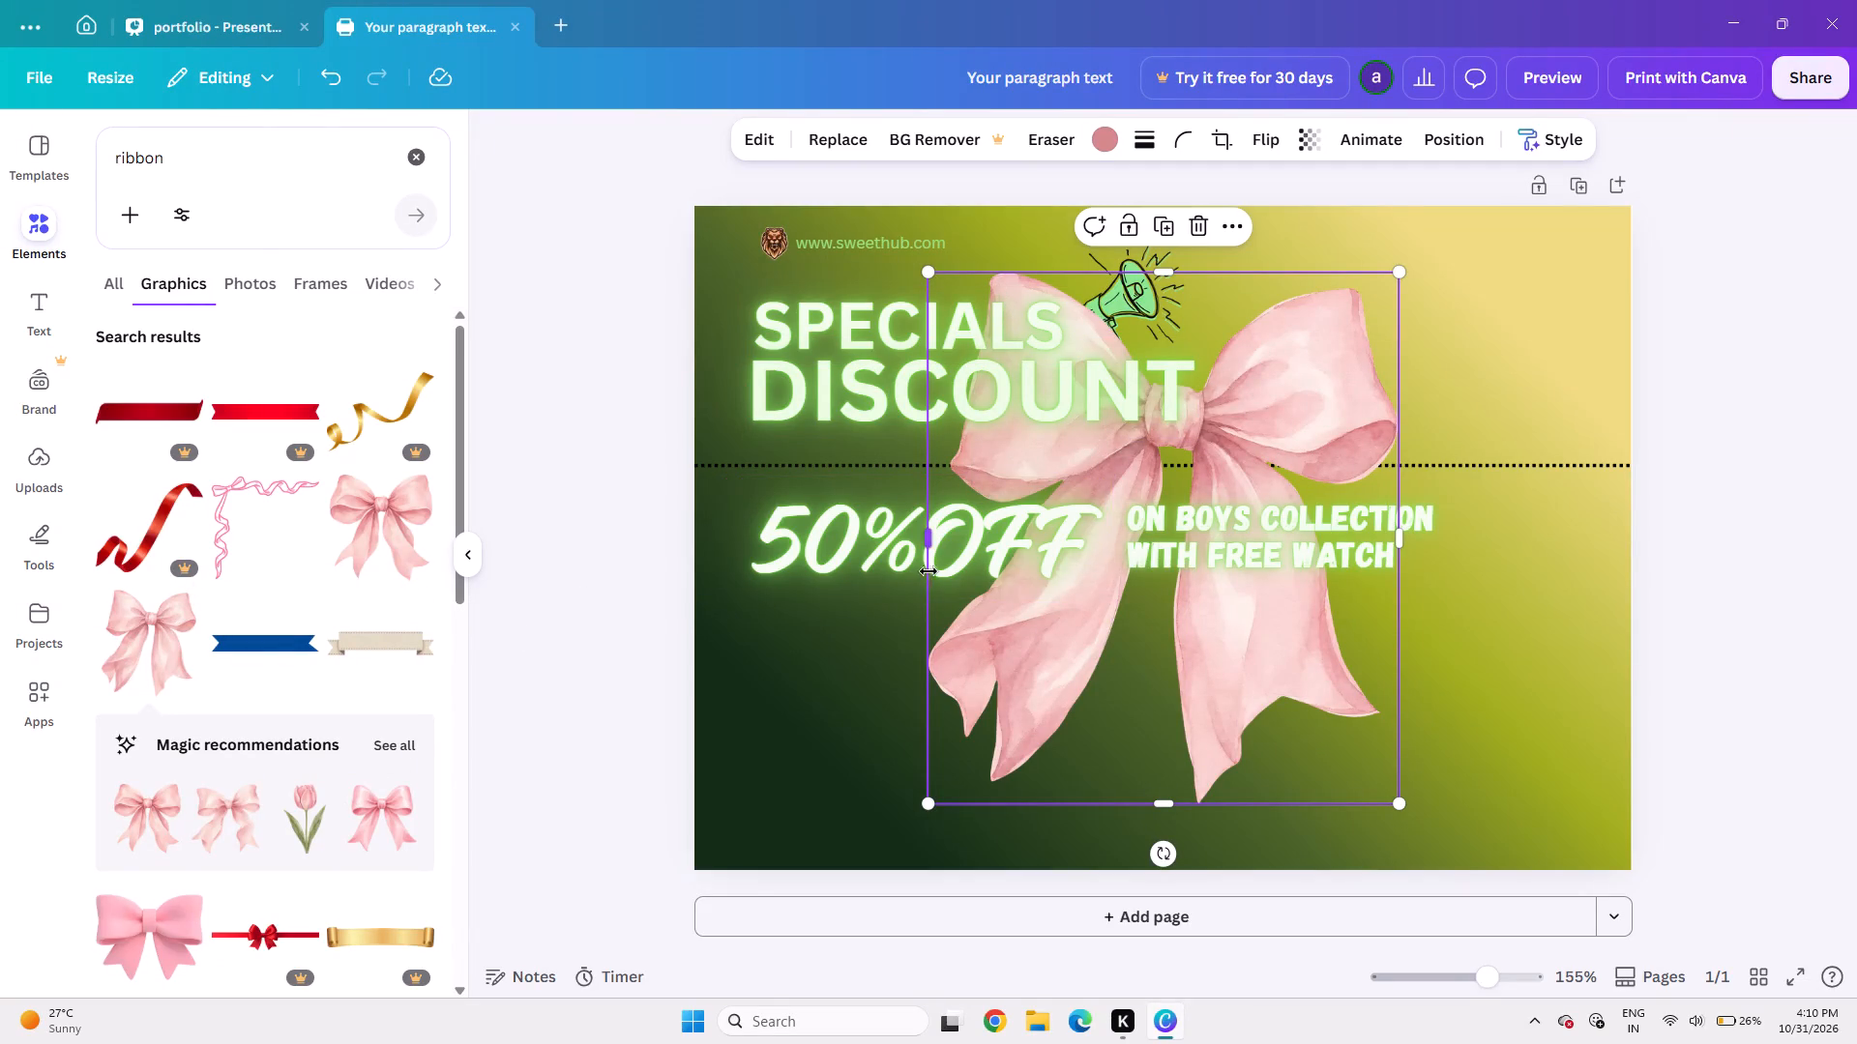
Enlarge the pale pink bow to nearly the full page height and centre it behind the promotional text.
left_click_drag(920, 541, 807, 559)
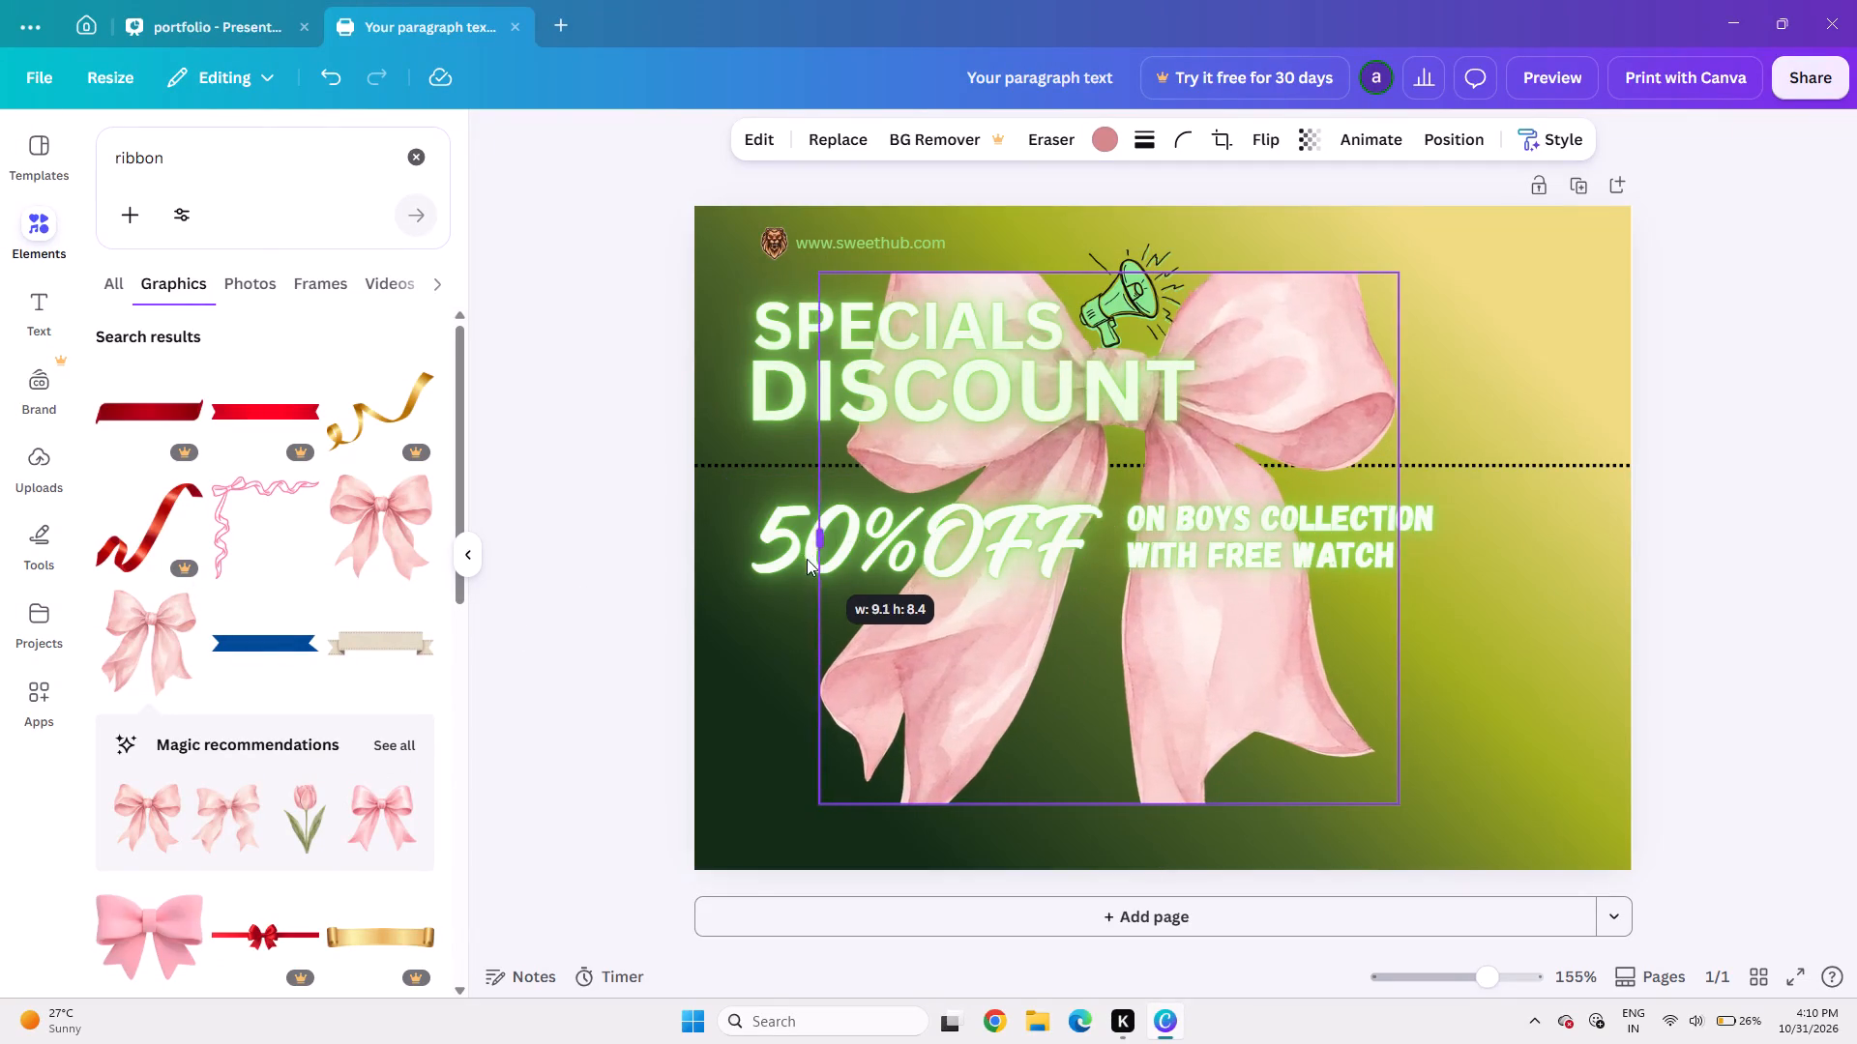
left_click_drag(807, 559, 788, 571)
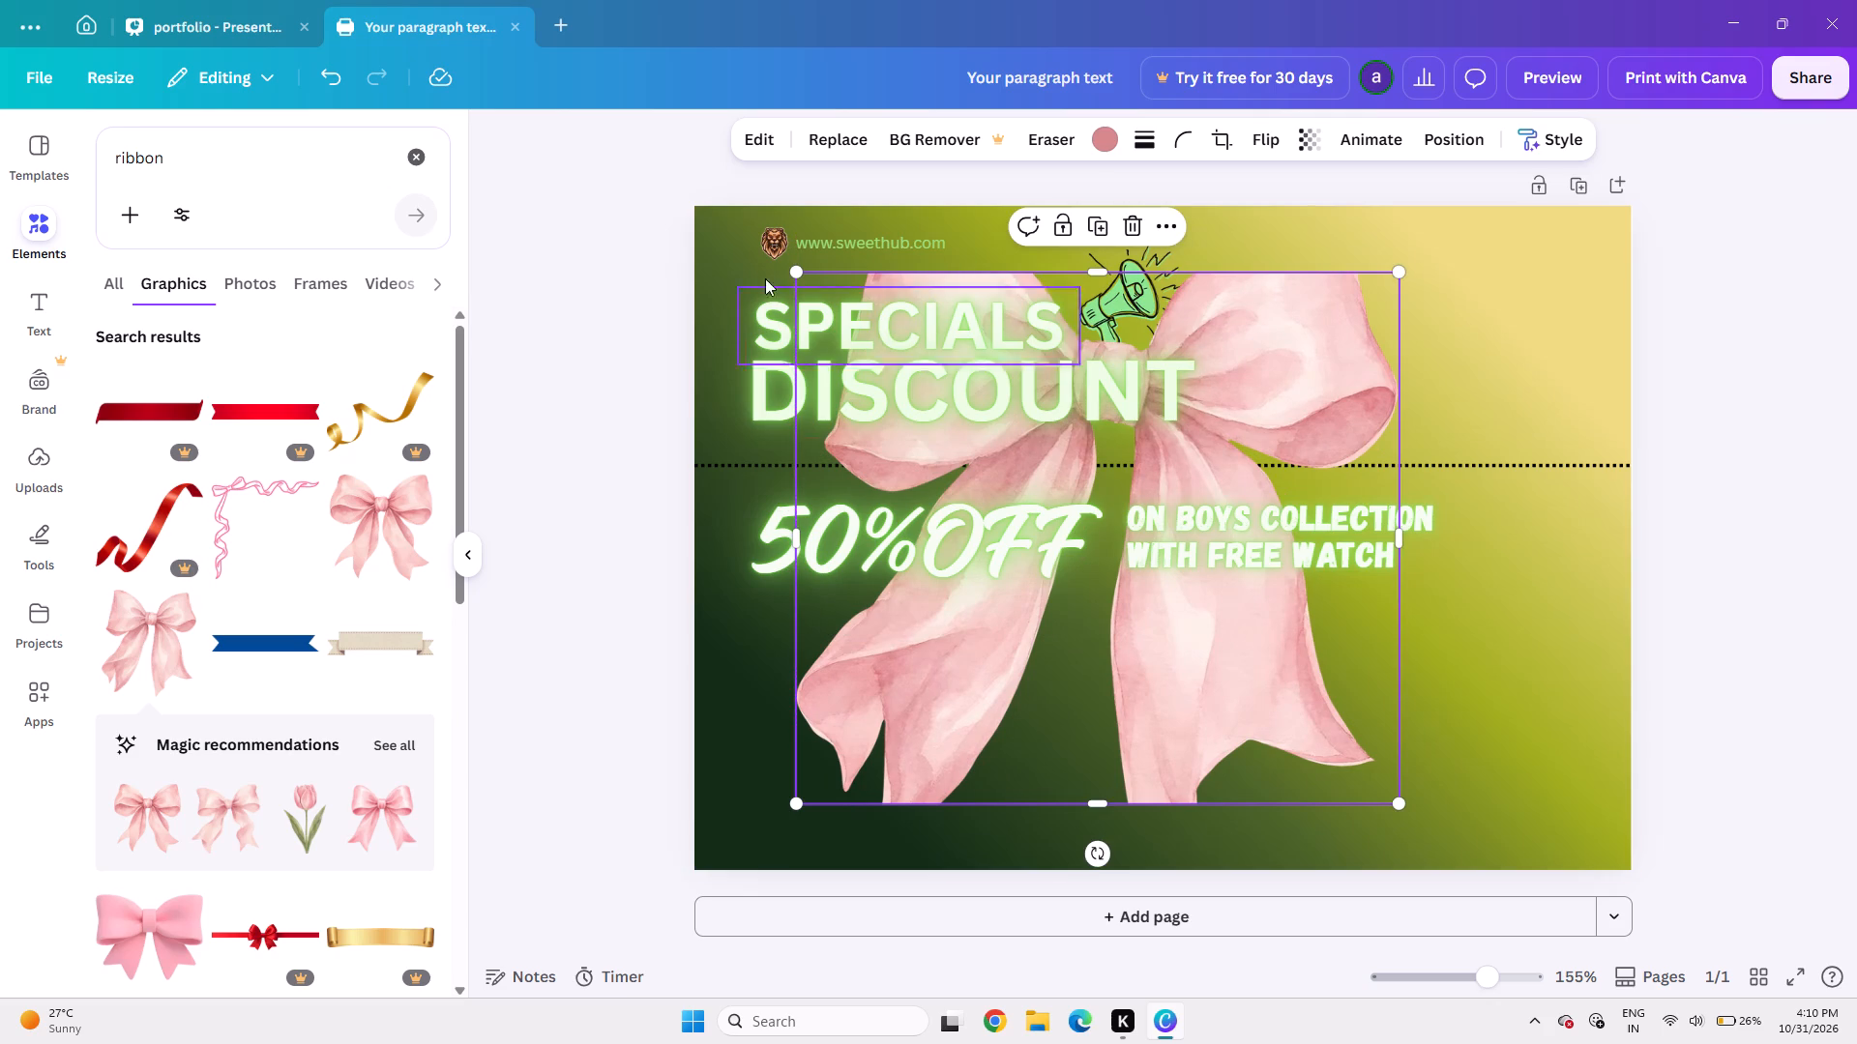
left_click_drag(798, 265, 762, 236)
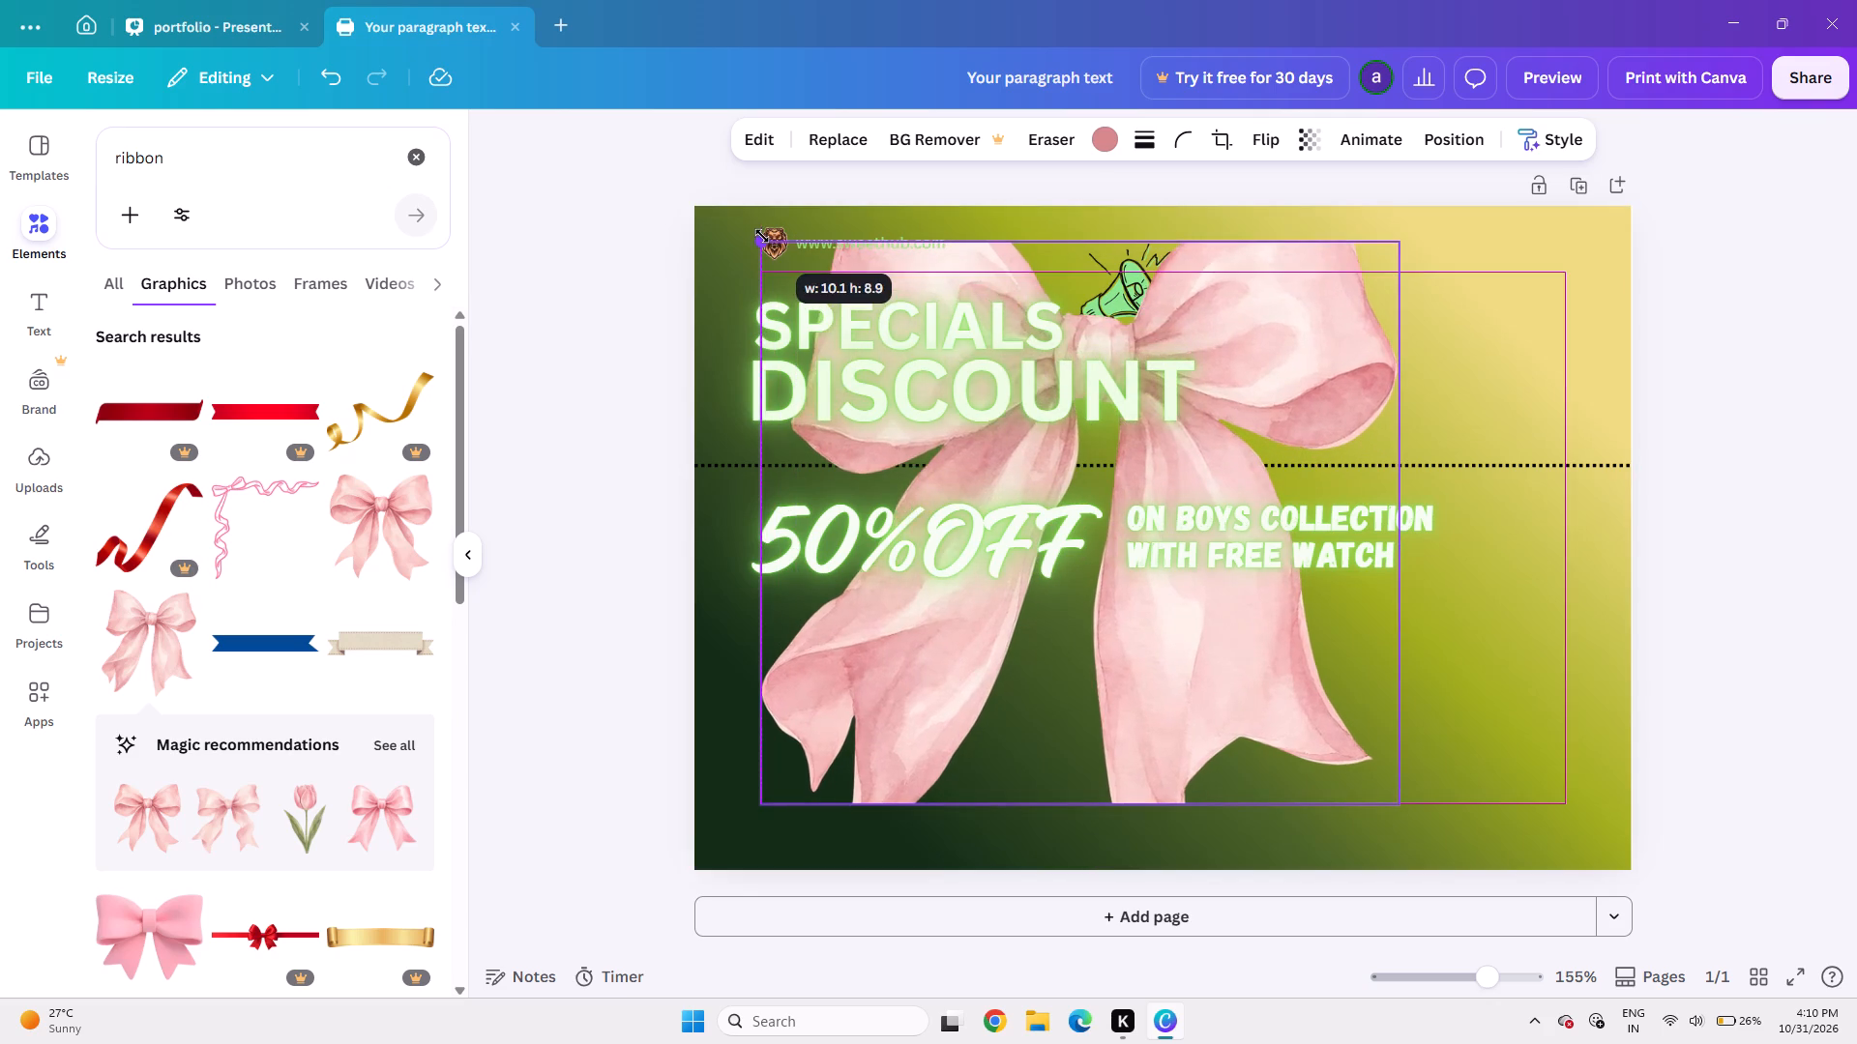
left_click_drag(762, 236, 734, 279)
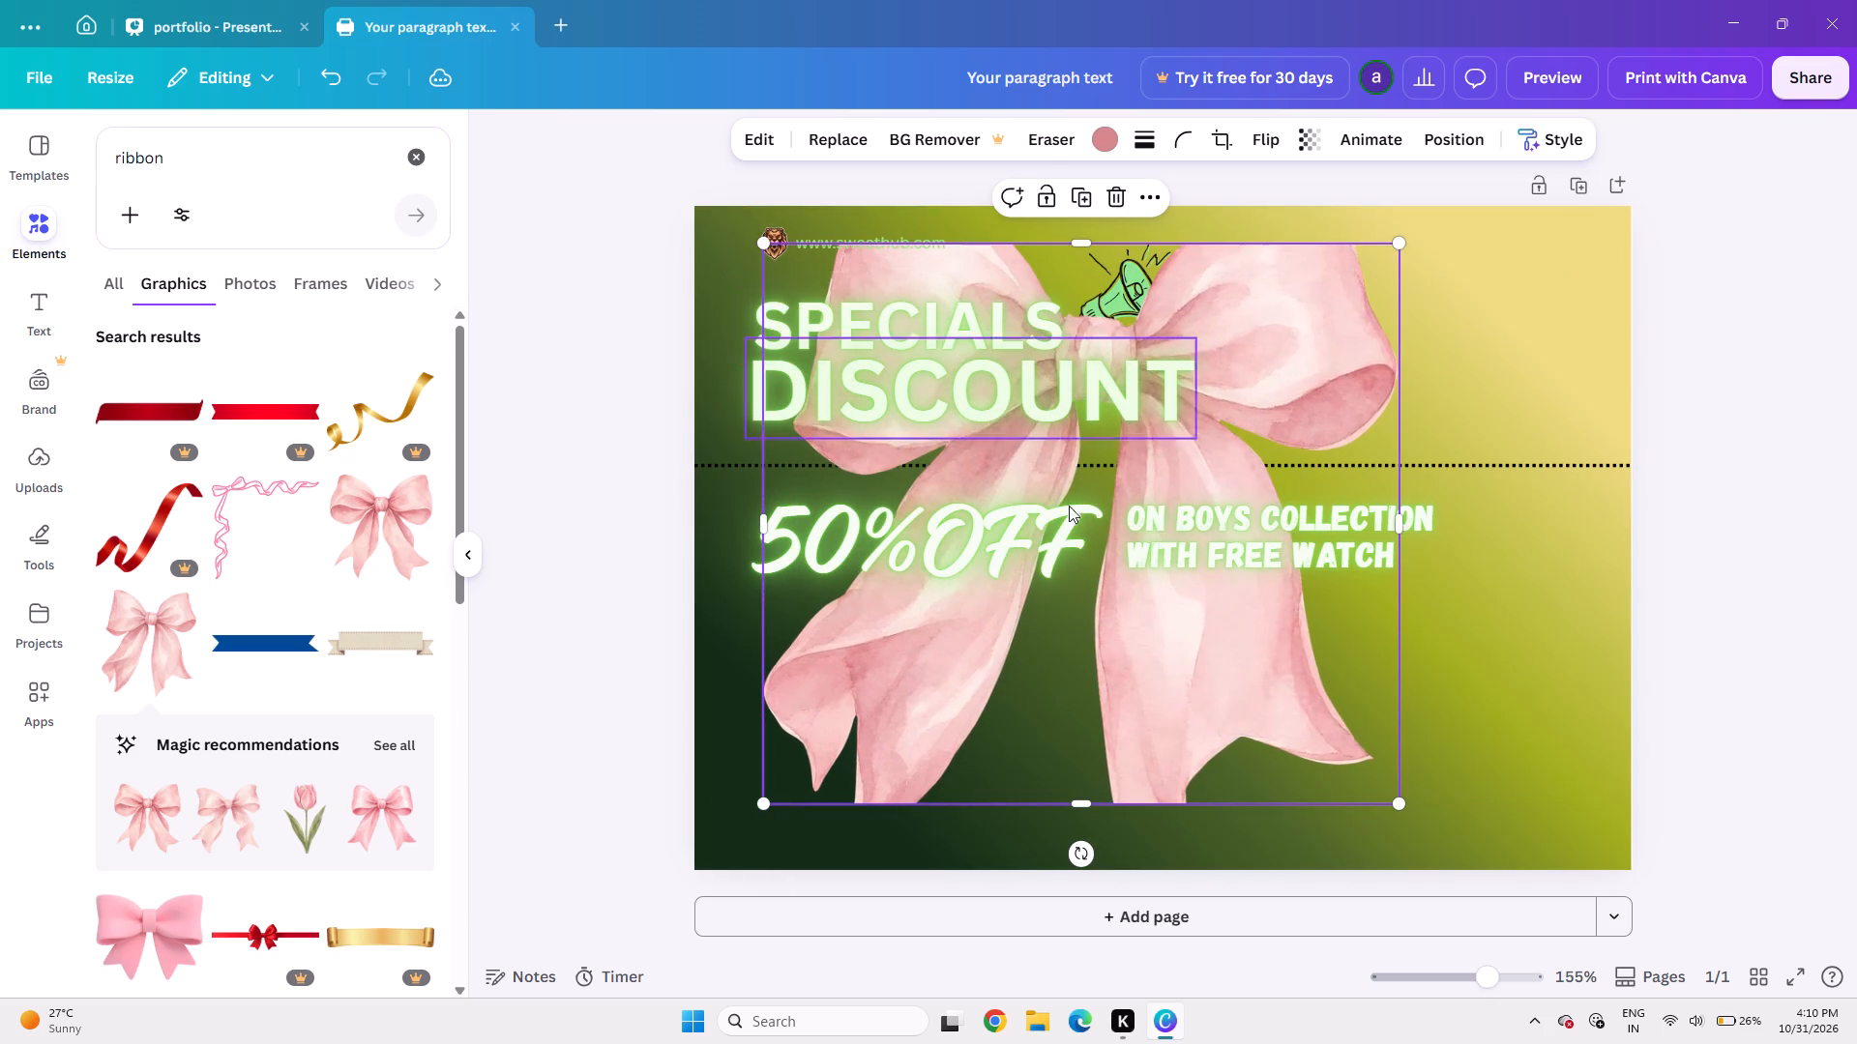
left_click_drag(1198, 673, 1287, 709)
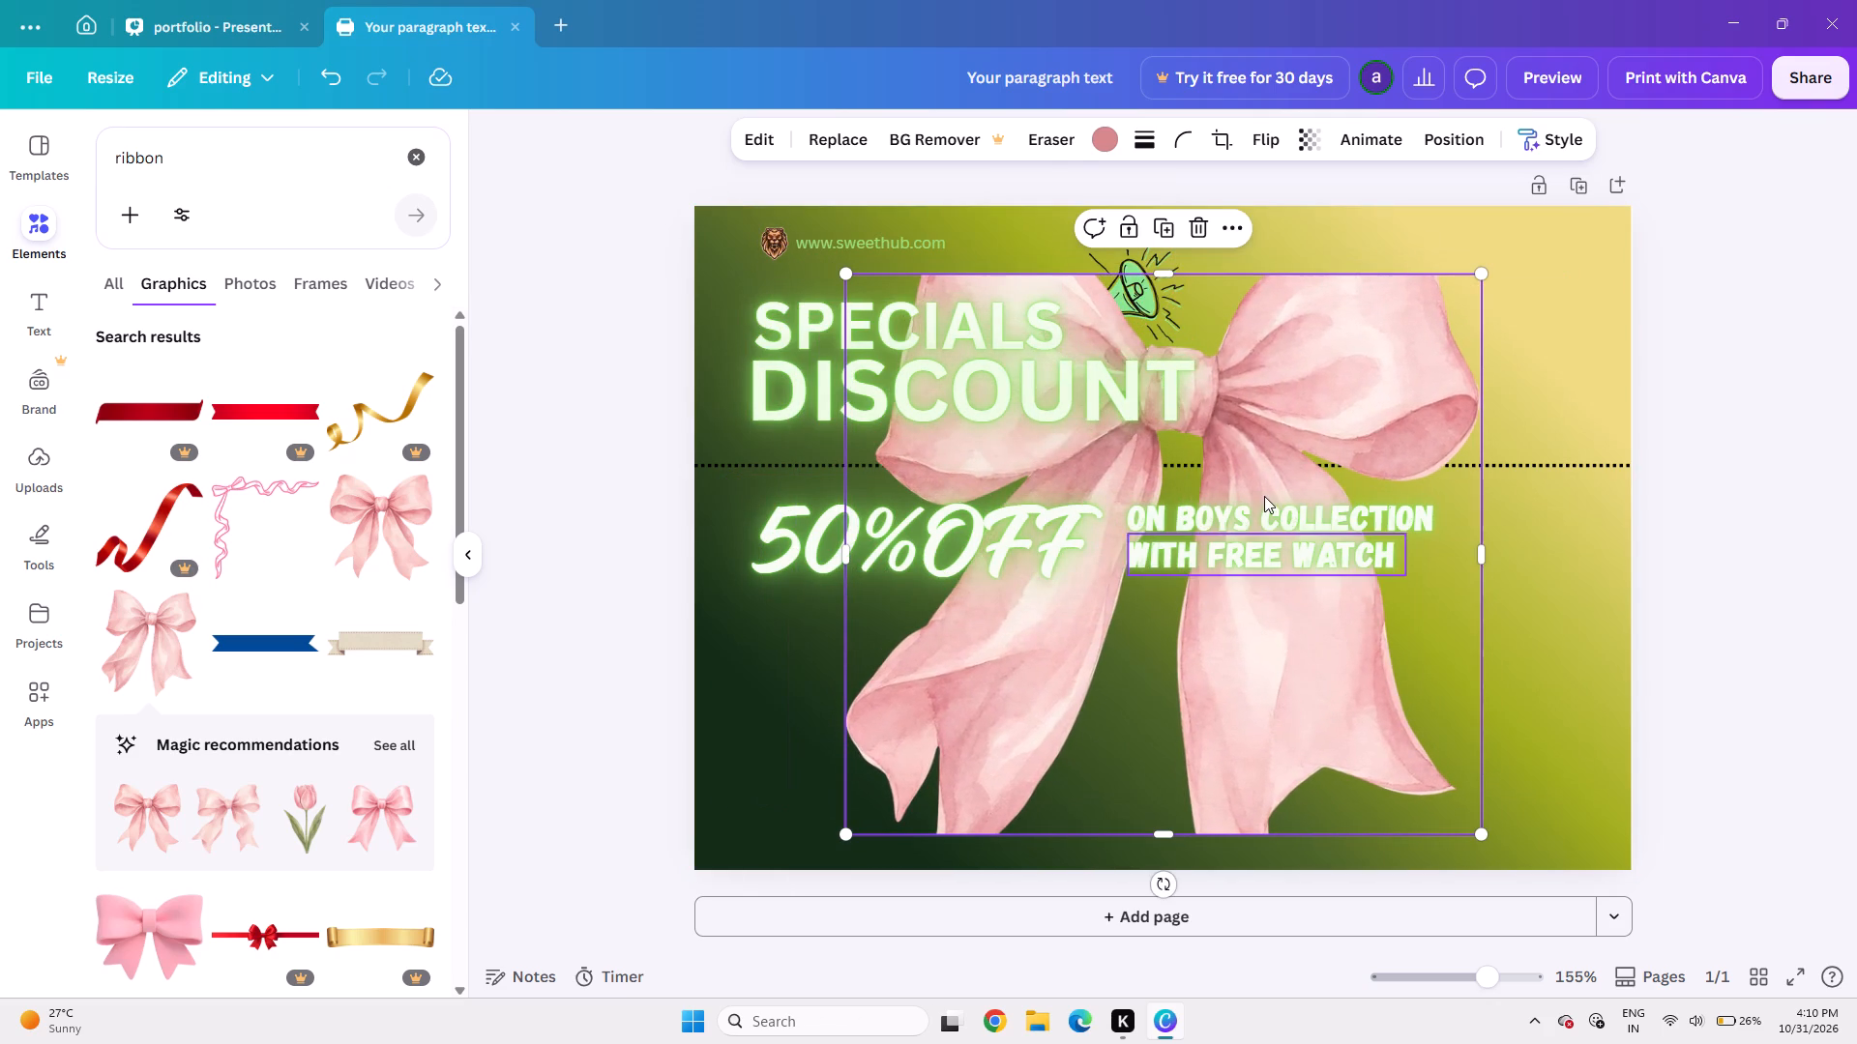
left_click_drag(1164, 266, 1168, 217)
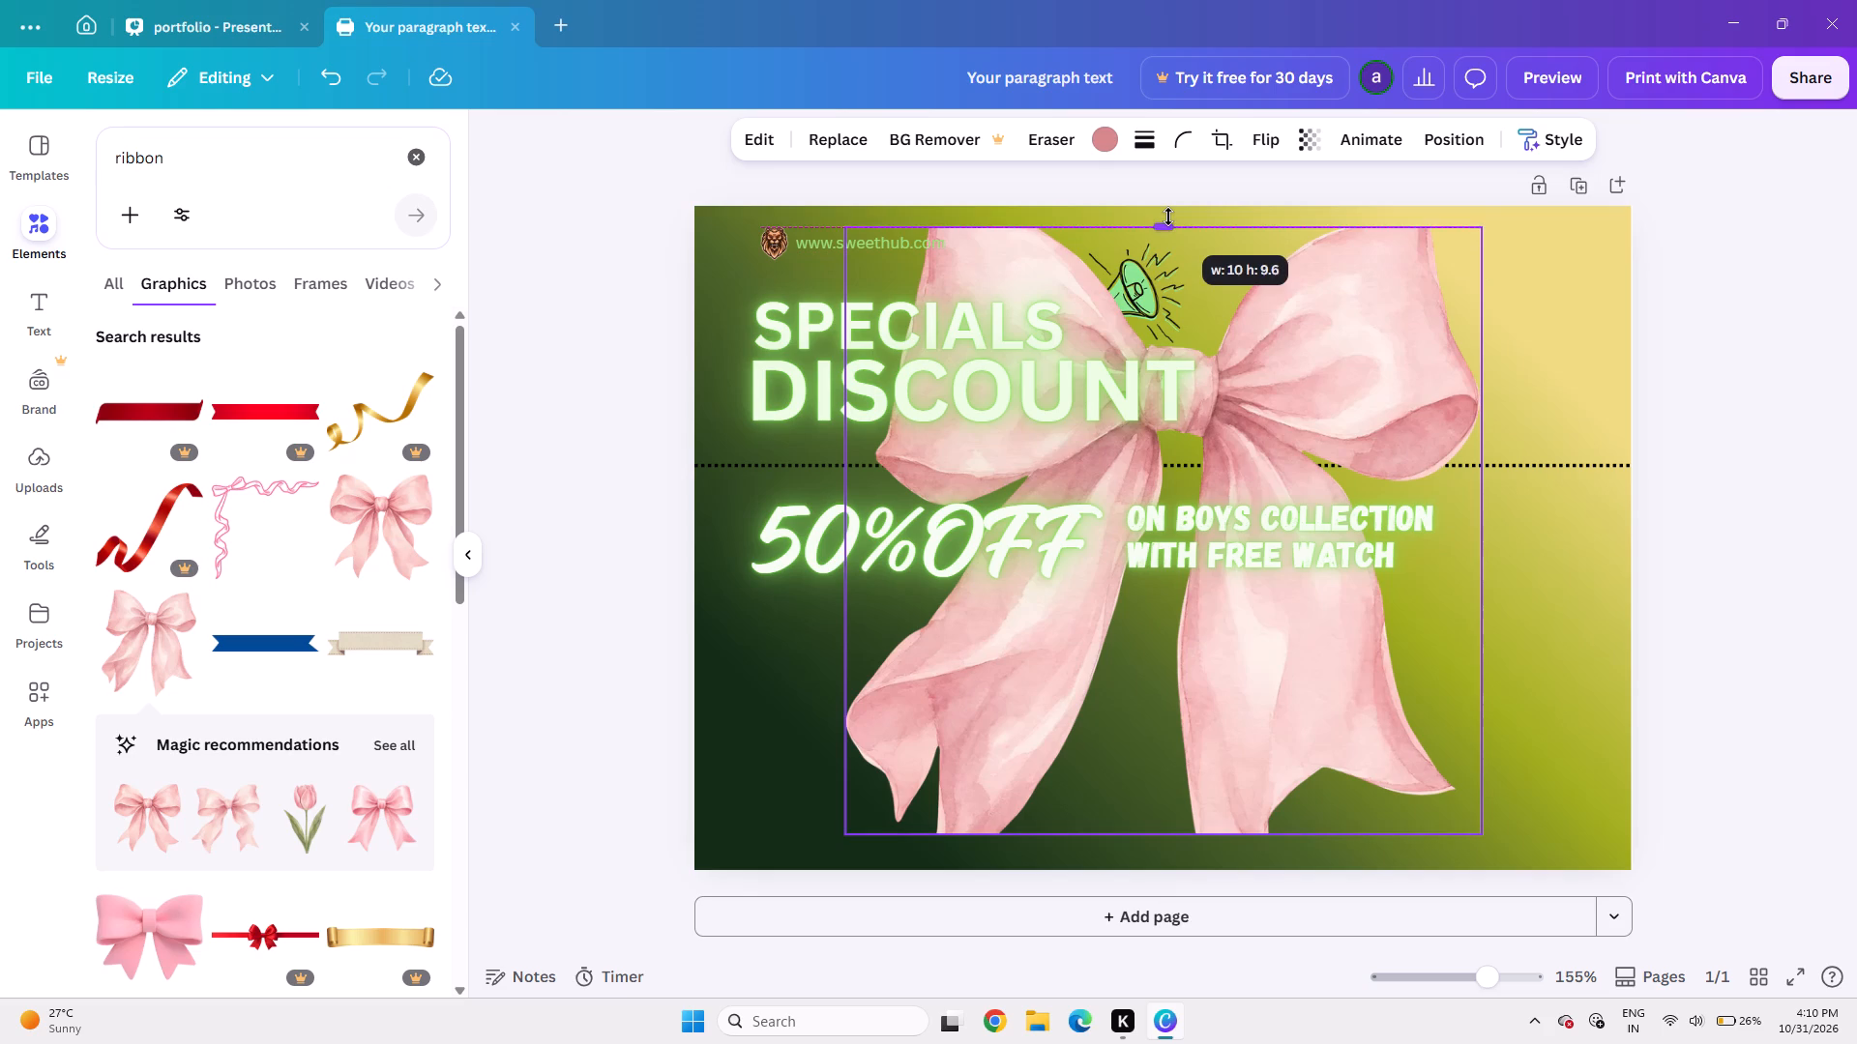
left_click_drag(1168, 217, 1164, 186)
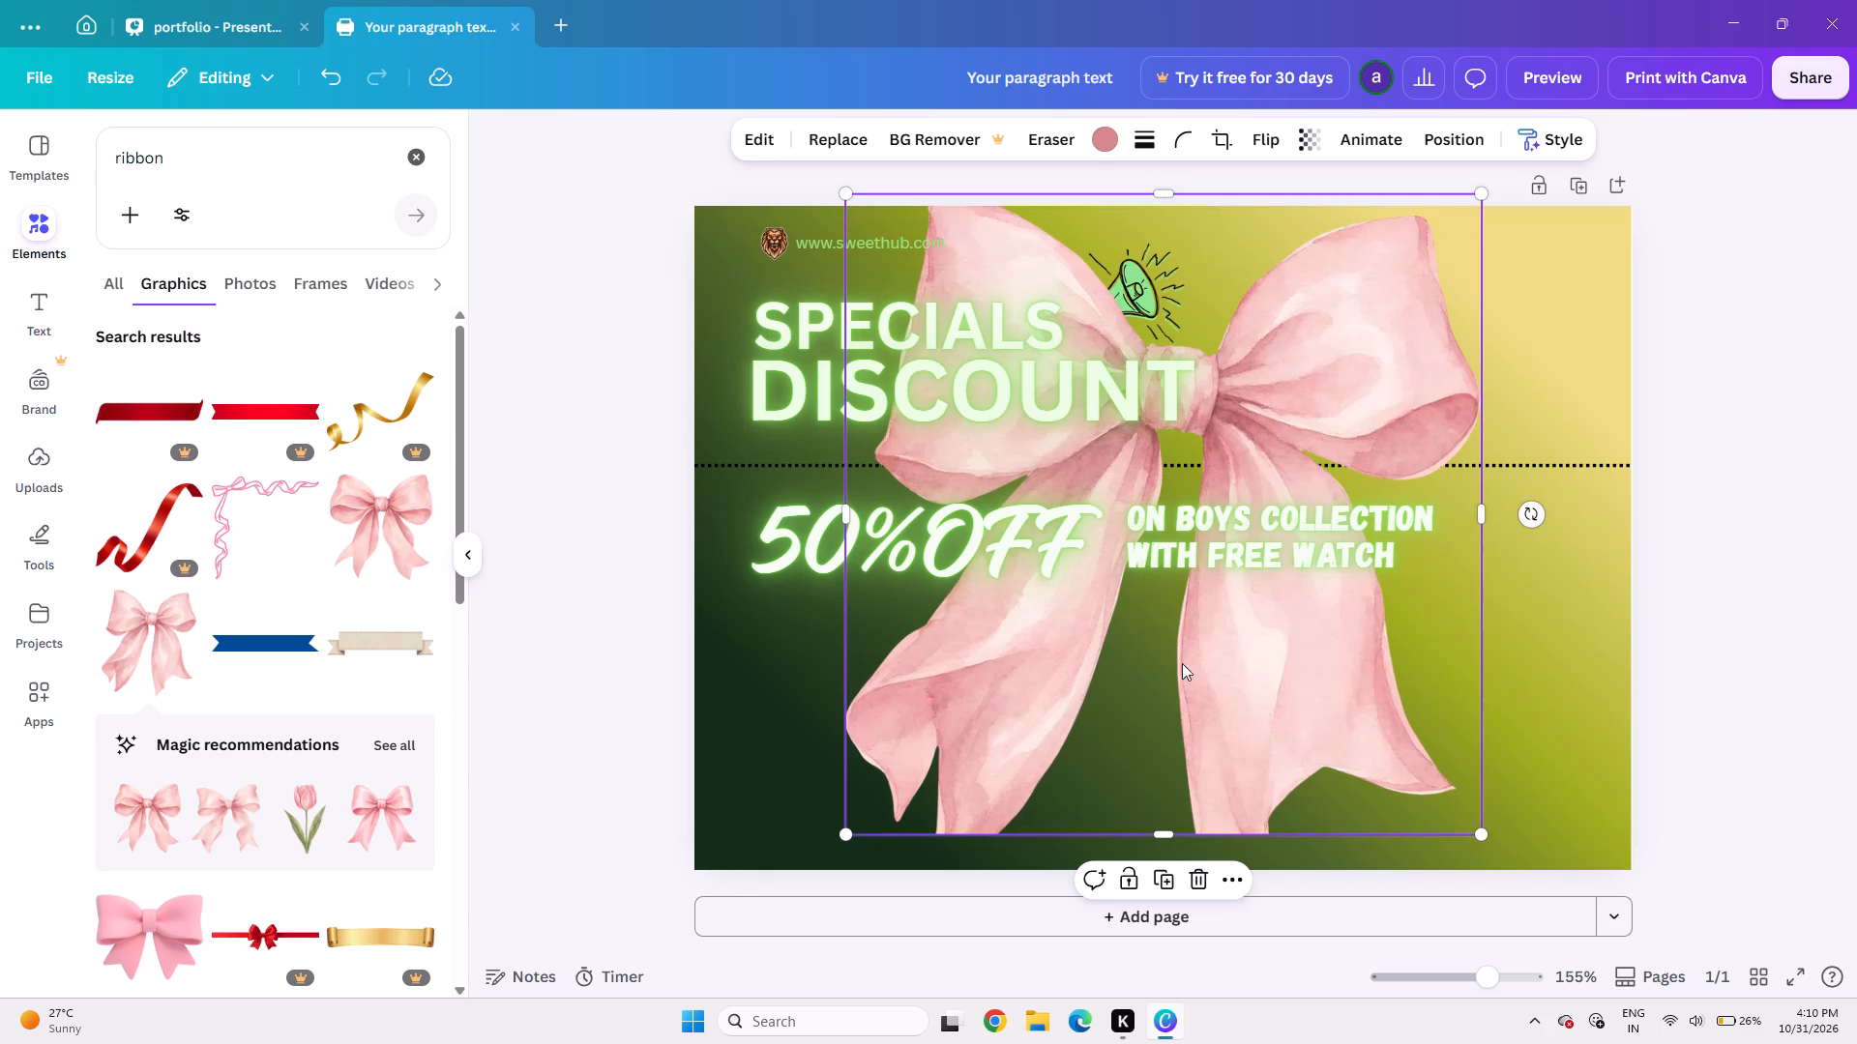
left_click_drag(1142, 694, 1157, 704)
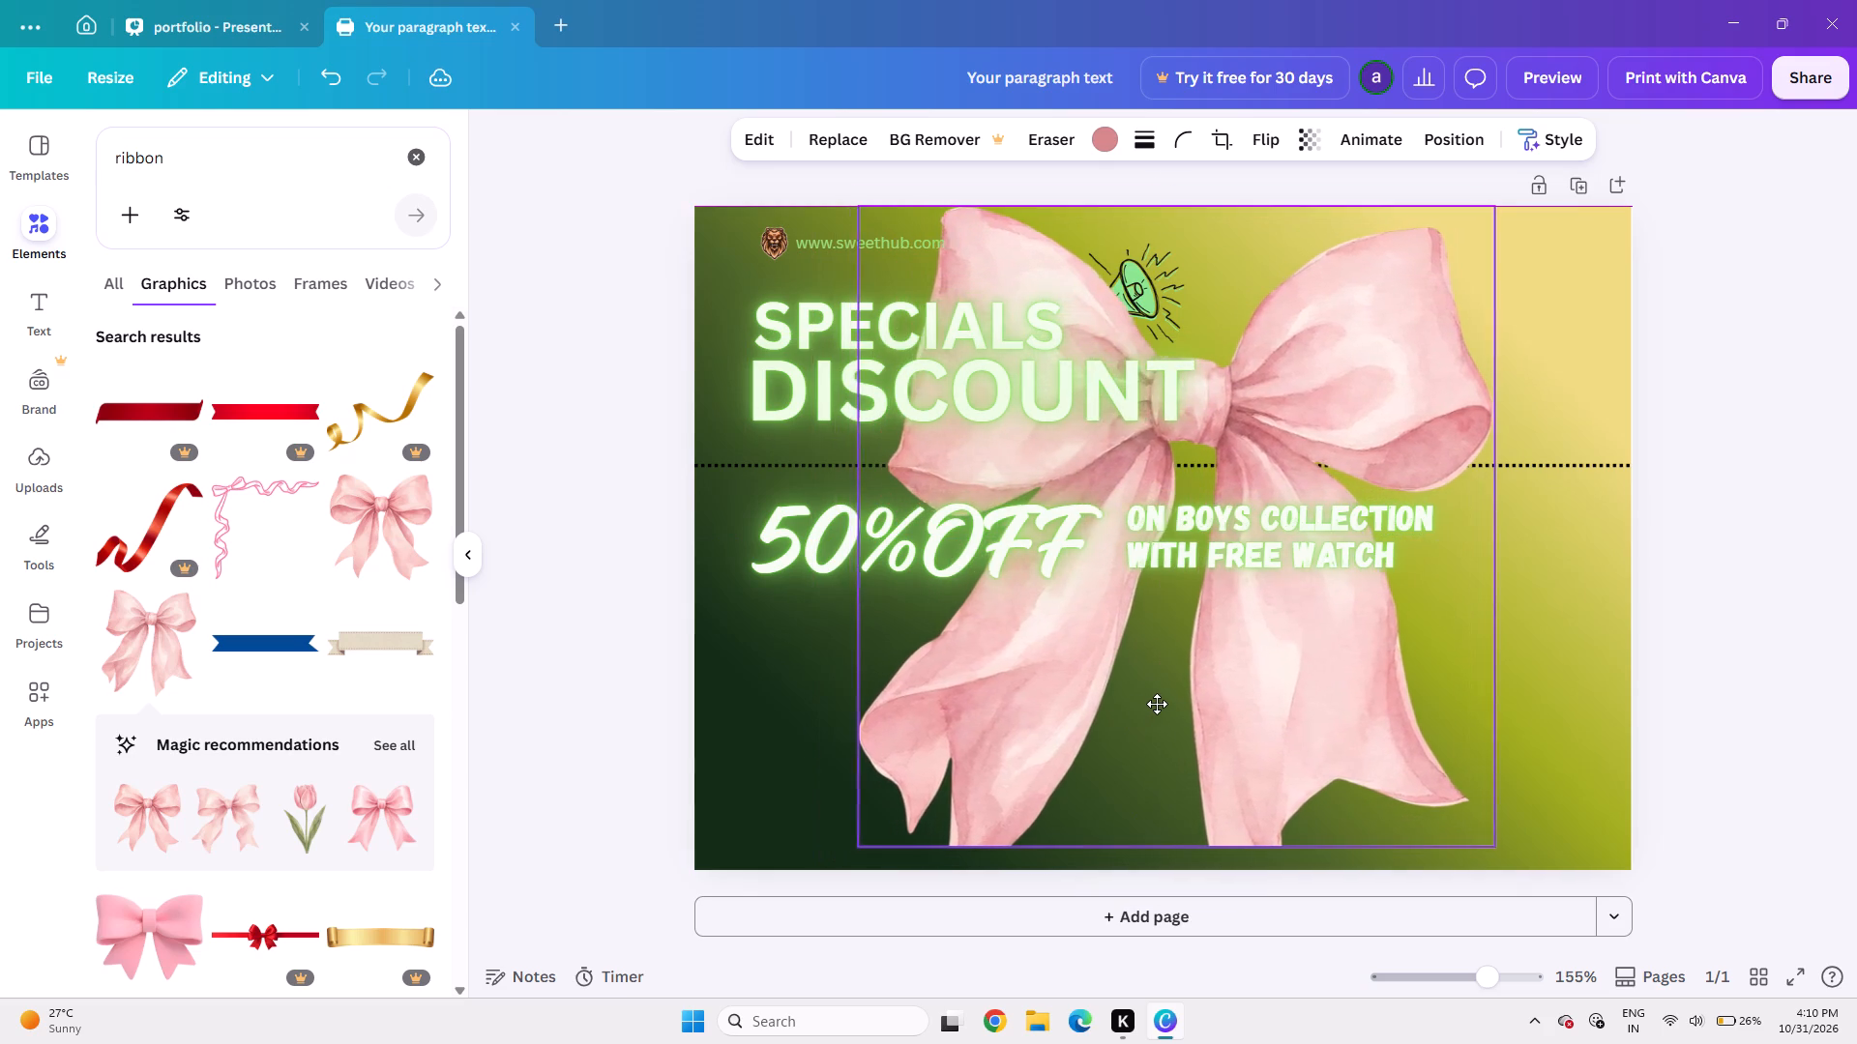
left_click_drag(1157, 704, 1134, 727)
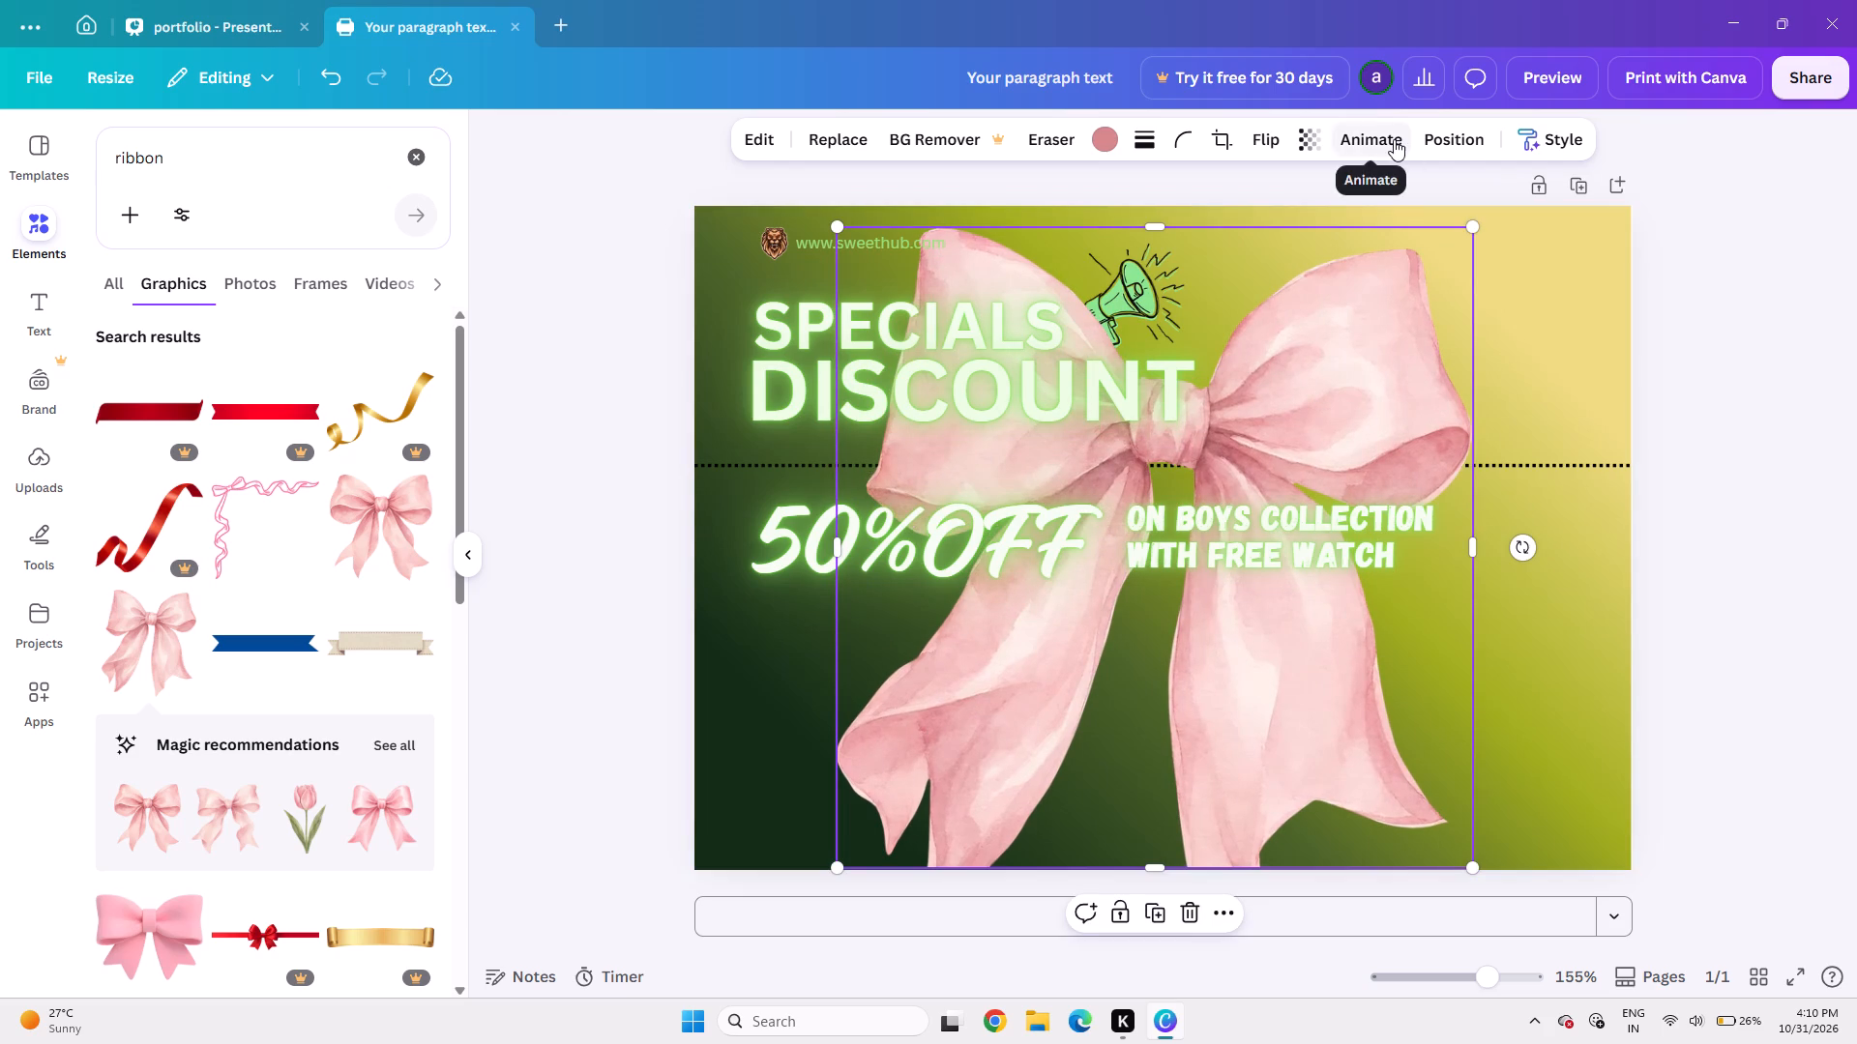
Set the pink bow's transparency to 15 so it becomes a faint background graphic.
left_click(1307, 134)
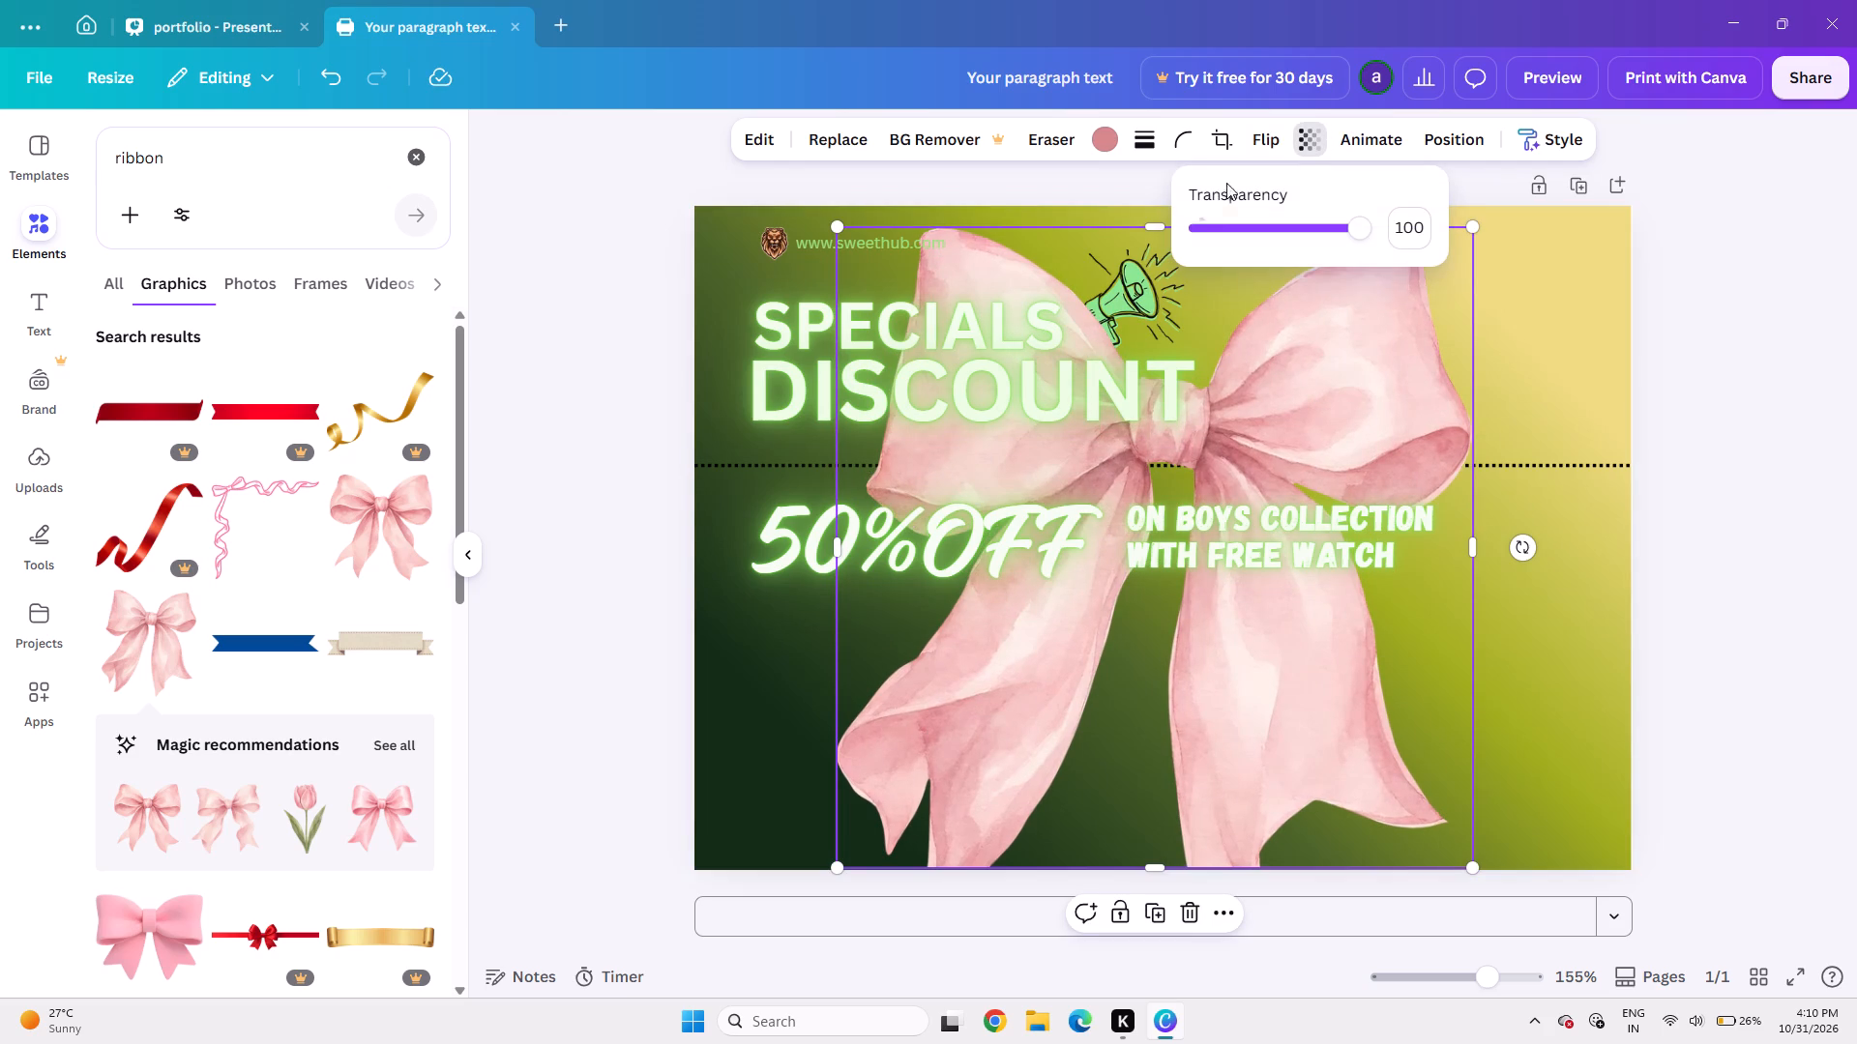
left_click(1204, 218)
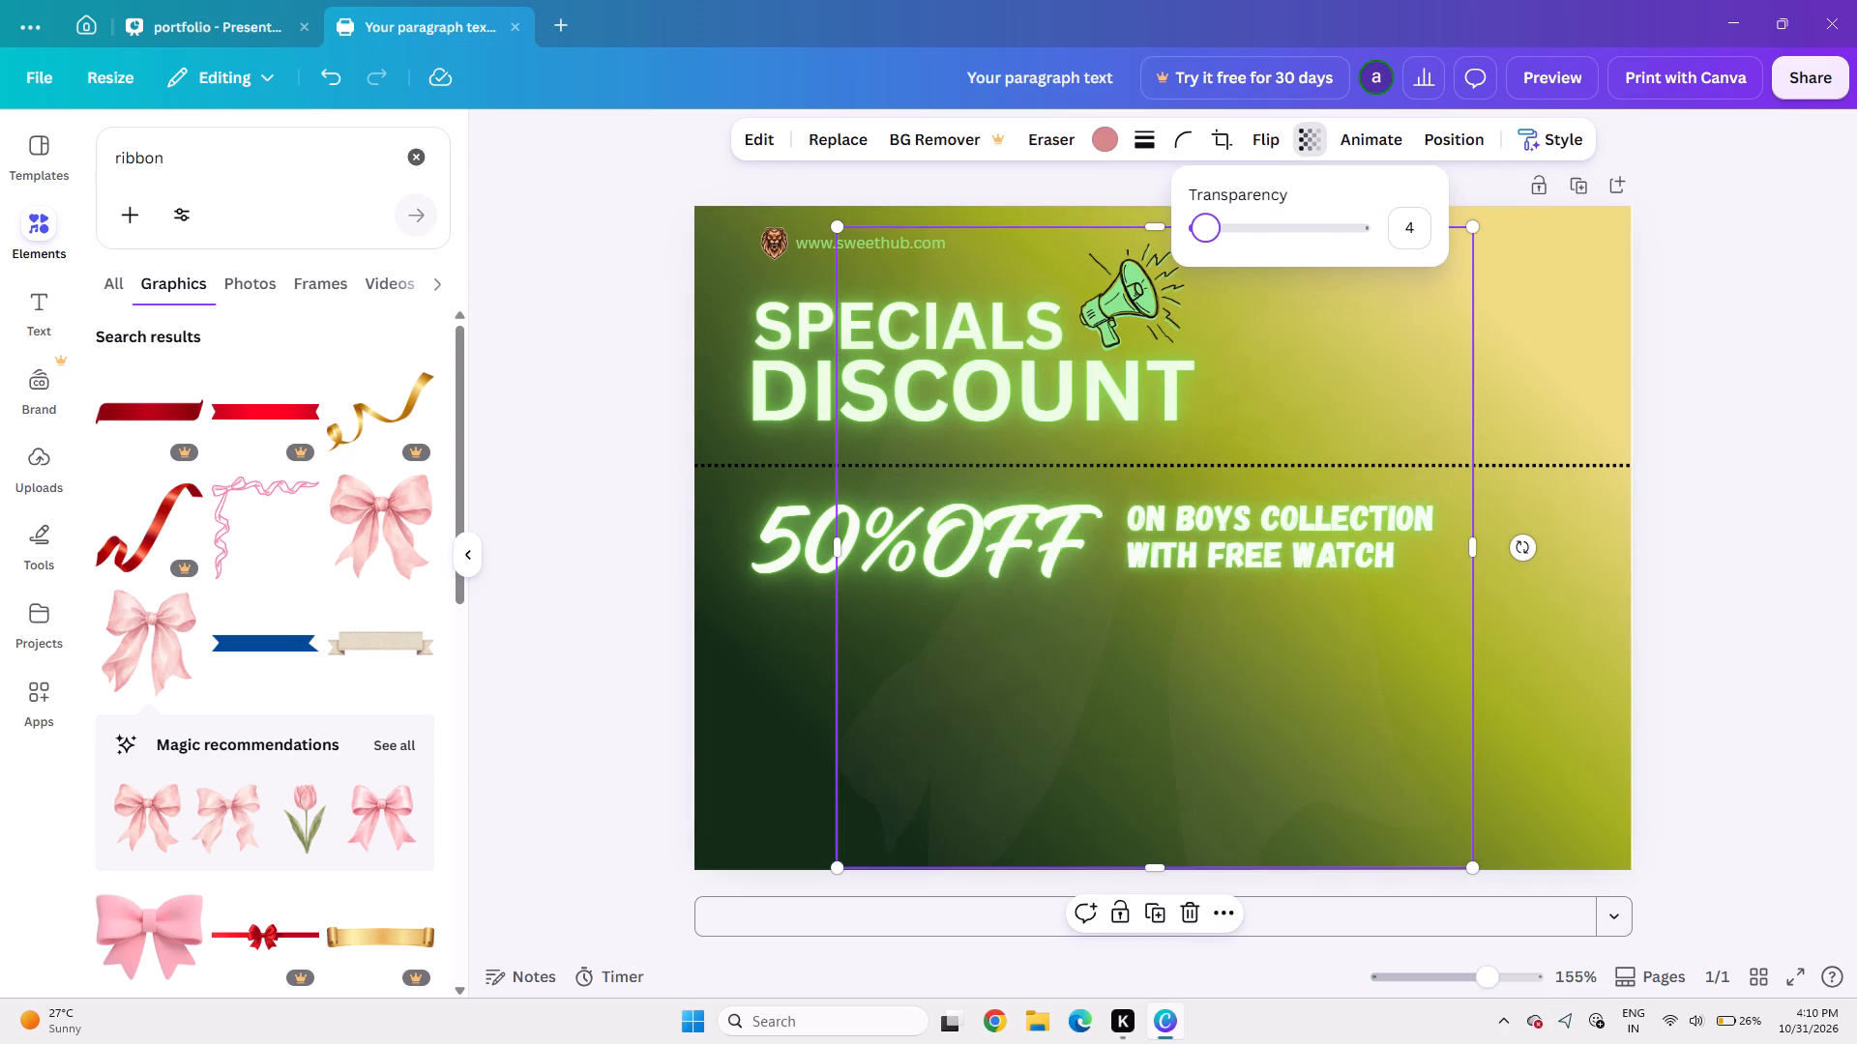
left_click(1245, 226)
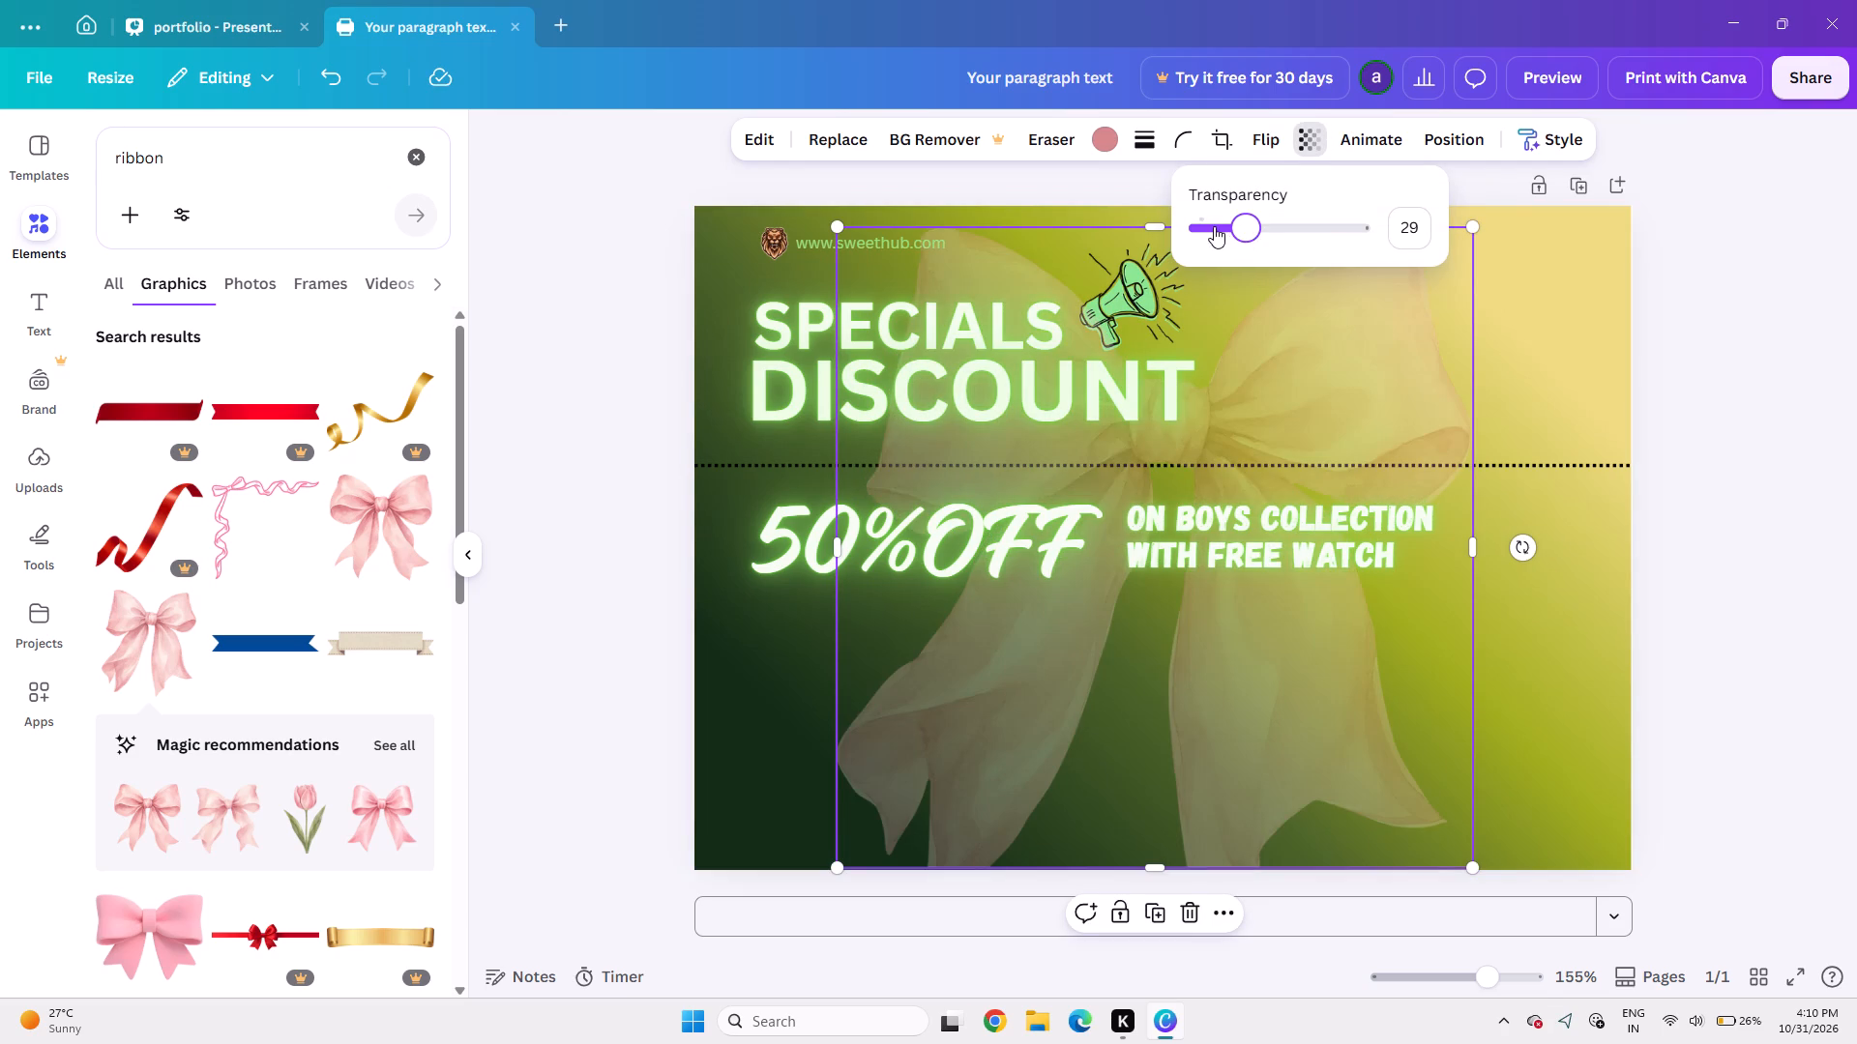
left_click(1214, 226)
left_click(1239, 228)
key("Left")
key("Left")
key("Left")
key("Left")
key("Left")
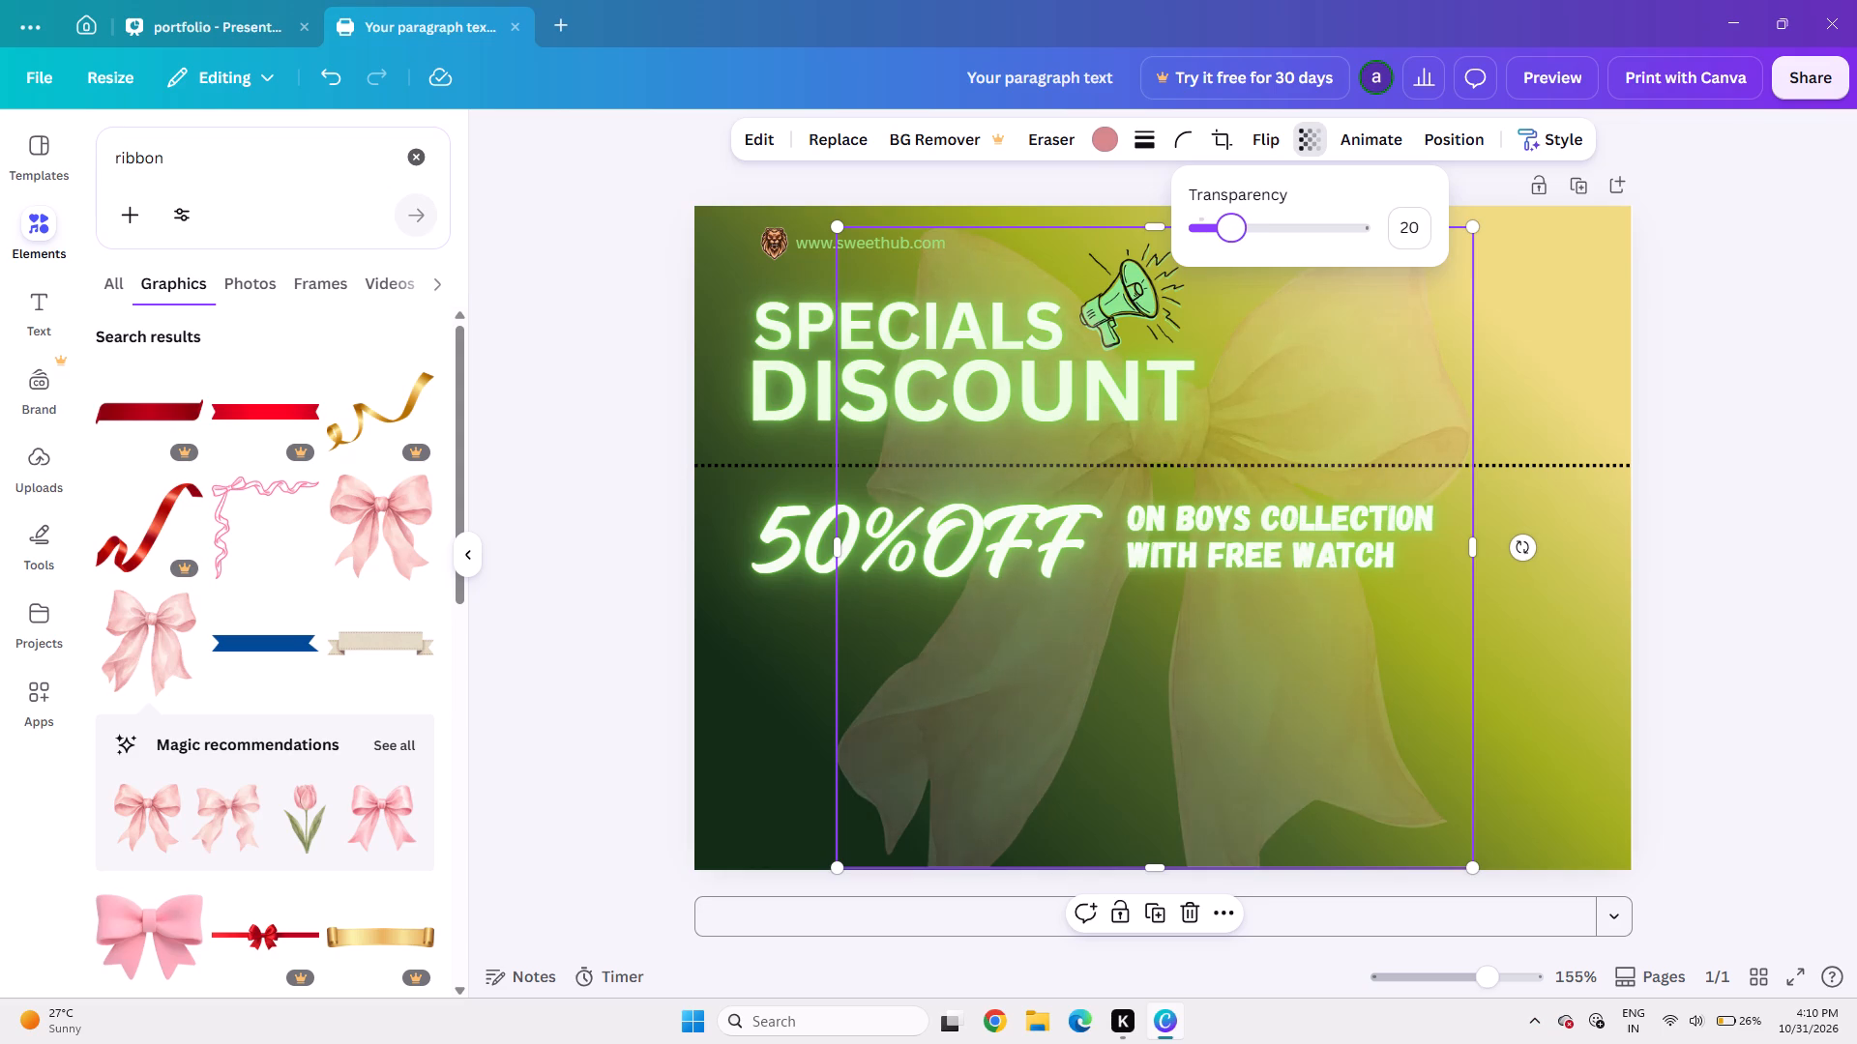
key("Left")
key("Left")
key("Left")
key("Left")
key("Left")
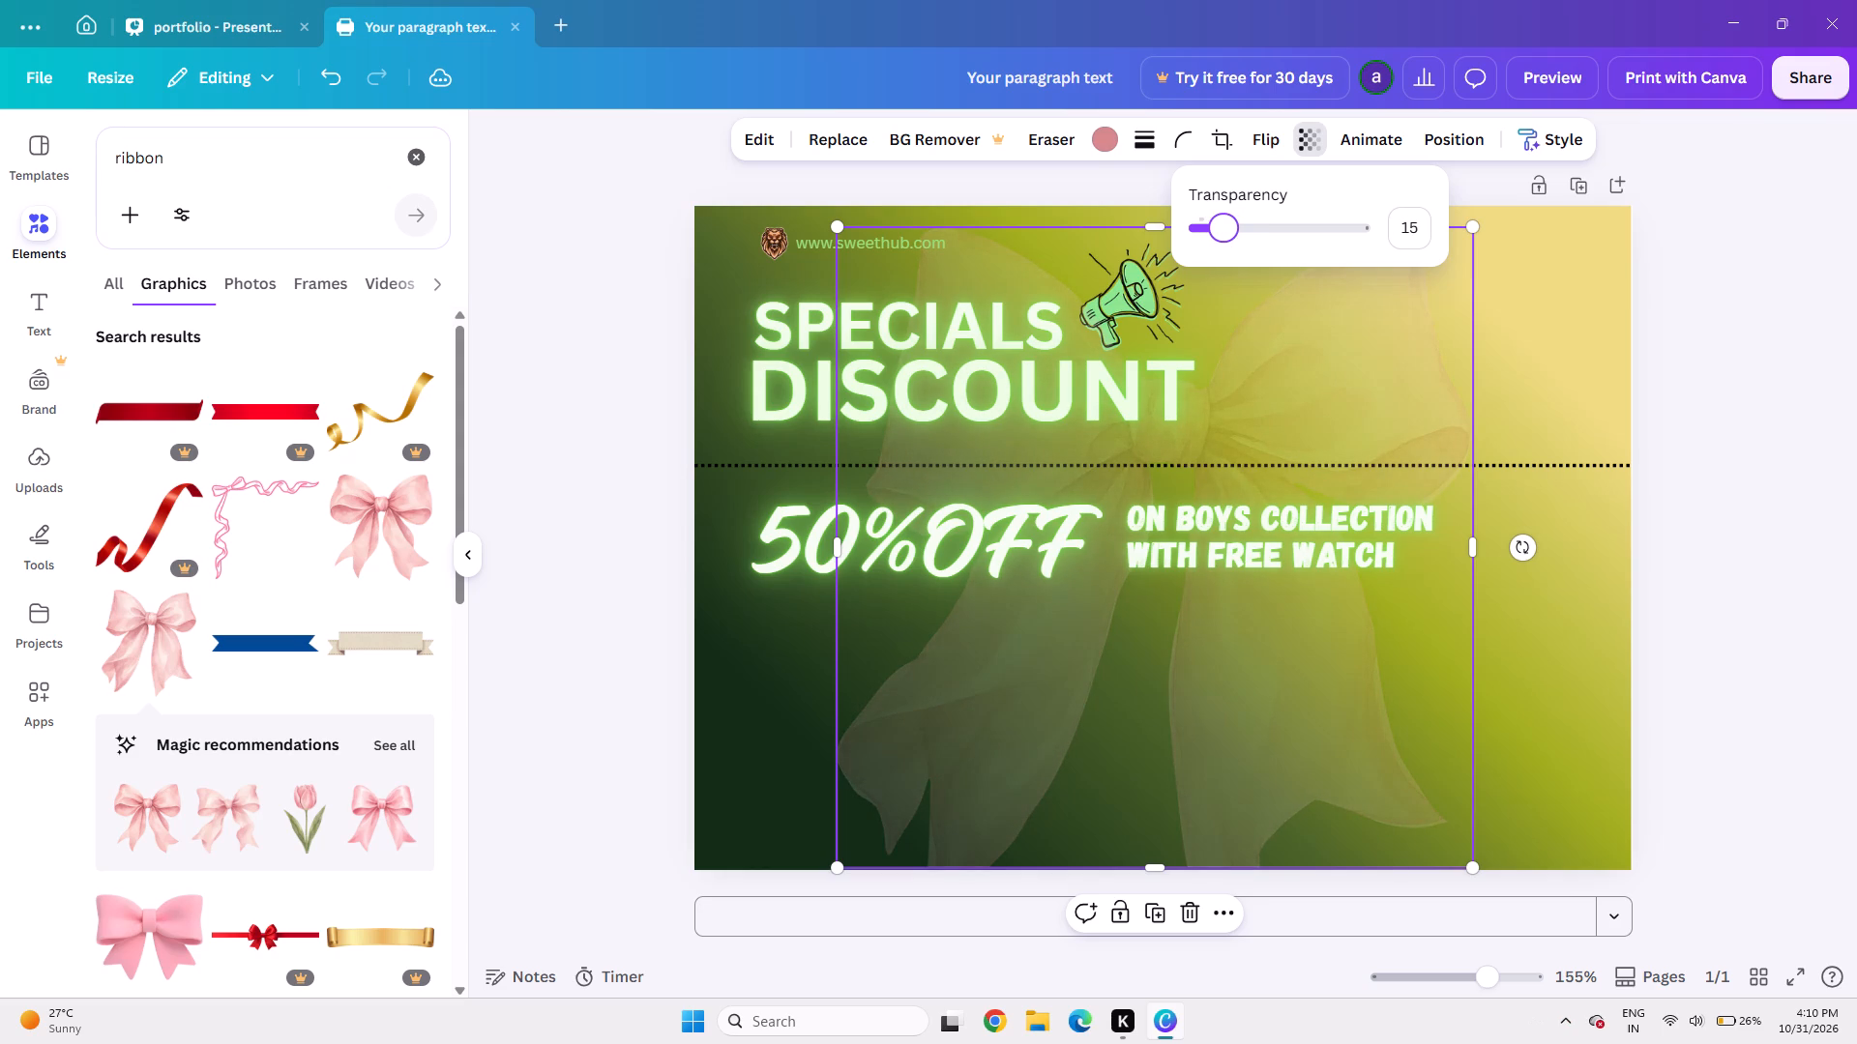
left_click(1856, 565)
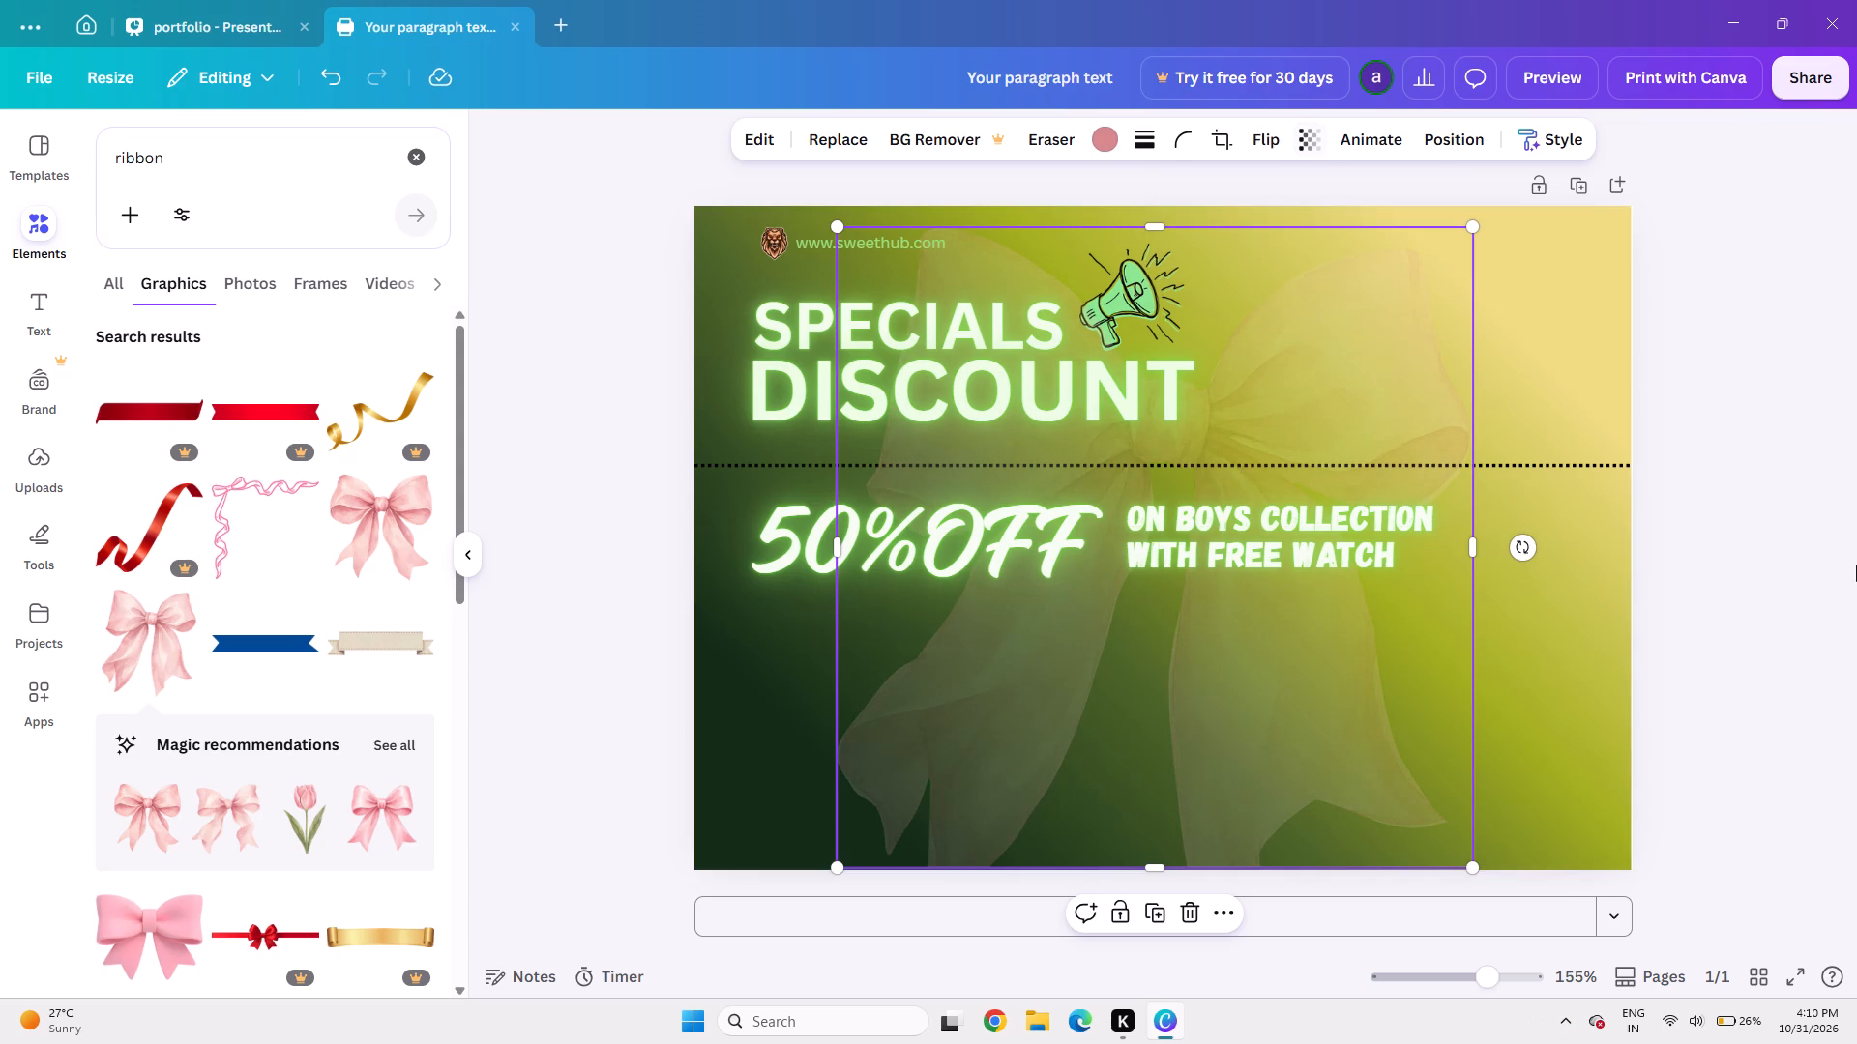
left_click(596, 624)
Add the plain blue ribbon banner from the search results and move it to the empty area below the text.
scroll(391, 716, "down", 1)
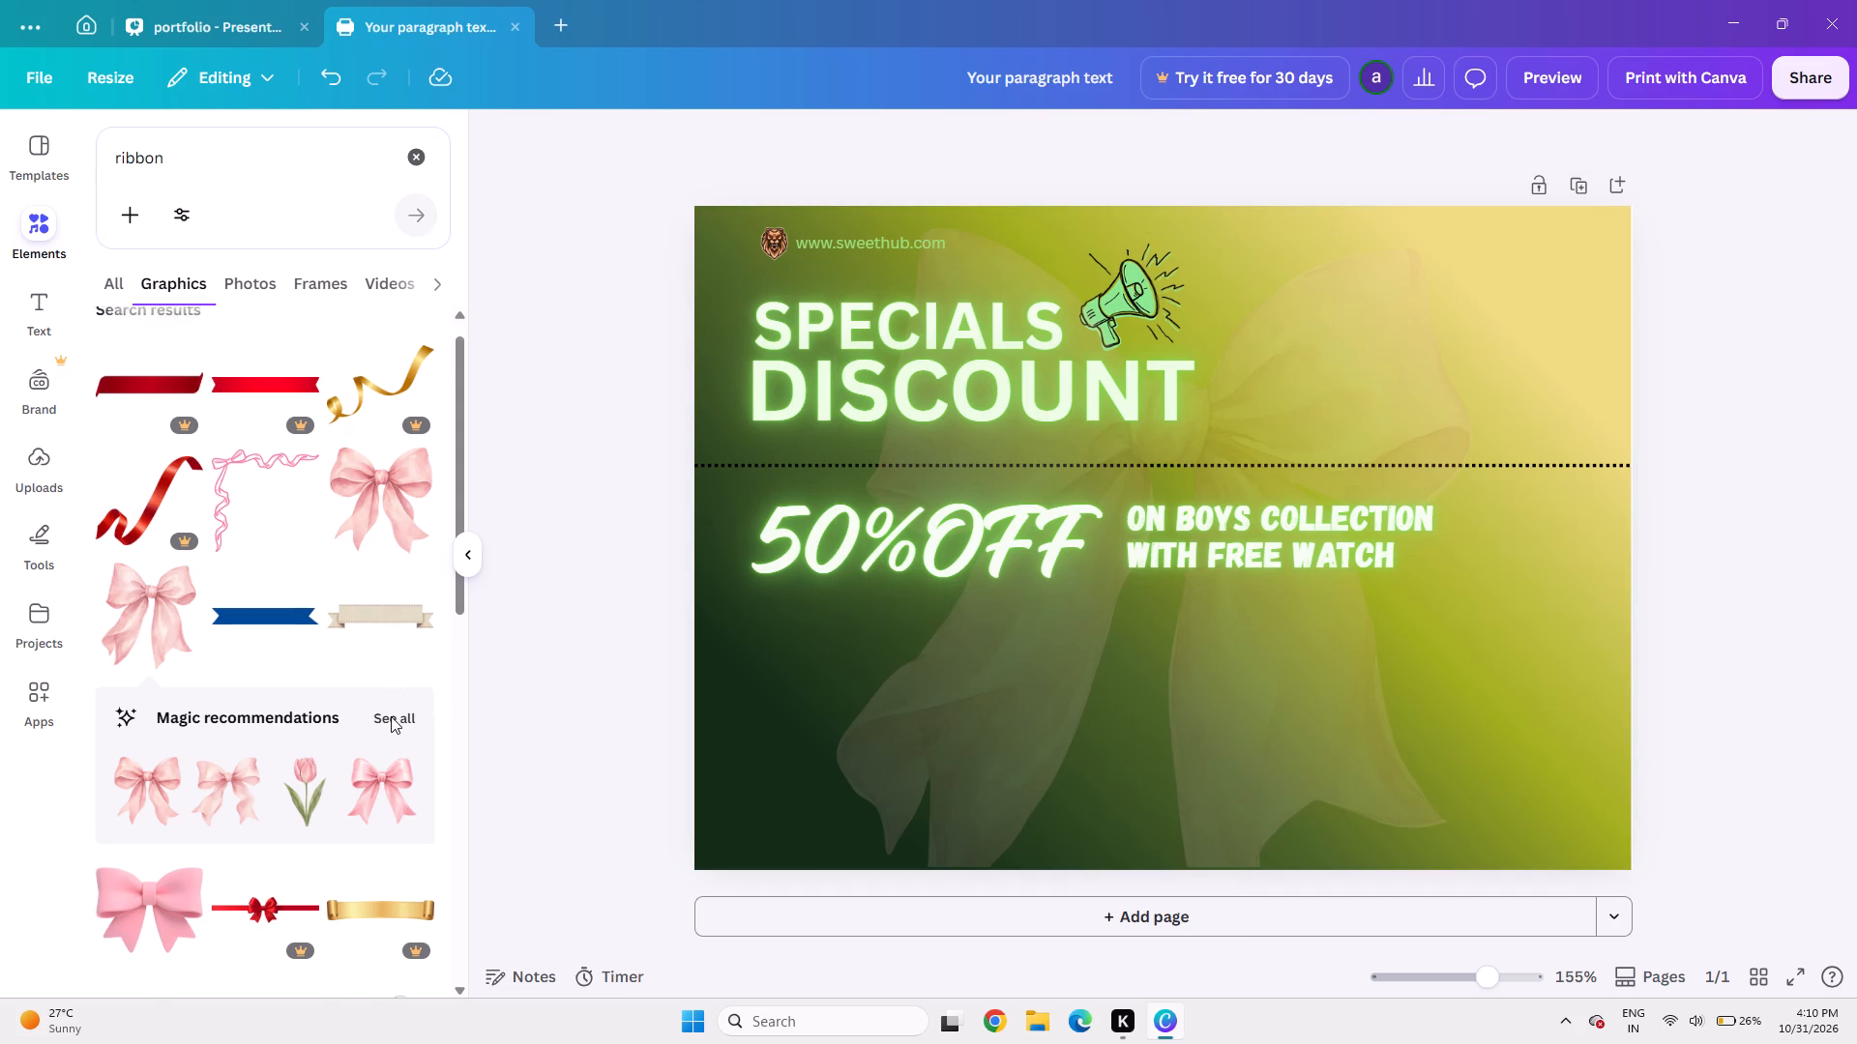
scroll(391, 716, "down", 1)
left_click(272, 572)
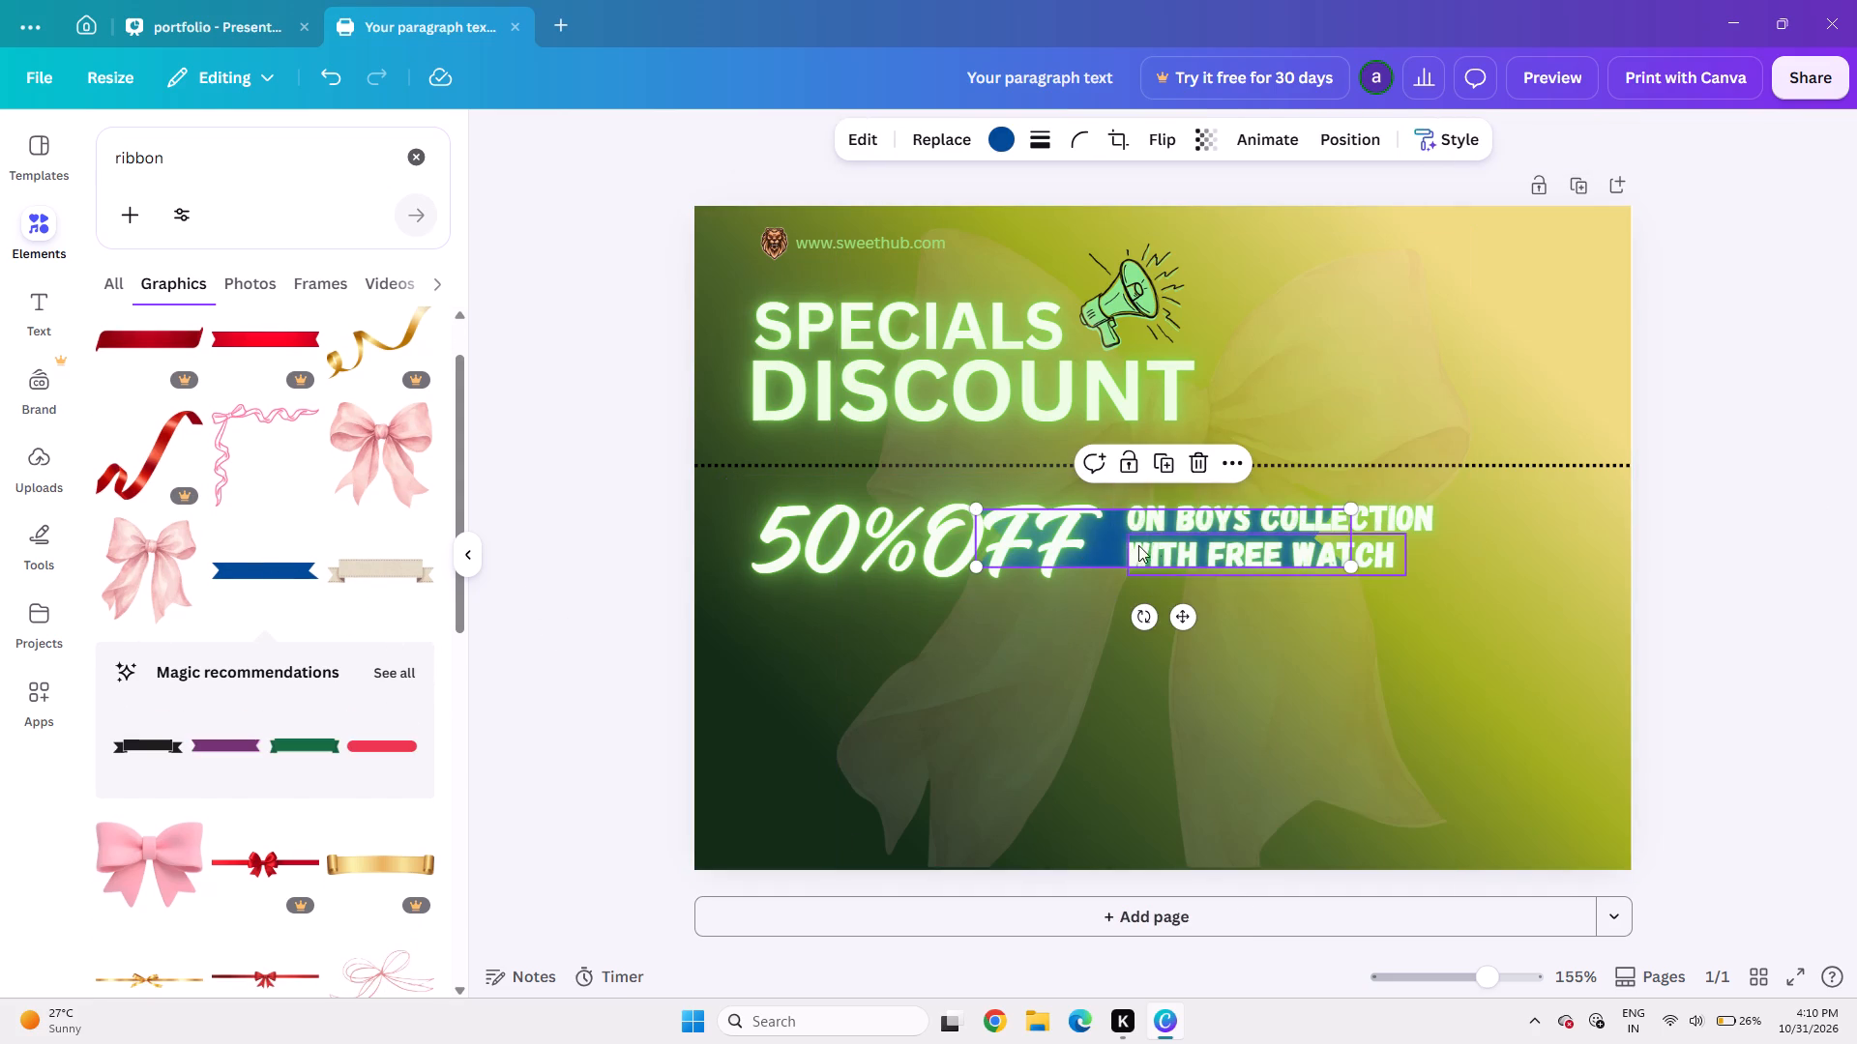
left_click_drag(1180, 622, 1123, 746)
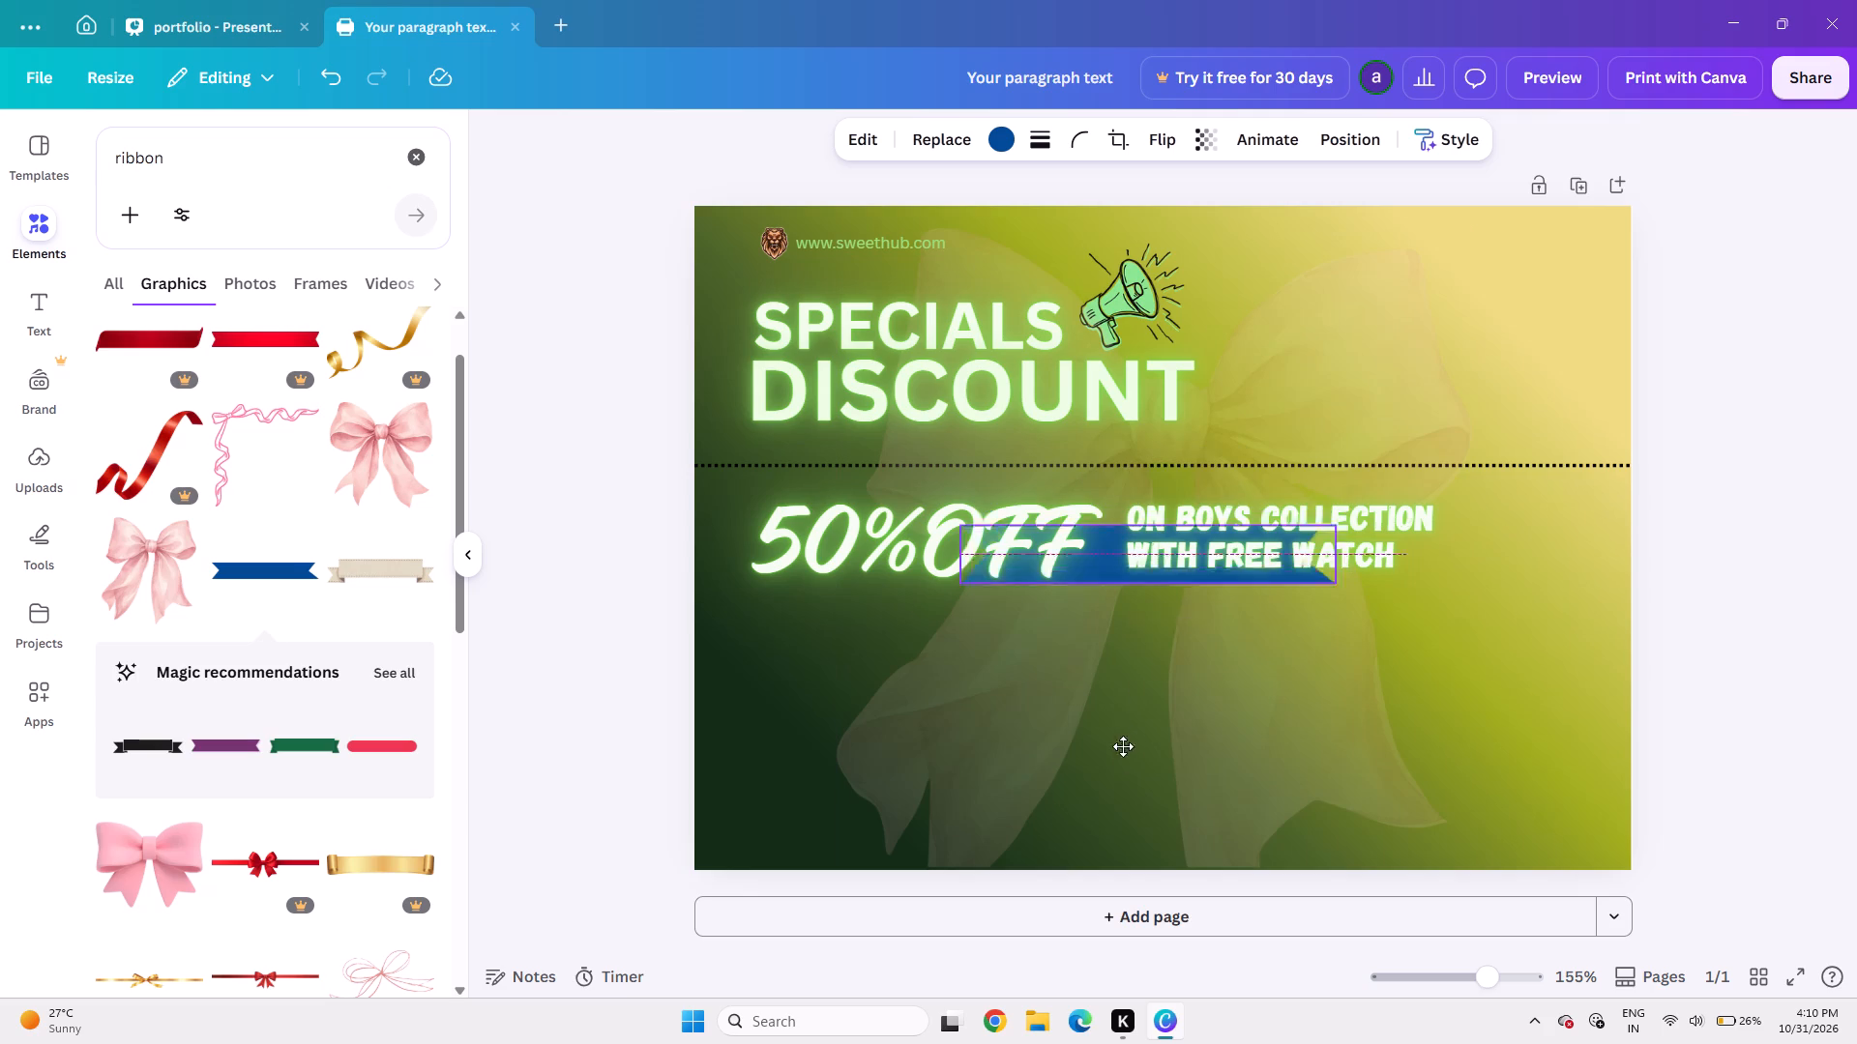
left_click_drag(1123, 746, 1203, 835)
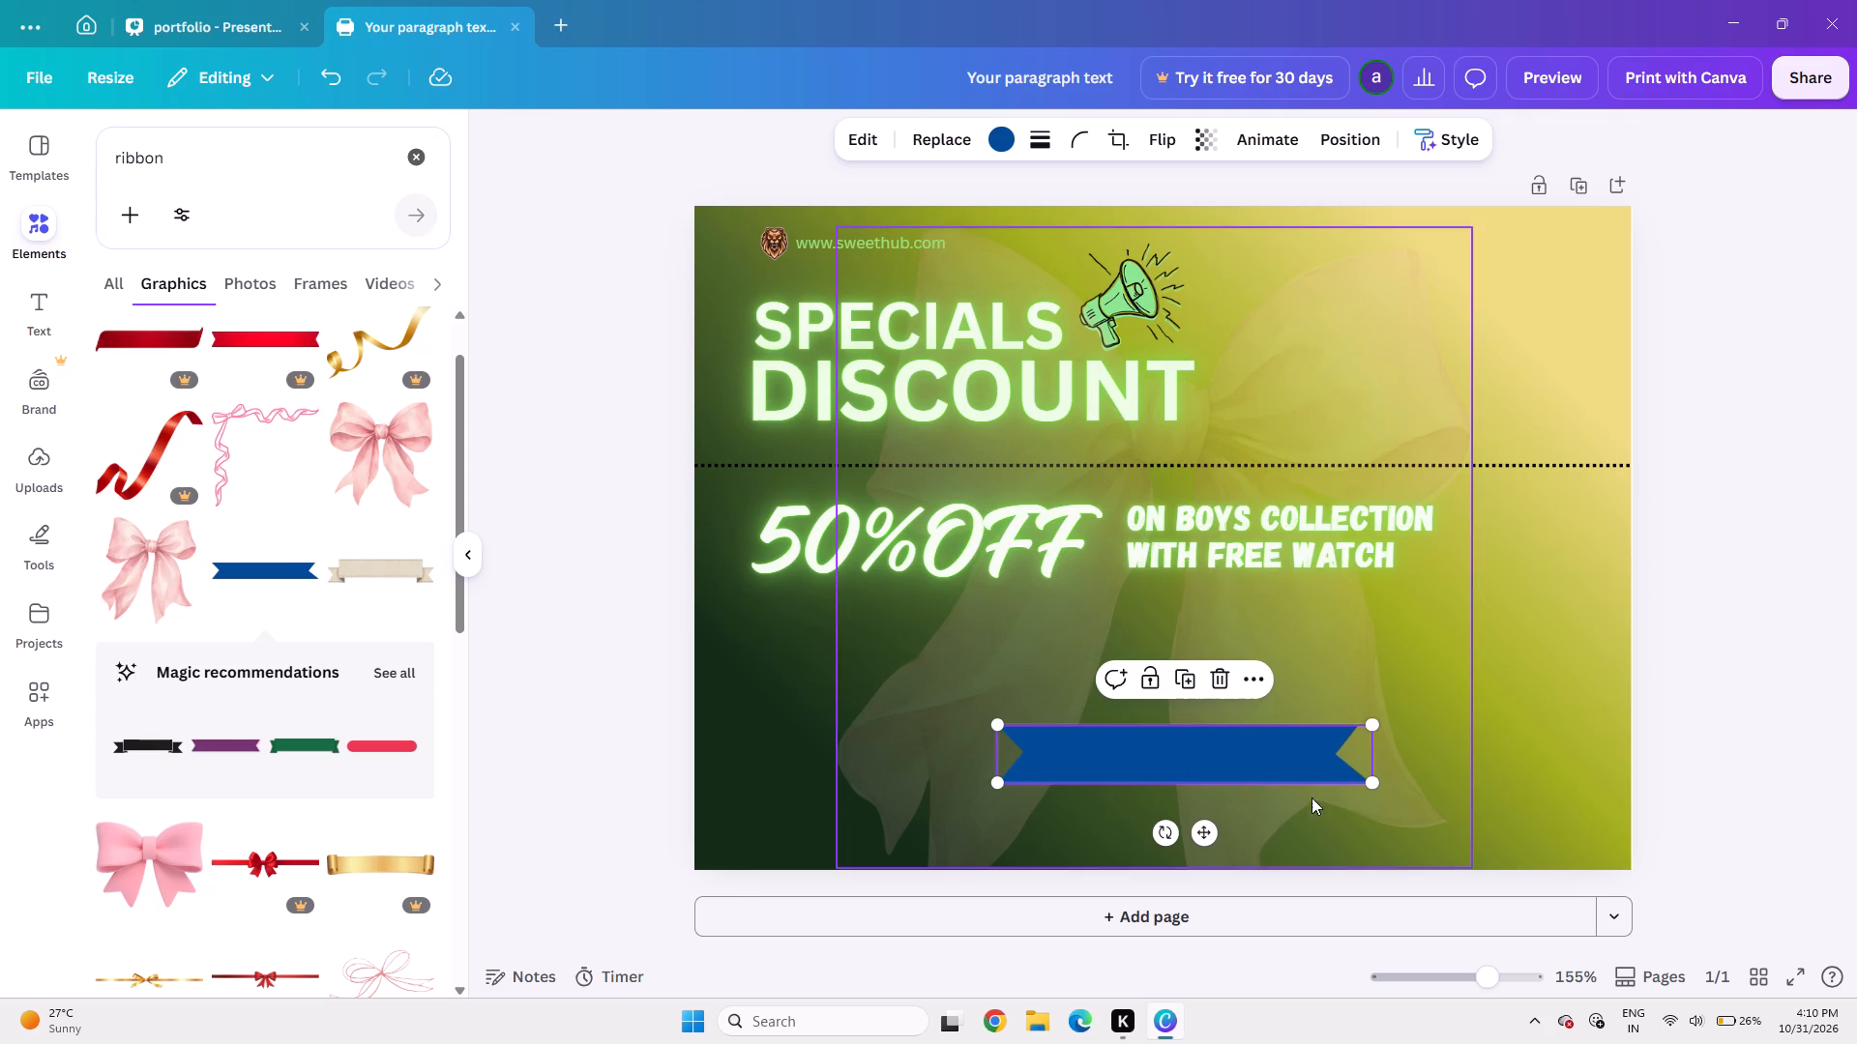
Enlarge the blue ribbon banner to span the full page width along the page's bottom edge.
left_click_drag(1372, 781, 1661, 761)
left_click_drag(990, 819, 776, 787)
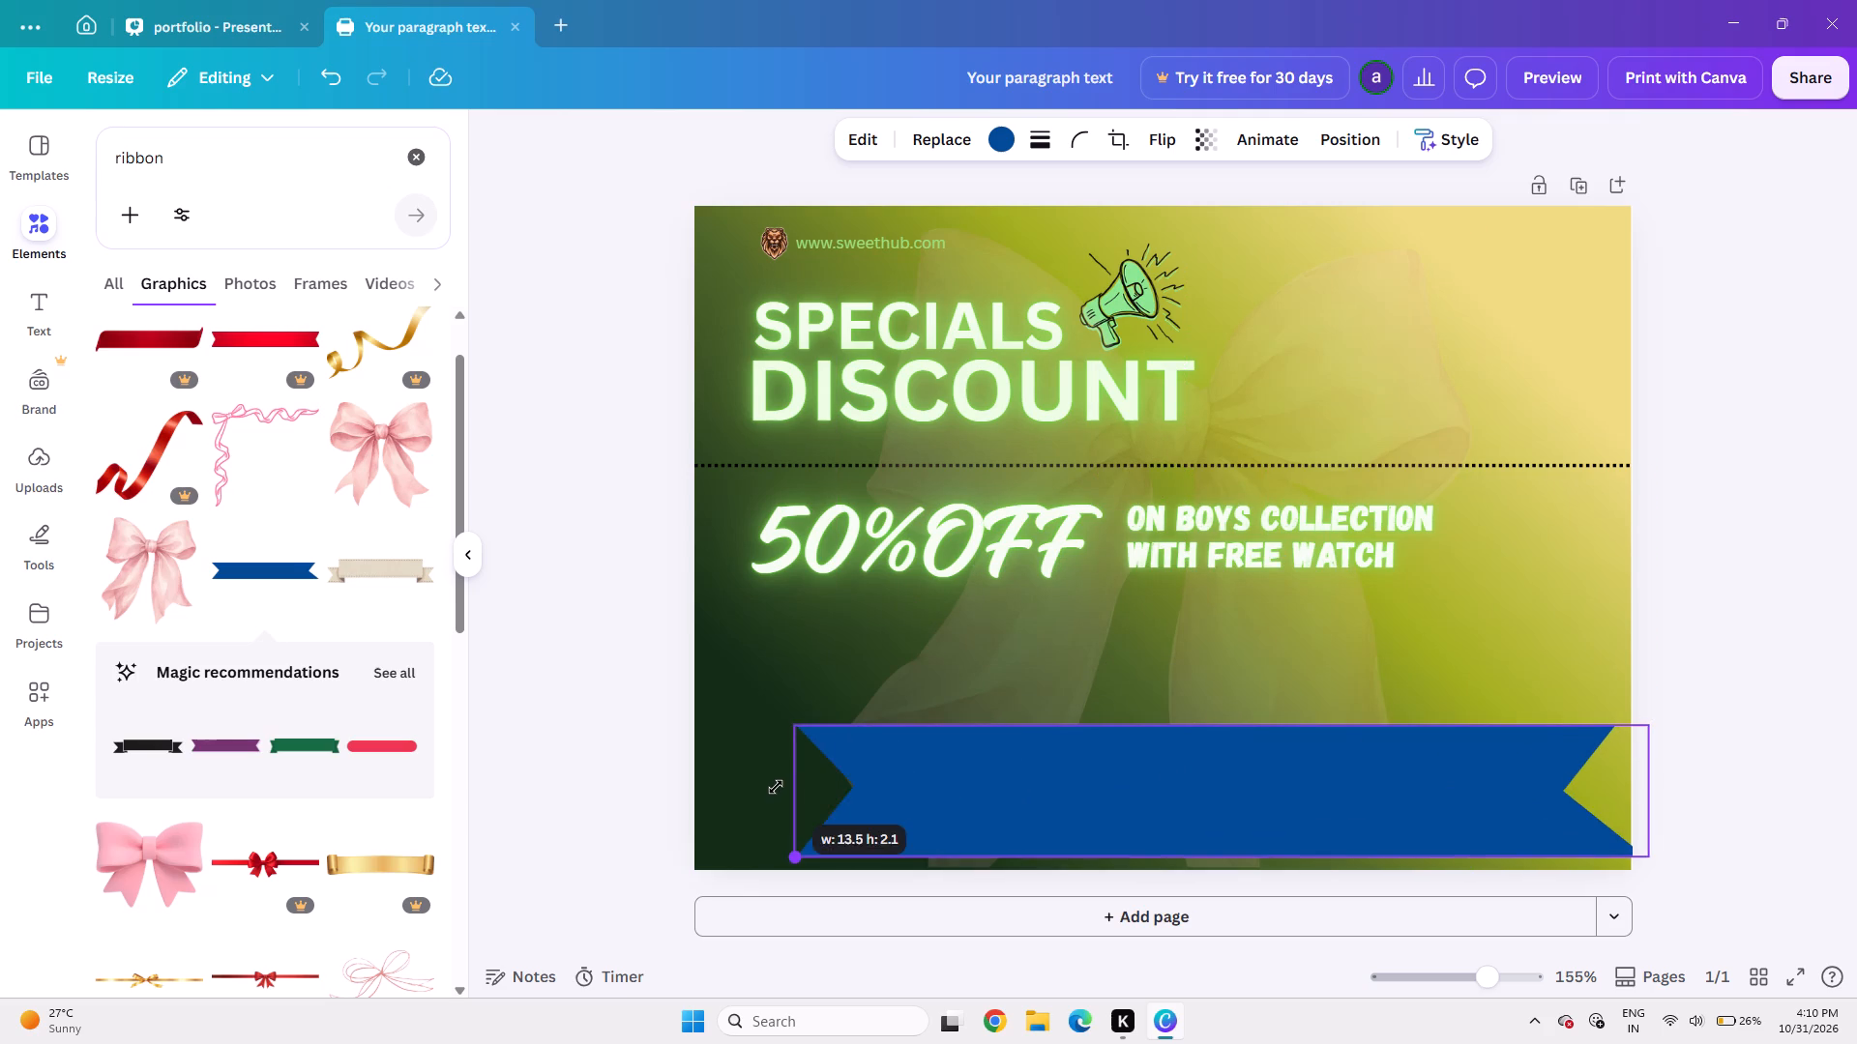
left_click_drag(776, 787, 698, 774)
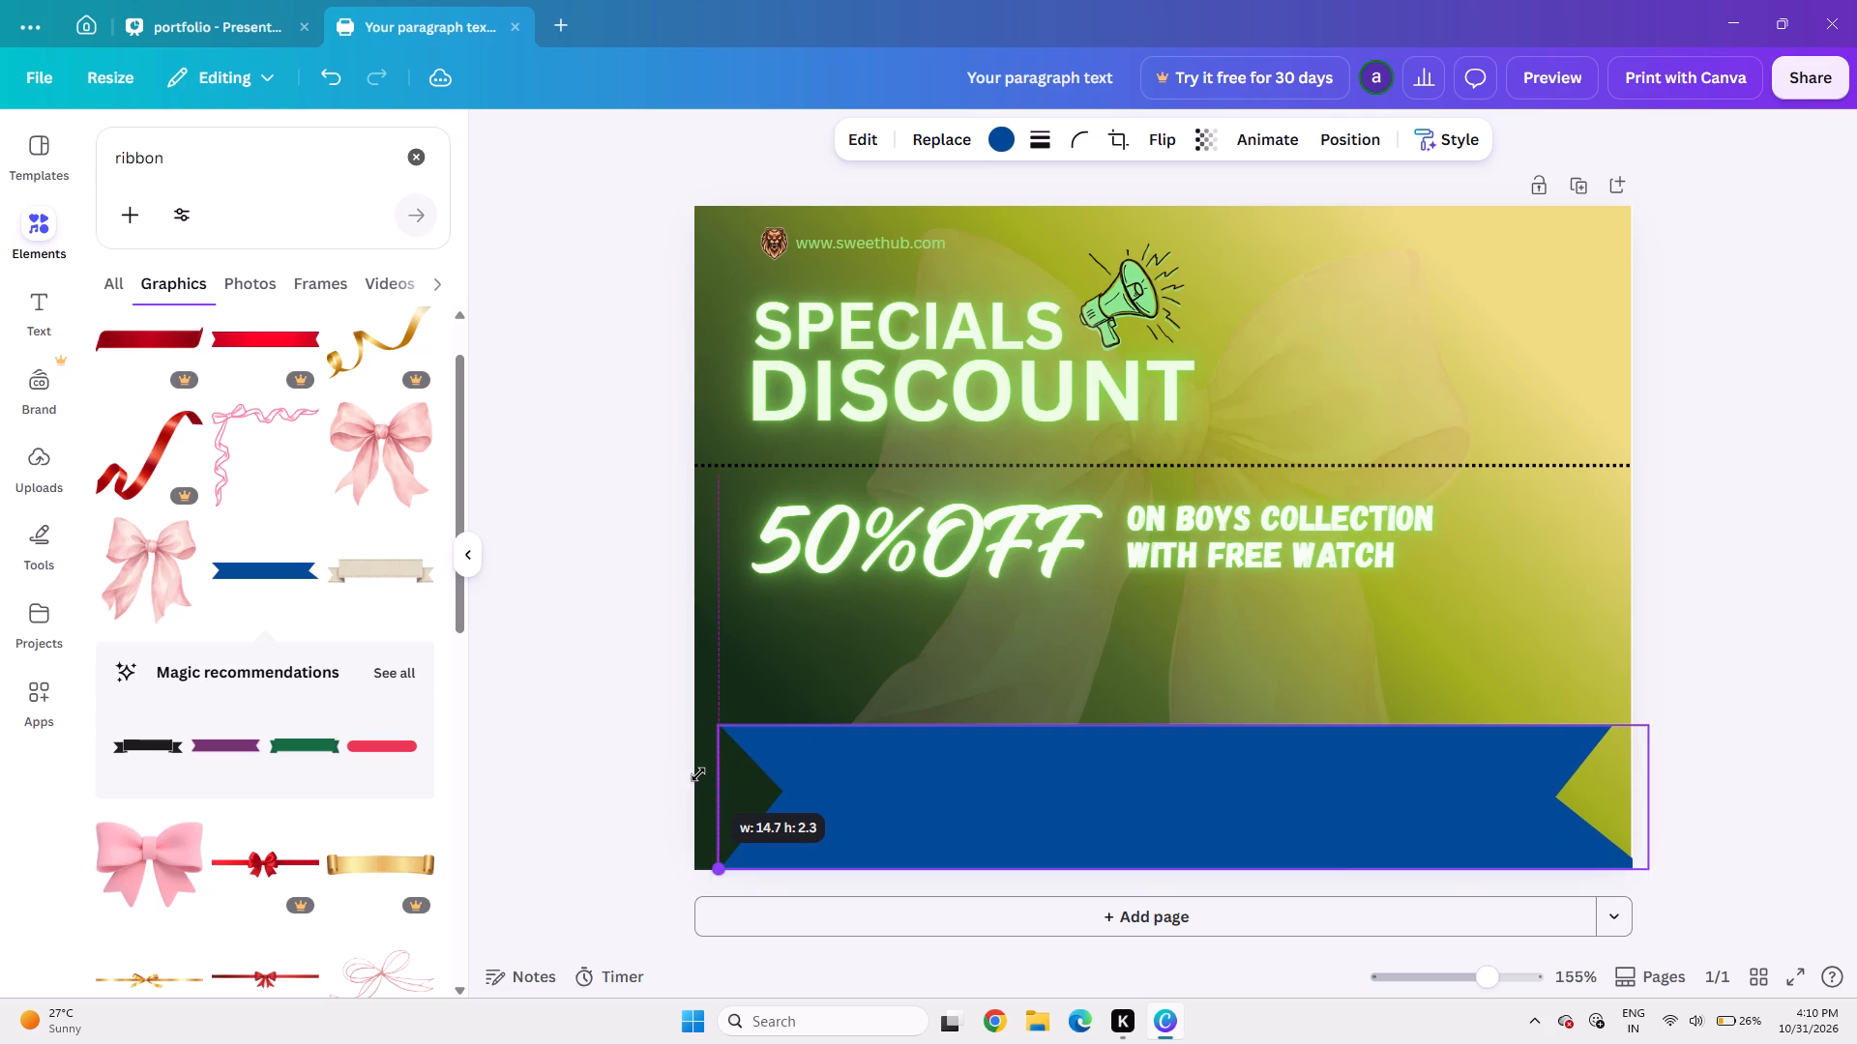
left_click_drag(698, 774, 679, 780)
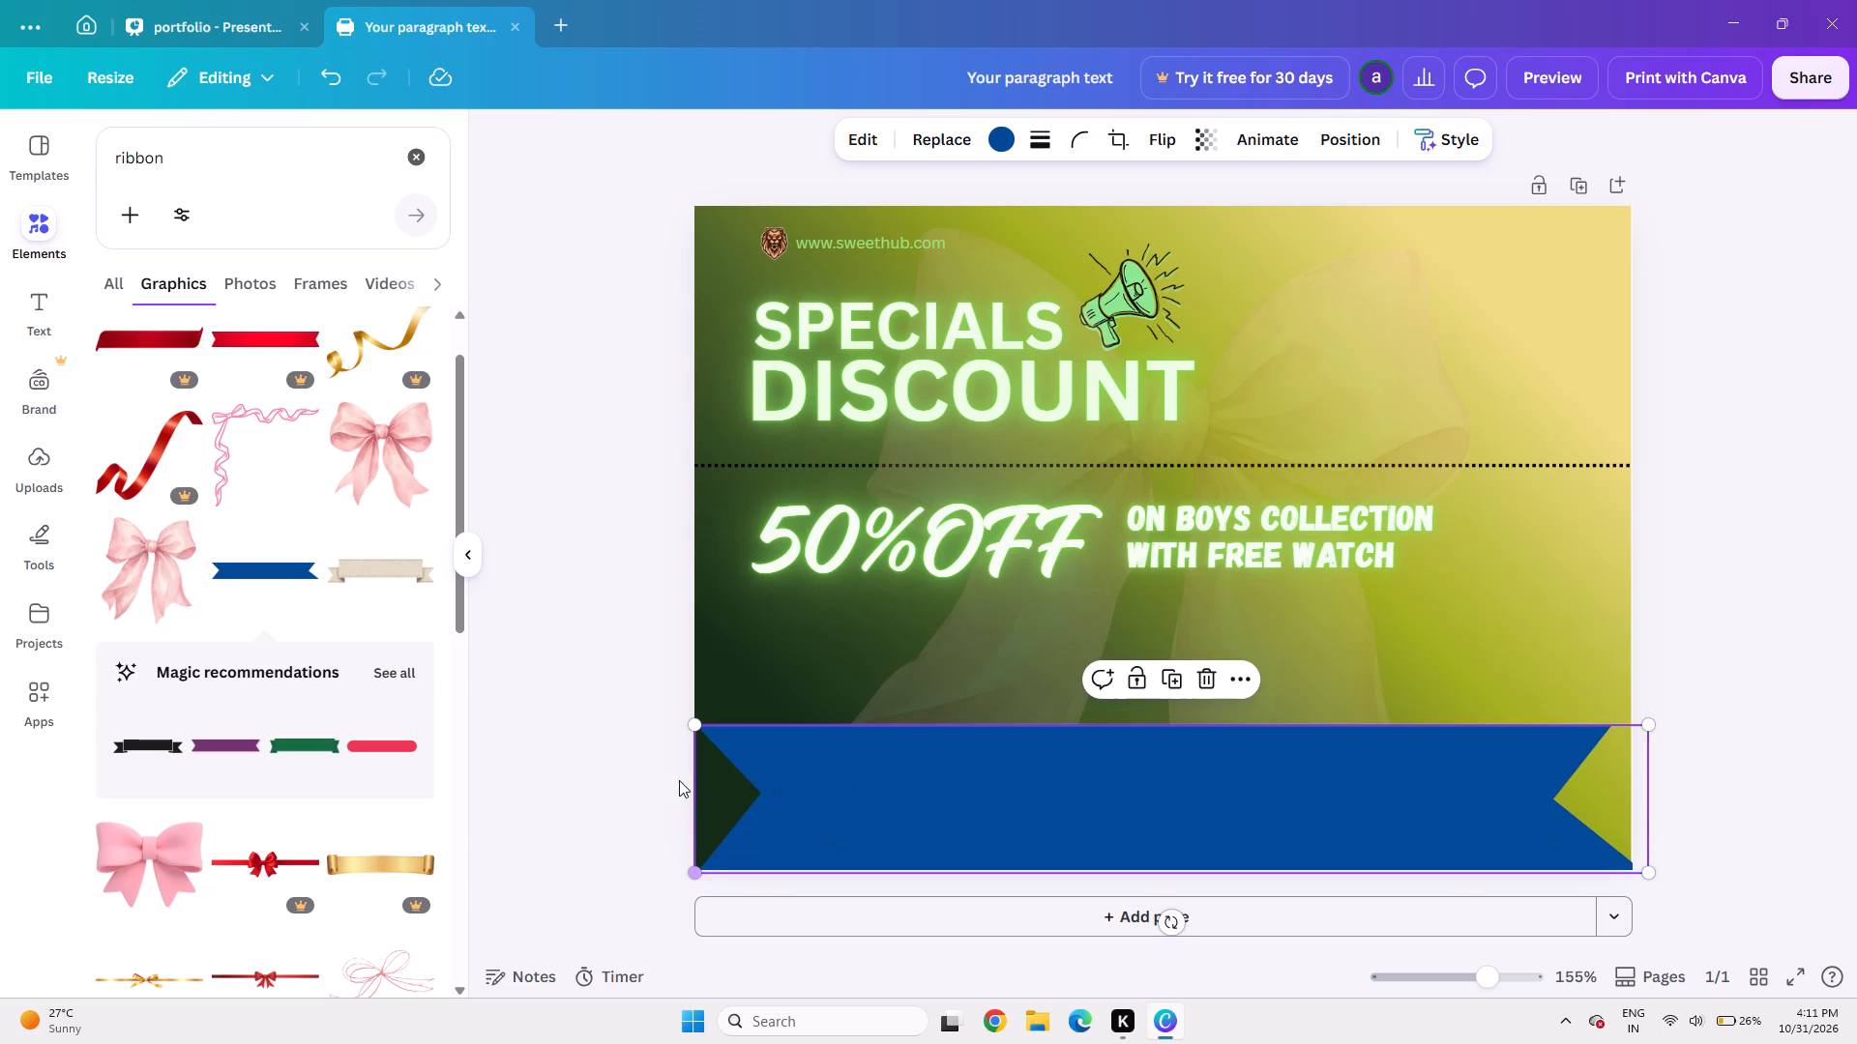
Move the blue ribbon banner up behind the 50% OFF line, with its top edge on the dotted line.
left_click(899, 823)
key("Up")
key("Up")
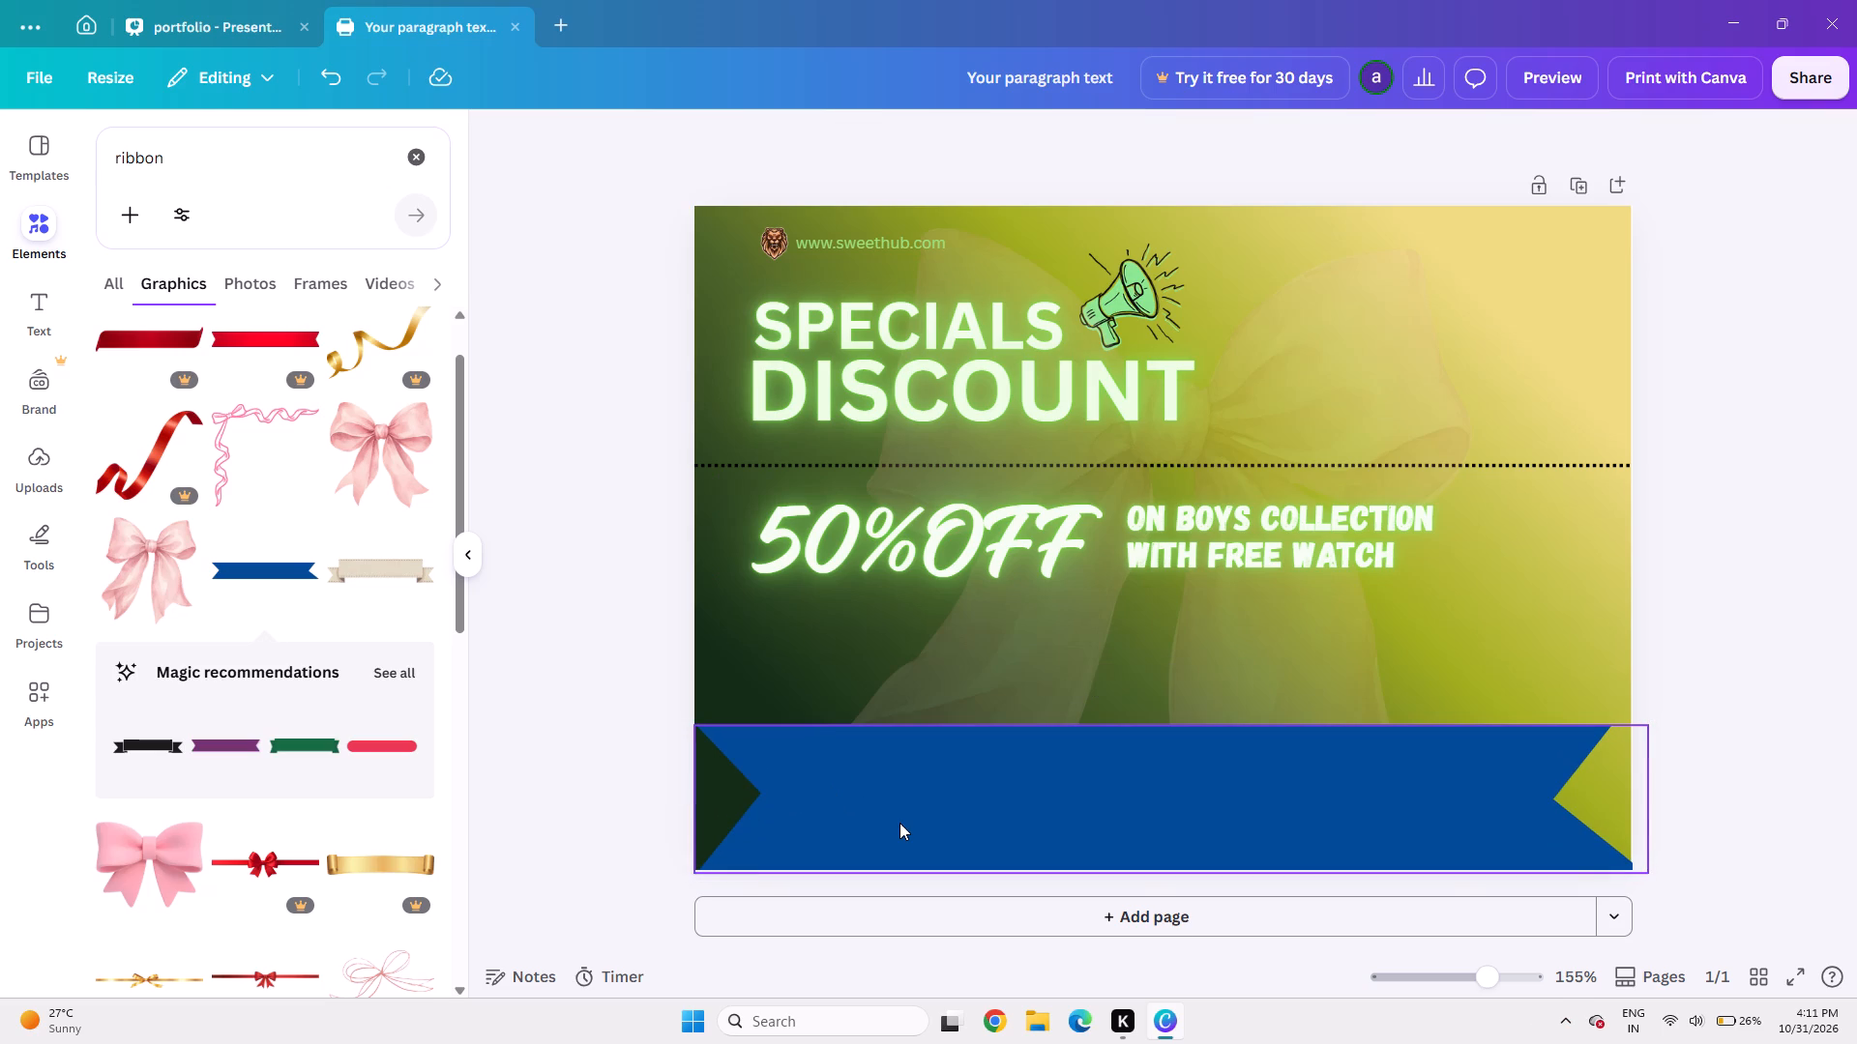
key("Up")
left_click(1312, 744)
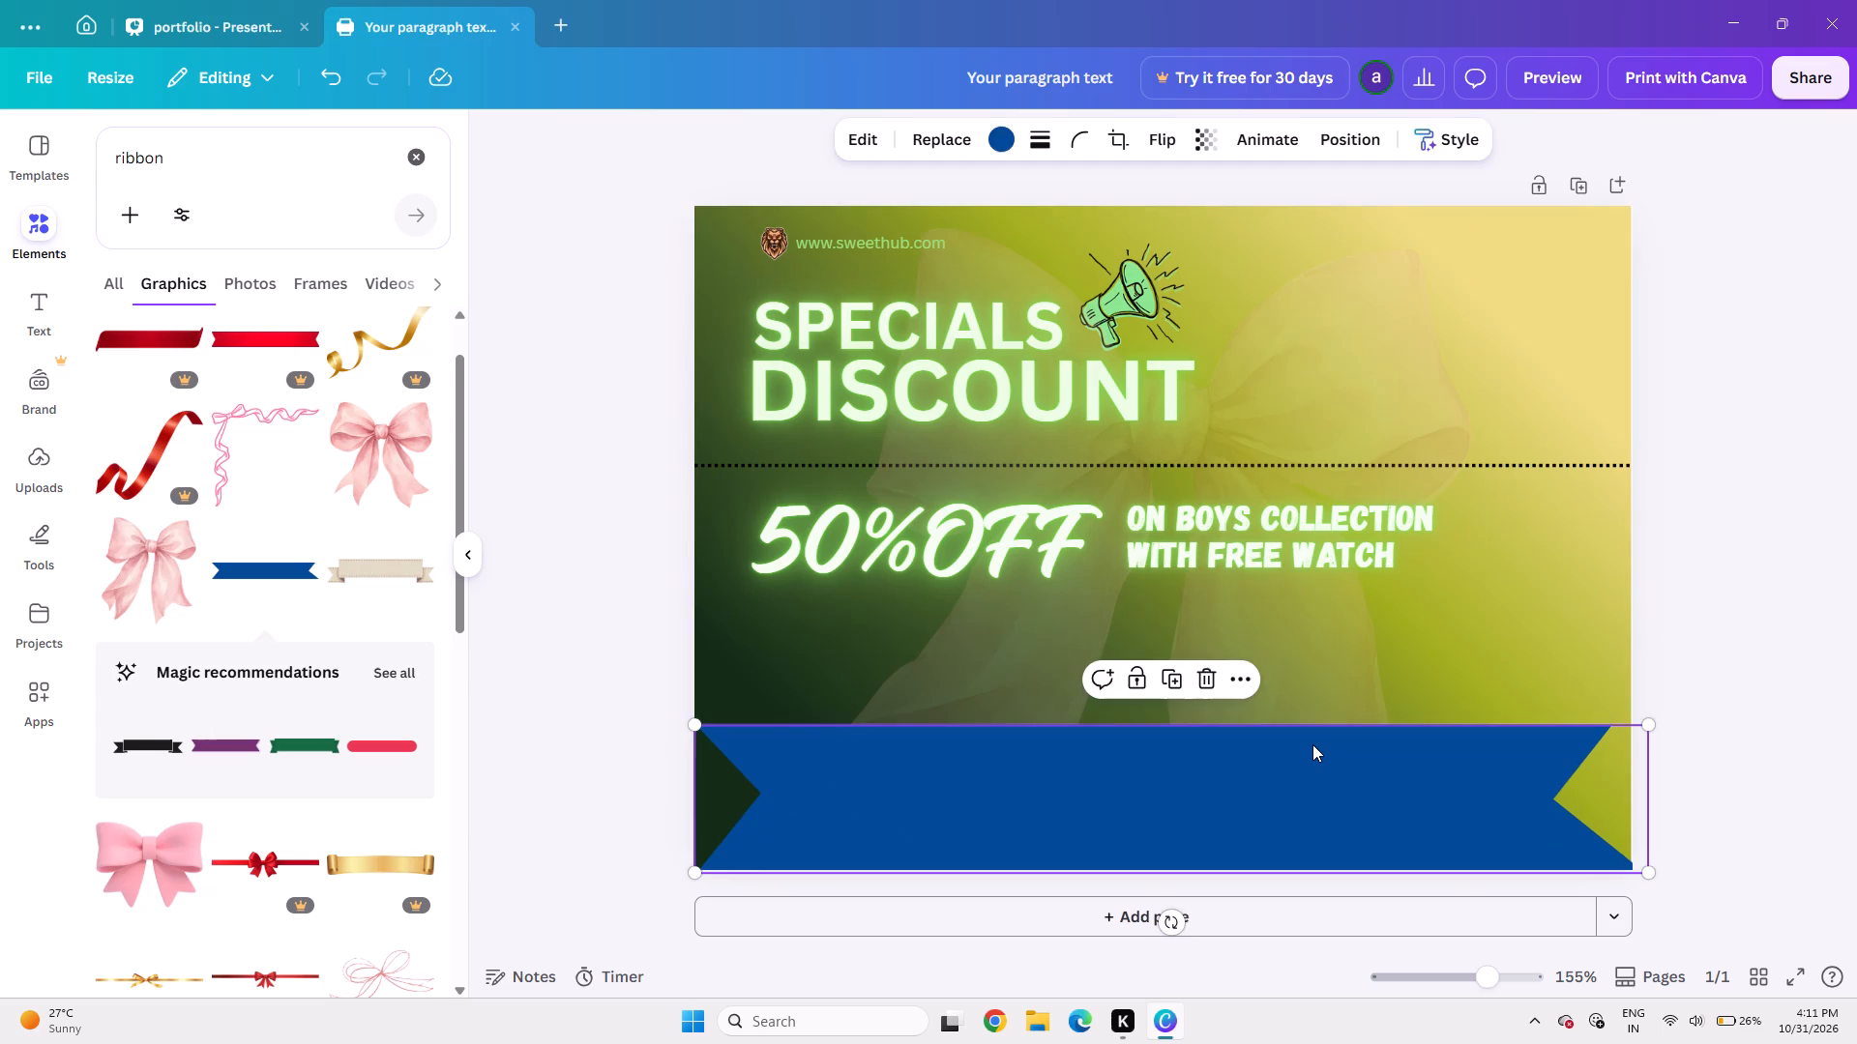
key("Up")
key("Up")
key("Up")
key("Up")
key("Up")
key("Up")
key("Up")
key("Up")
key("Up")
key("Up")
key("Up")
key("Up")
key("Up")
key("Up")
key("Up")
key("Up")
key("Up")
key("Up")
key("Up")
key("Up")
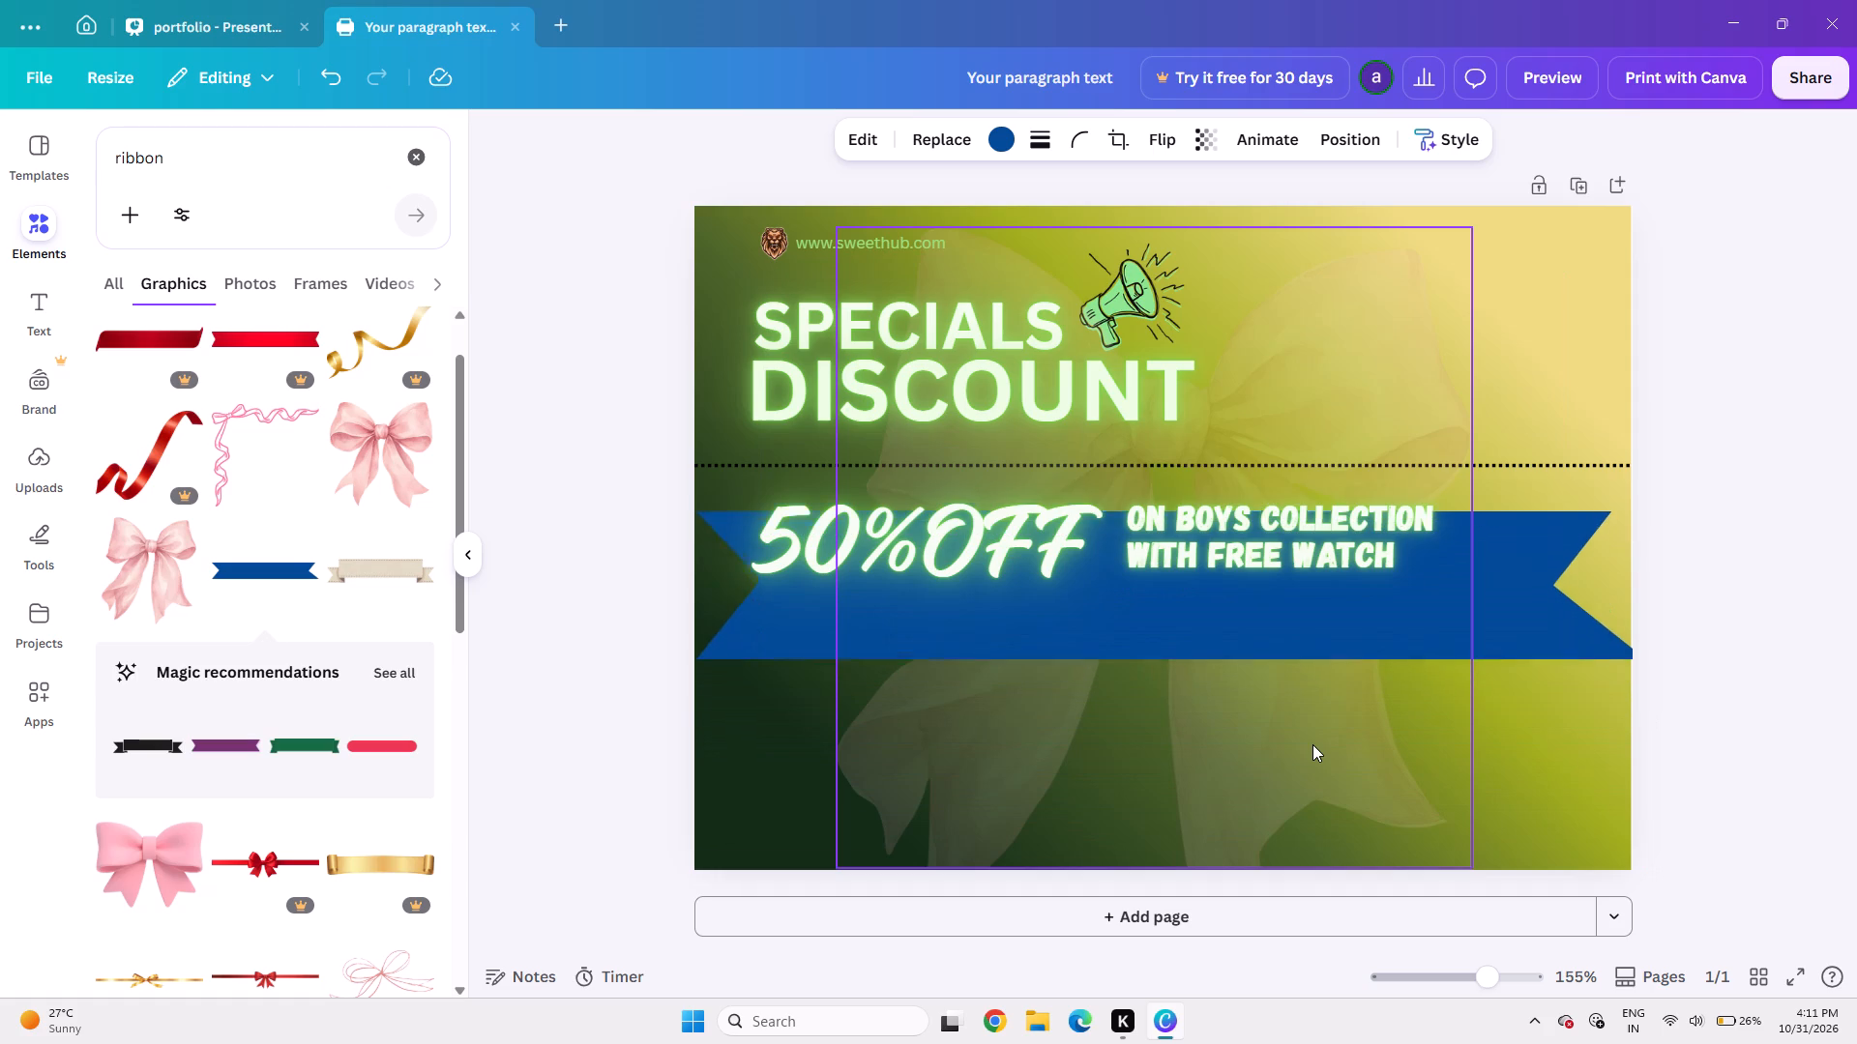
key("Up")
key("Up")
key("Up")
key("Up")
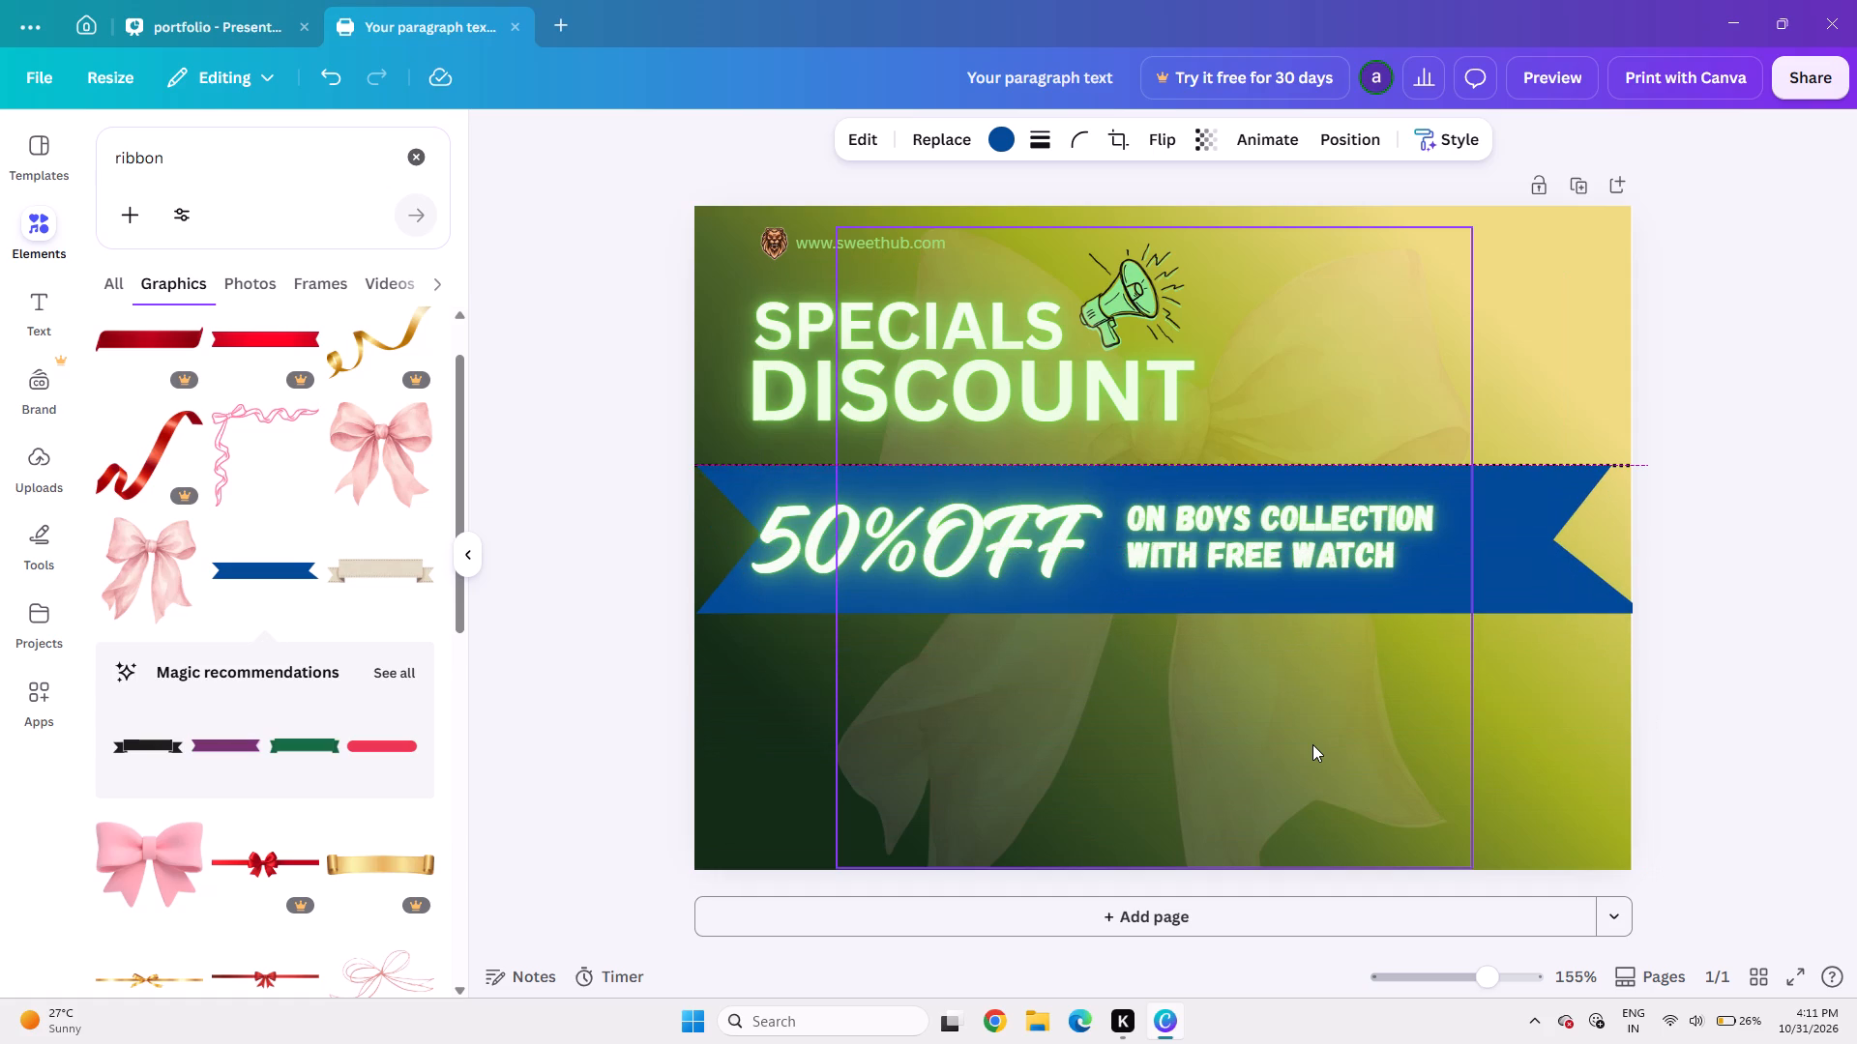
Shift the "ON BOYS COLLECTION" text to the right, starting level with the end of the word DISCOUNT.
left_click(1368, 528)
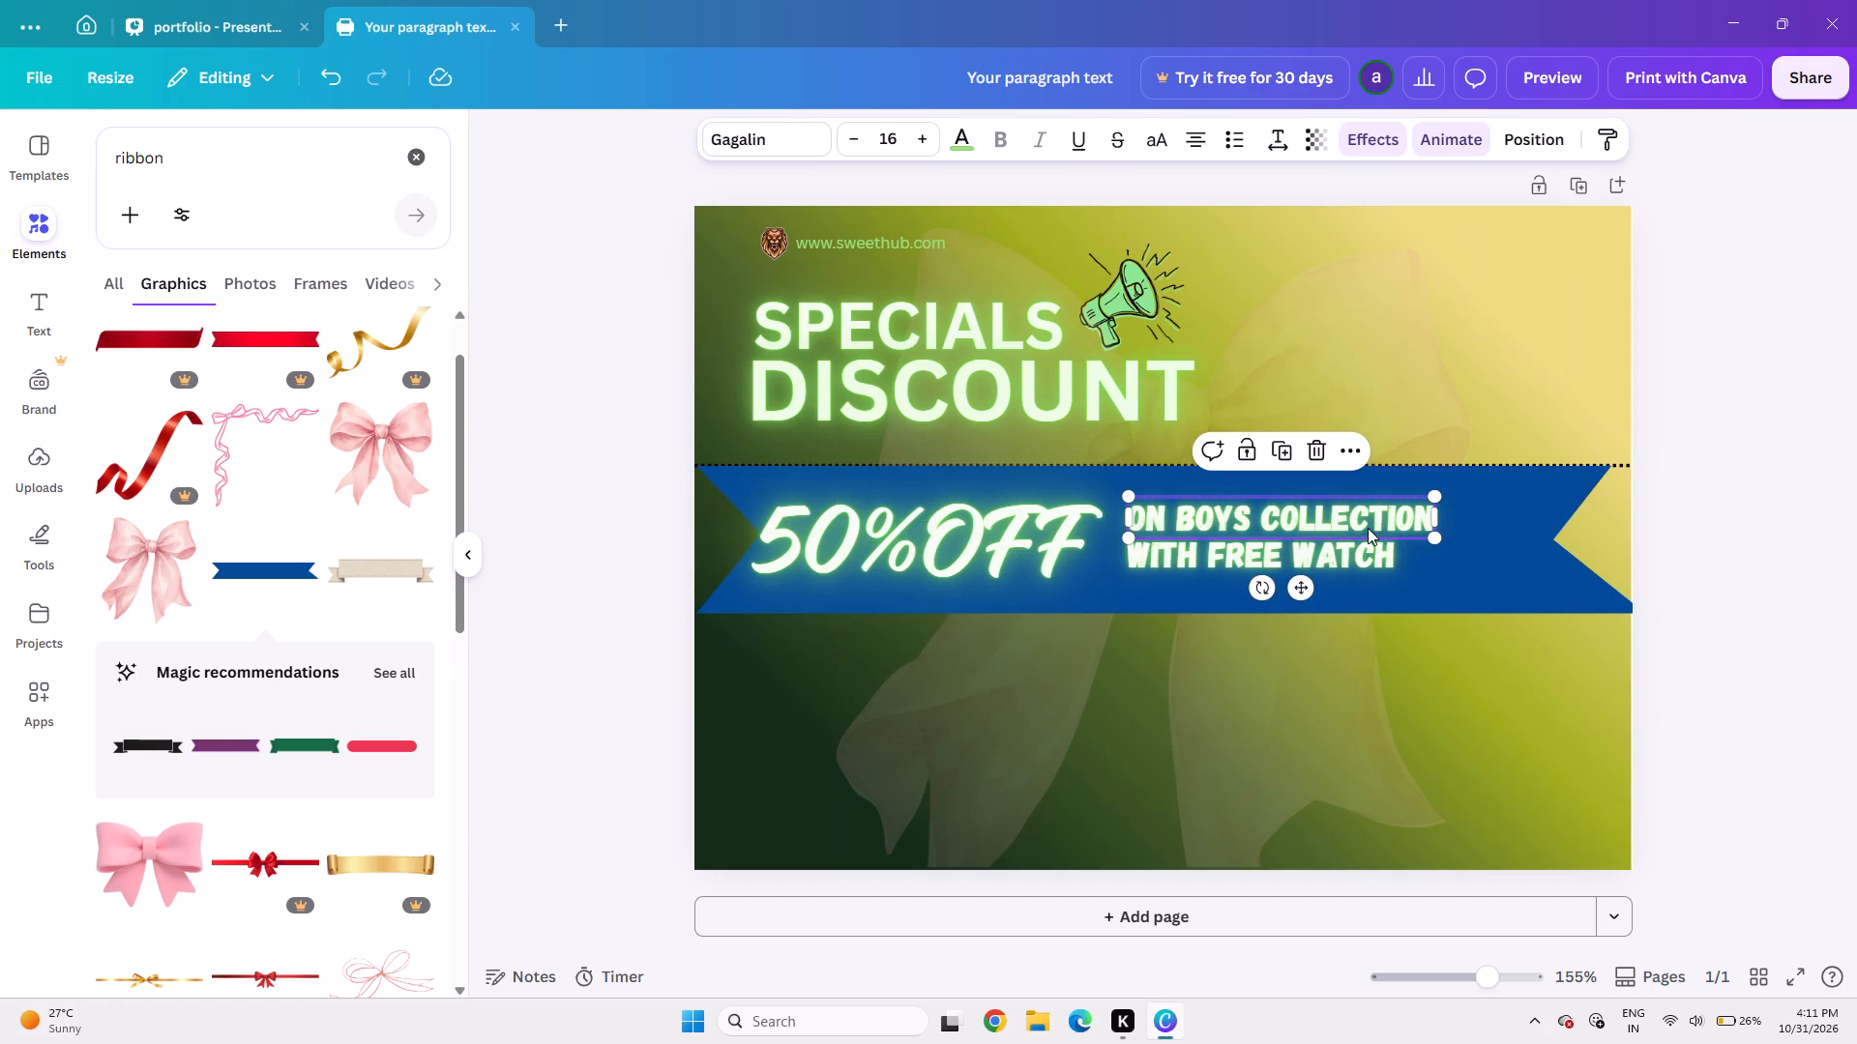
key("Right")
key("Right")
key("Right")
key("Right")
key("Right")
key("Right")
key("Right")
key("Right")
key("Right")
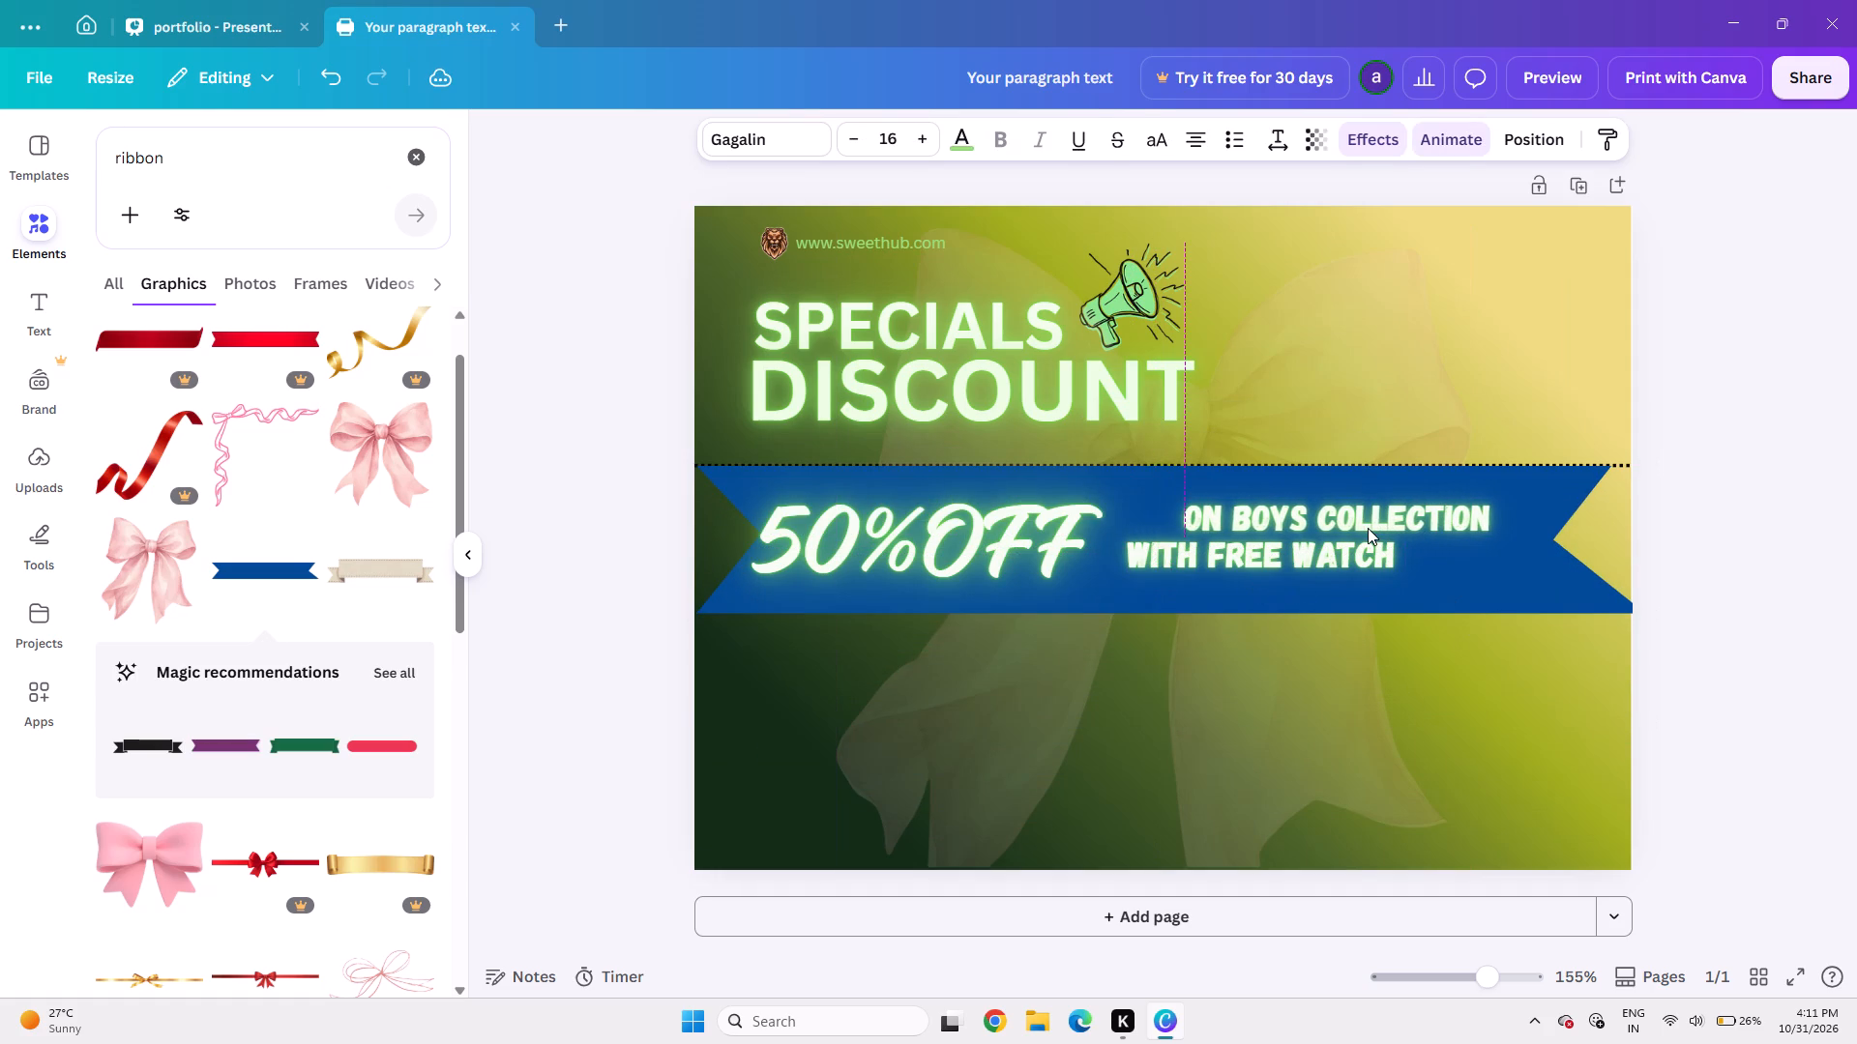
key("Right")
key("Right")
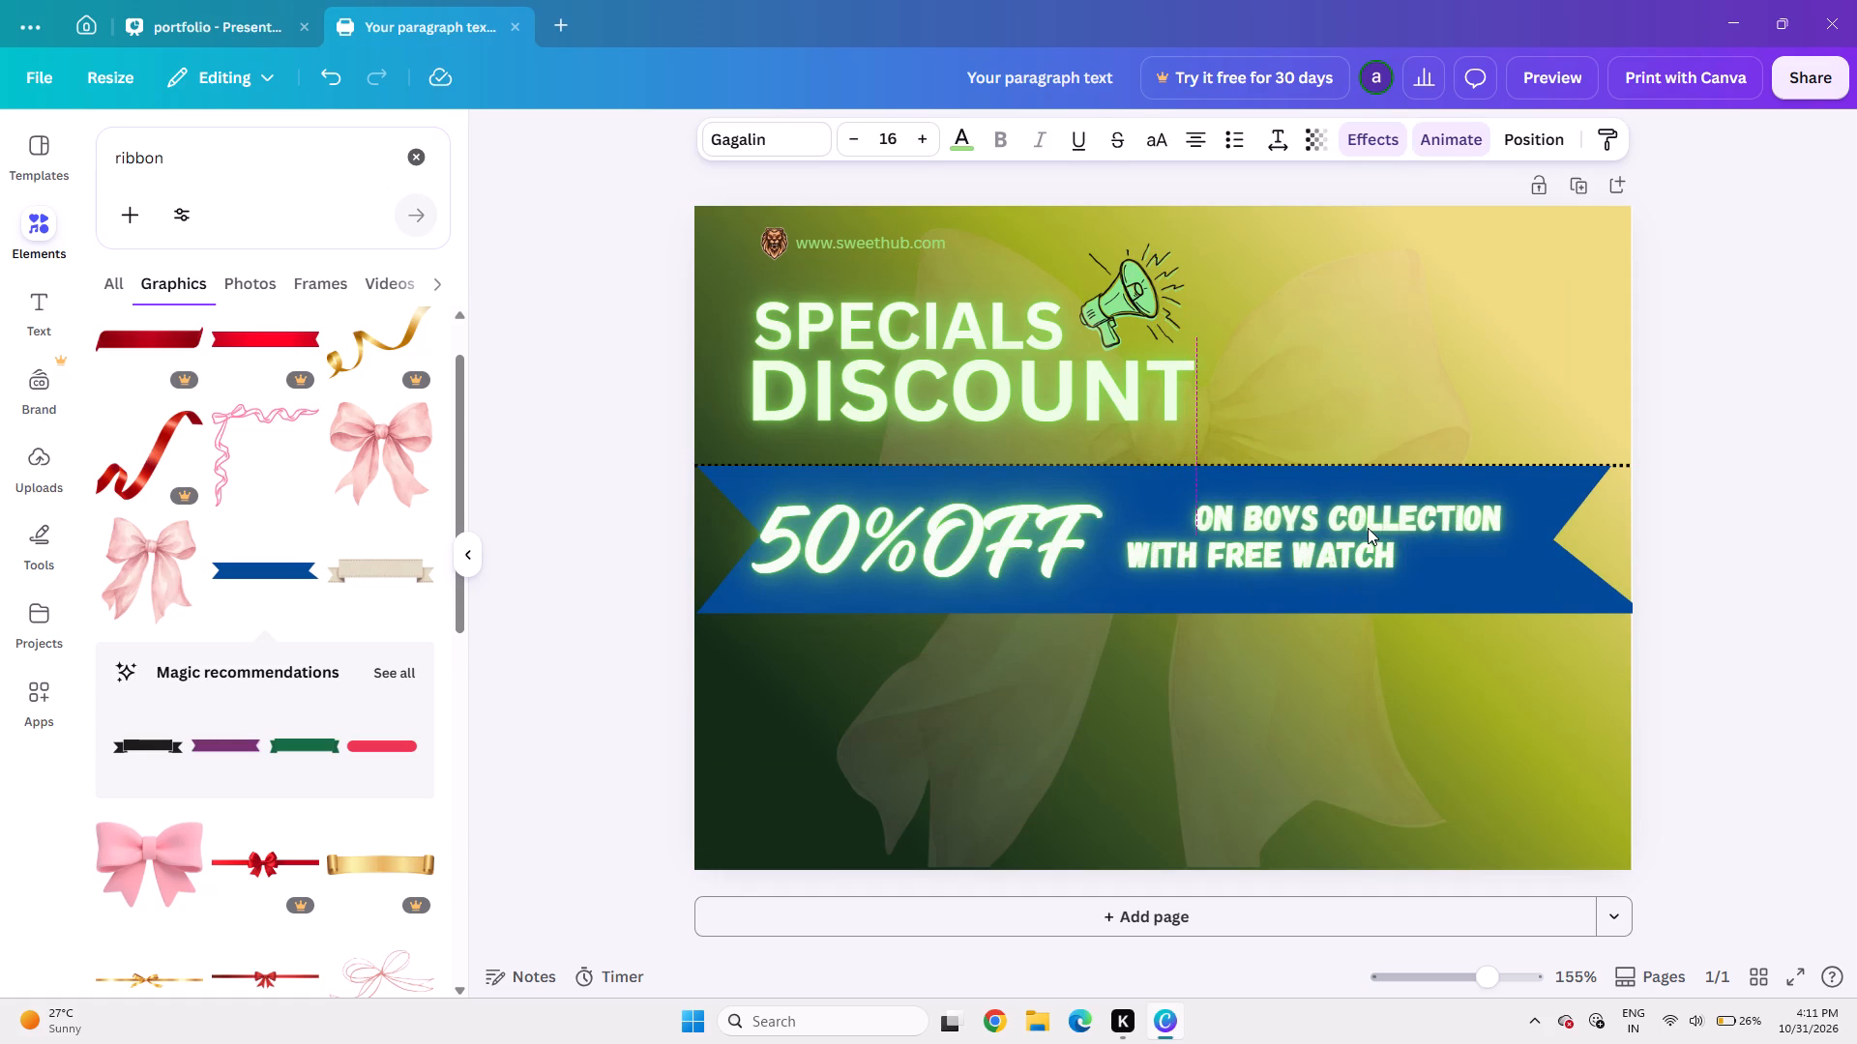
Shift the "WITH FREE WATCH" text right until it aligns with the start of "ON BOYS COLLECTION" above it.
left_click(1366, 565)
key("Right")
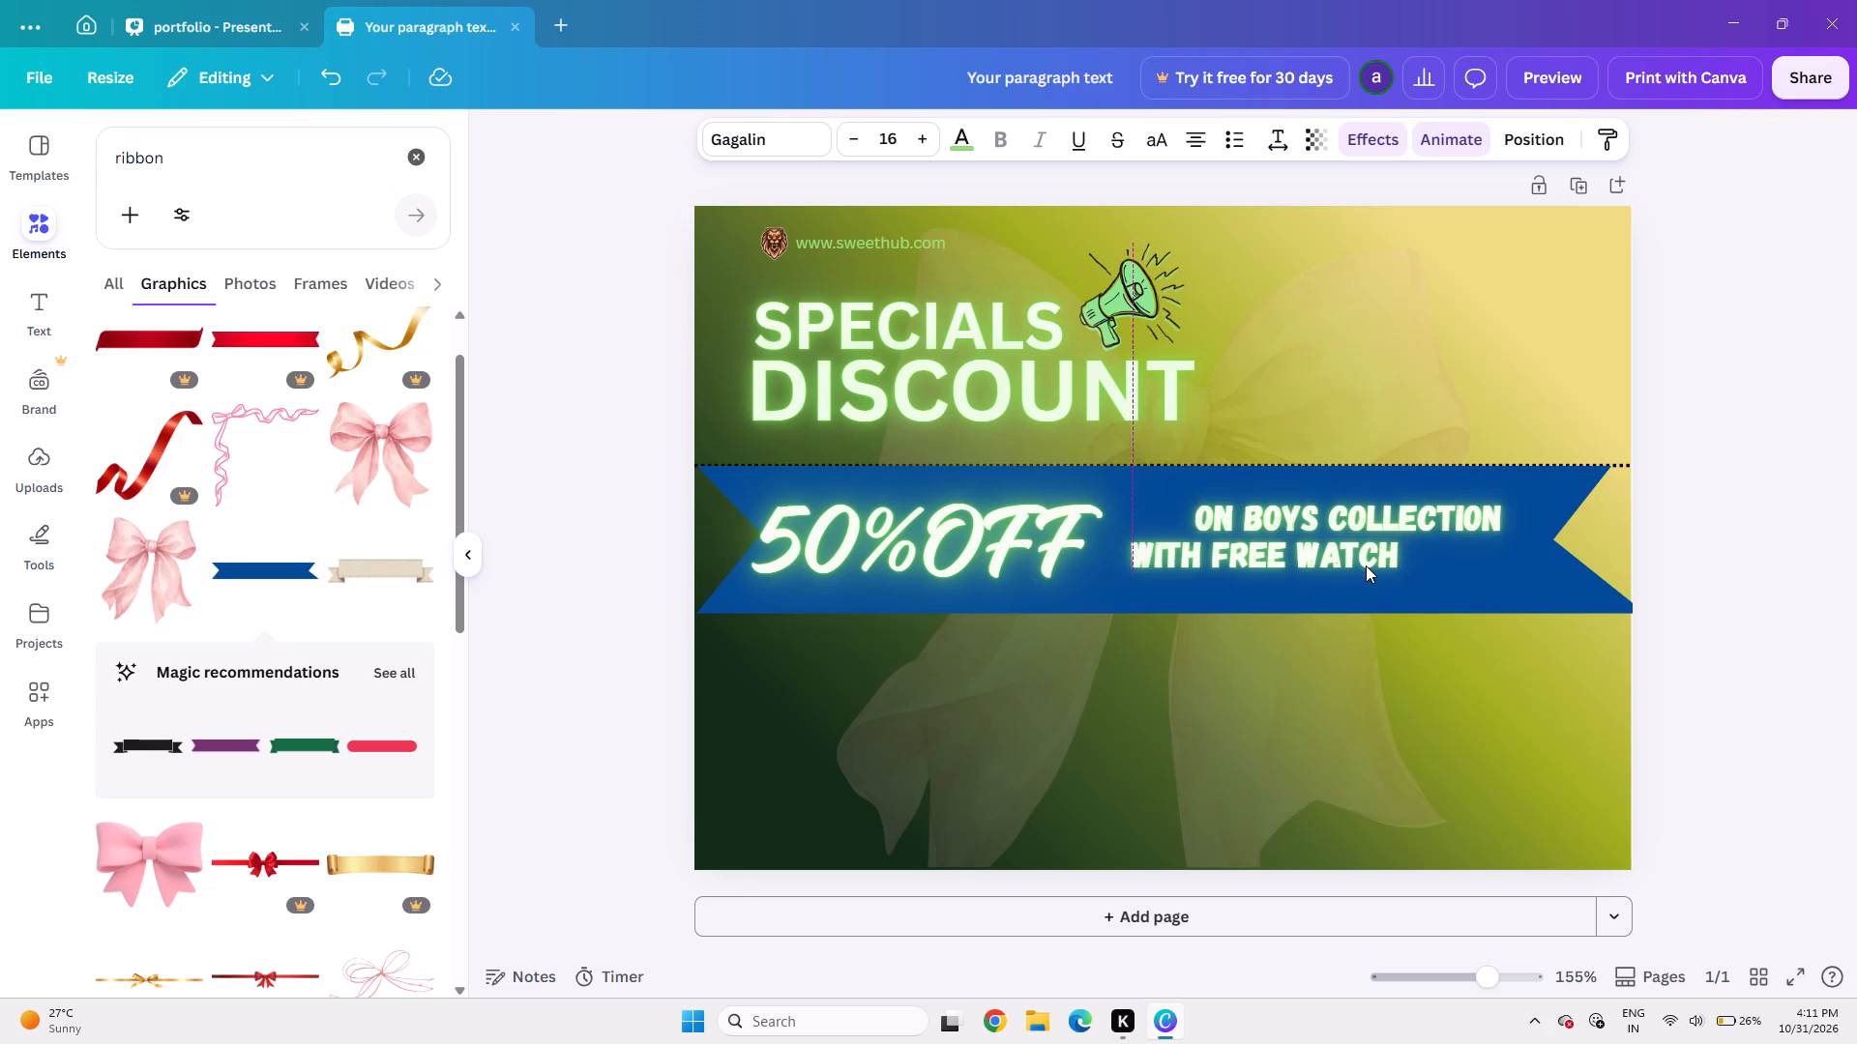
key("Right")
key("Right")
key("Right")
key("Right")
key("Right")
key("Right")
key("Right")
key("Right")
key("Right")
key("Right")
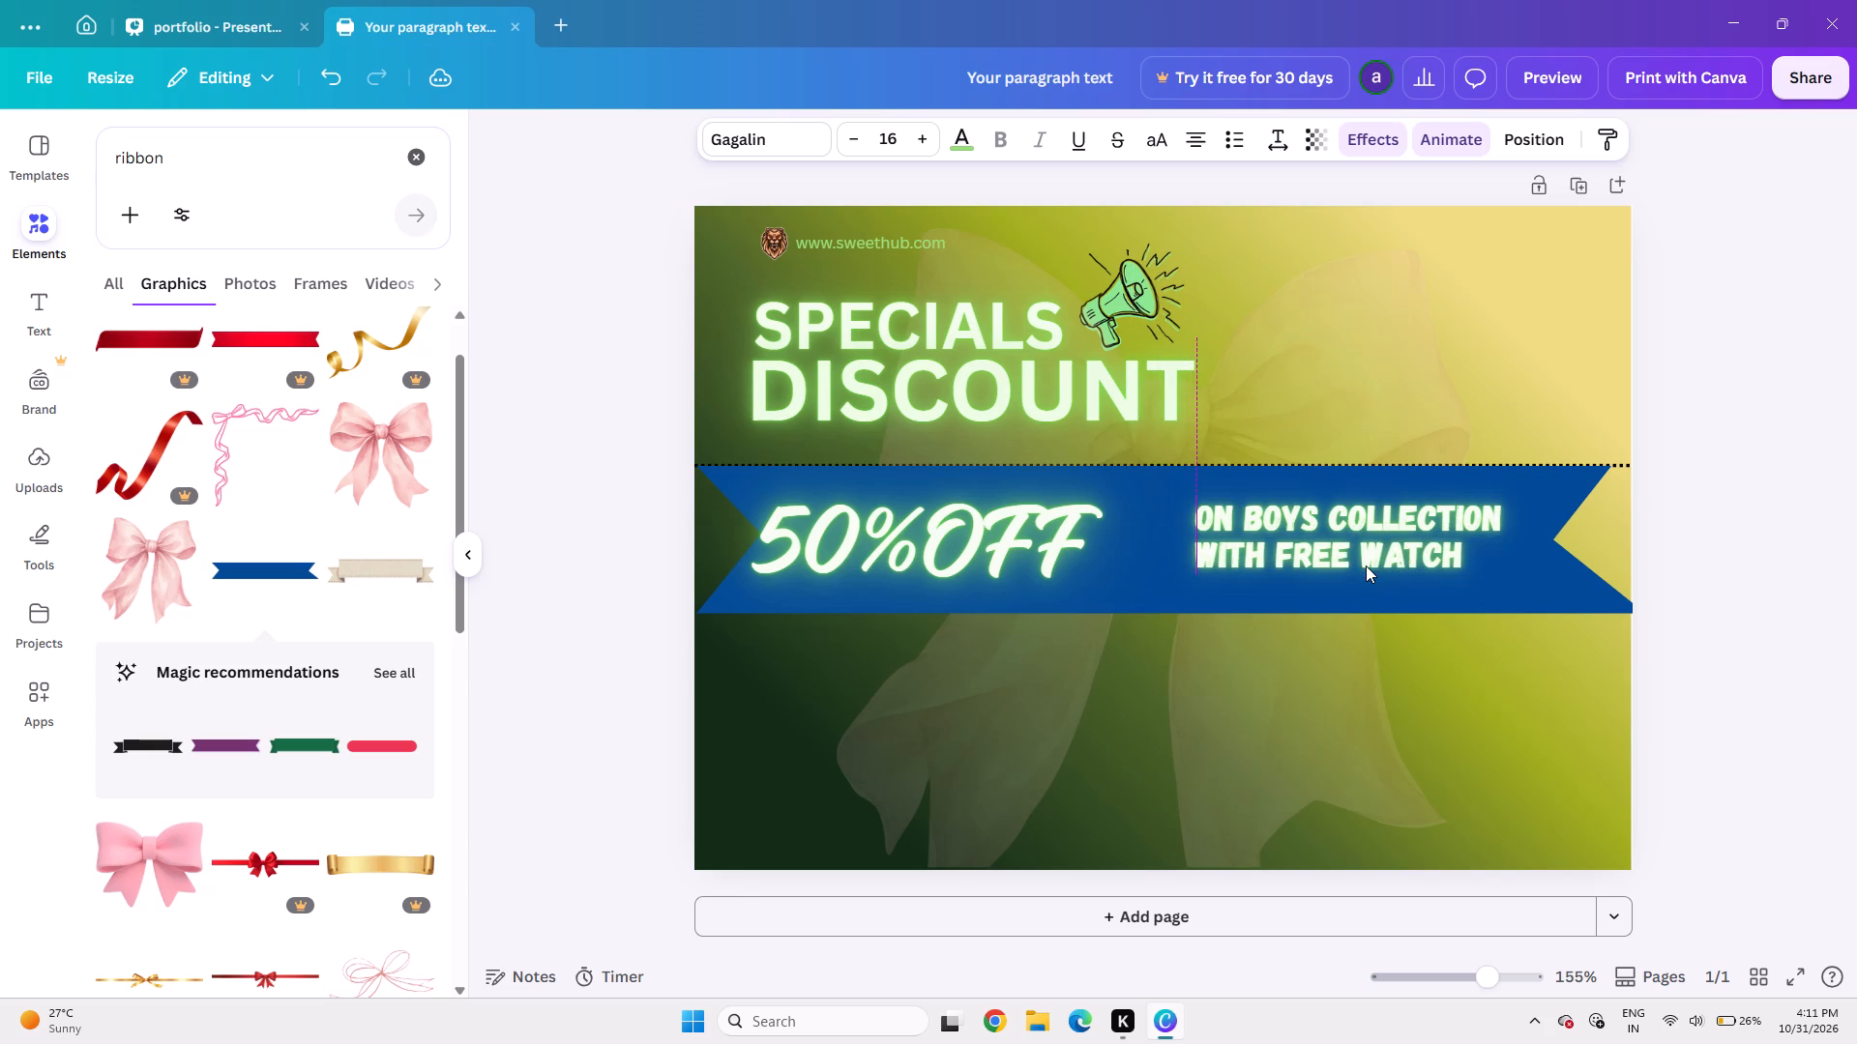
Shift the "50%OFF" text right, closer to the collection text, and nudge it slightly up on the blue ribbon.
left_click(1028, 528)
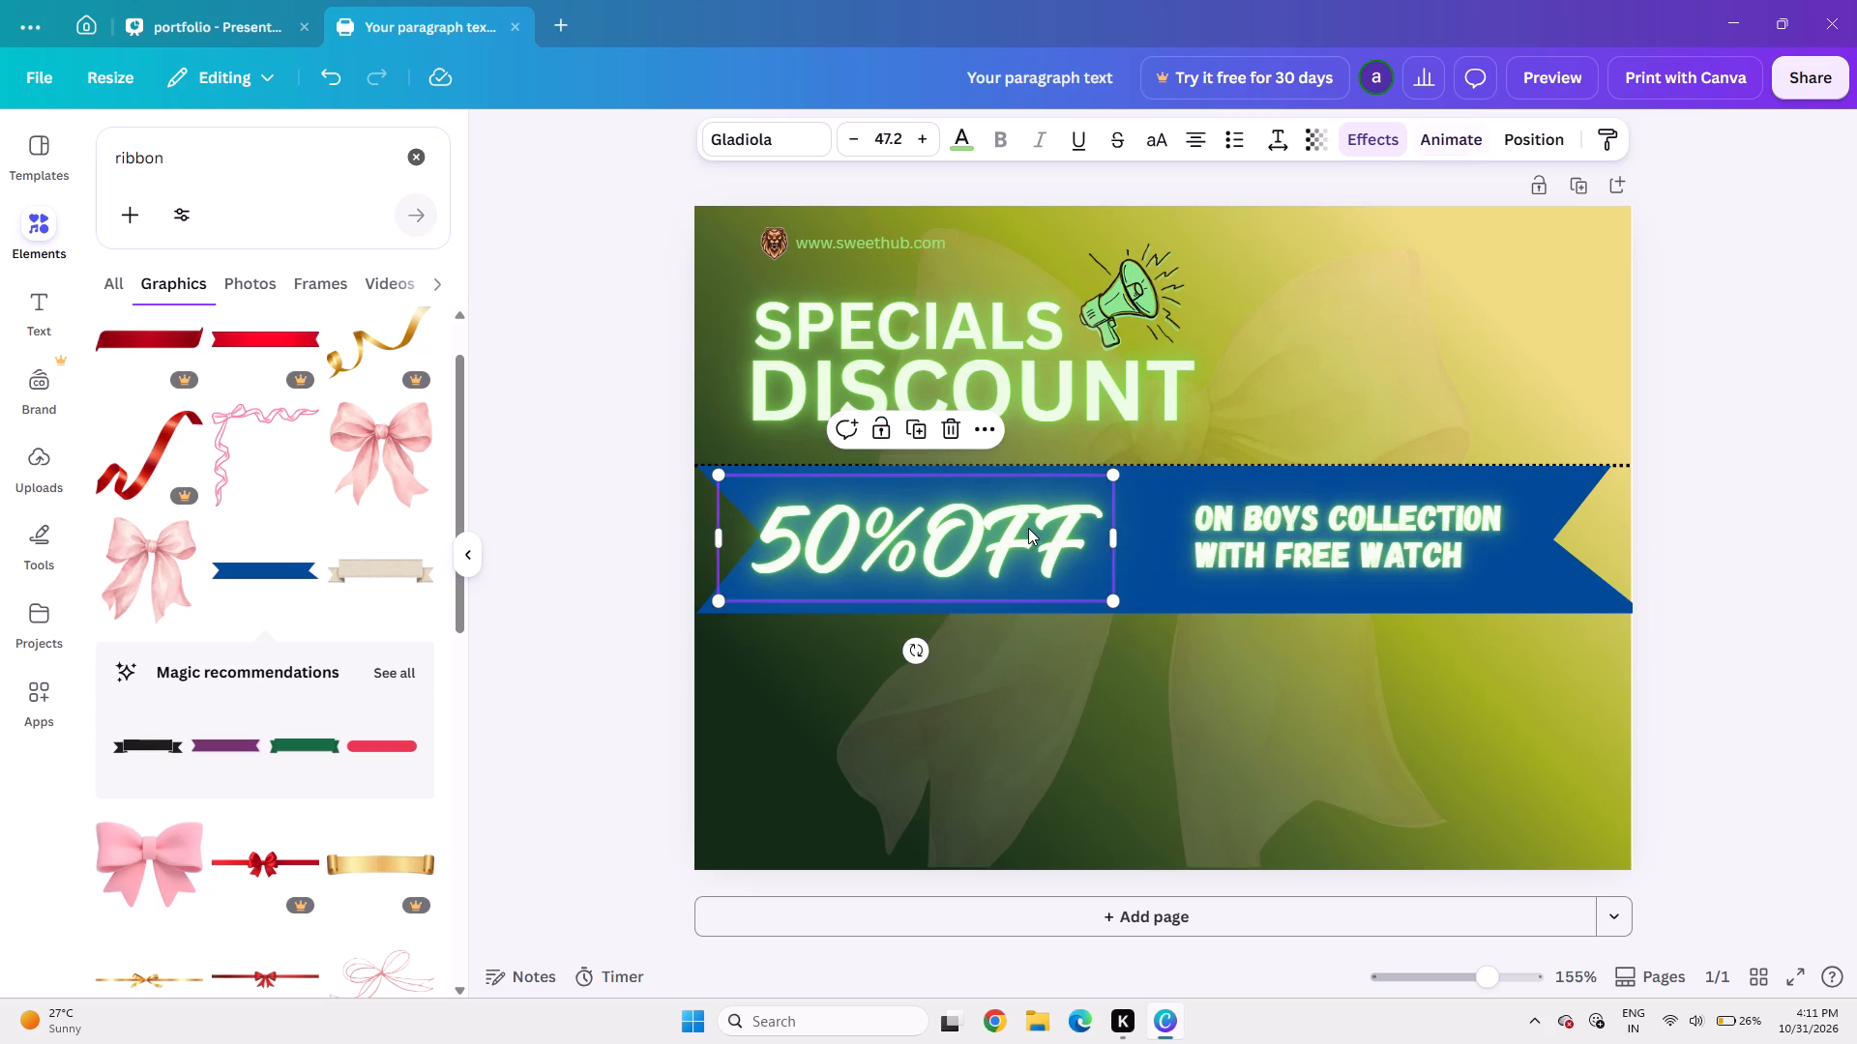
key("Right")
key("Right")
key("Right")
key("Right")
key("Right")
key("Right")
key("Right")
key("Right")
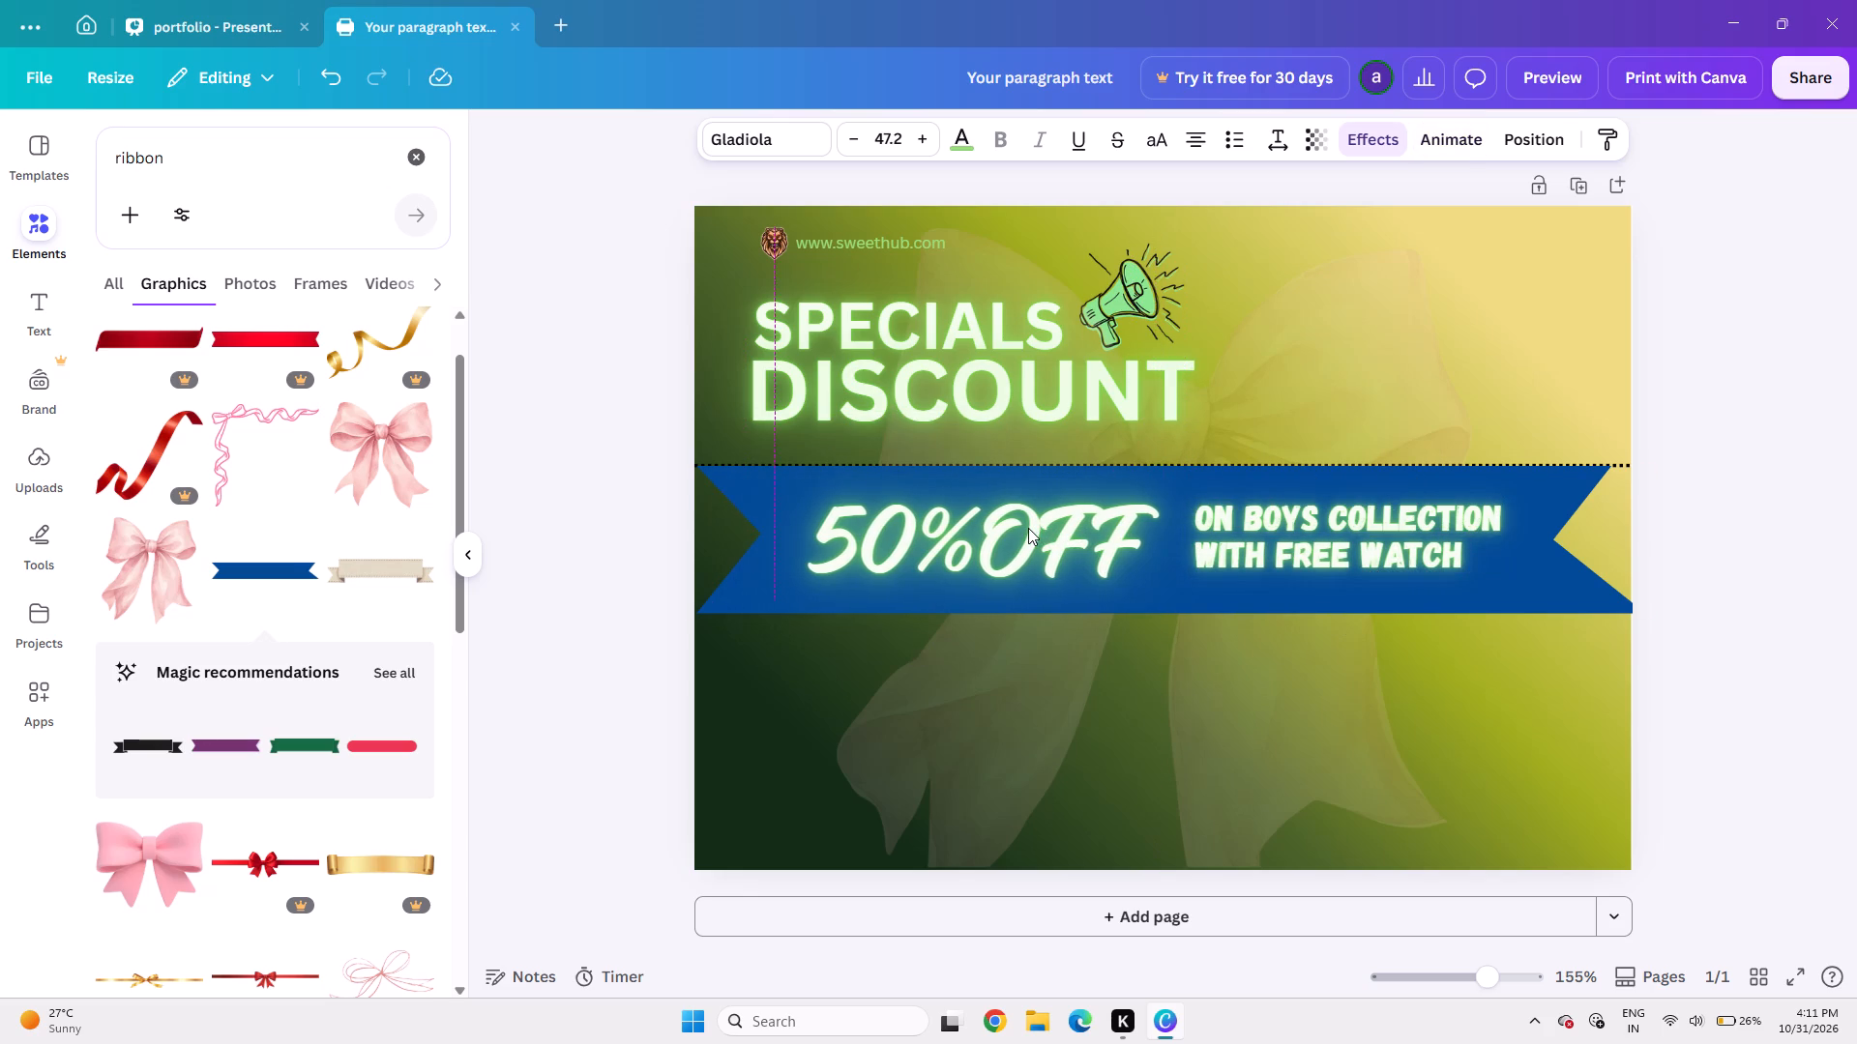
key("Right")
key("Right")
key("Up")
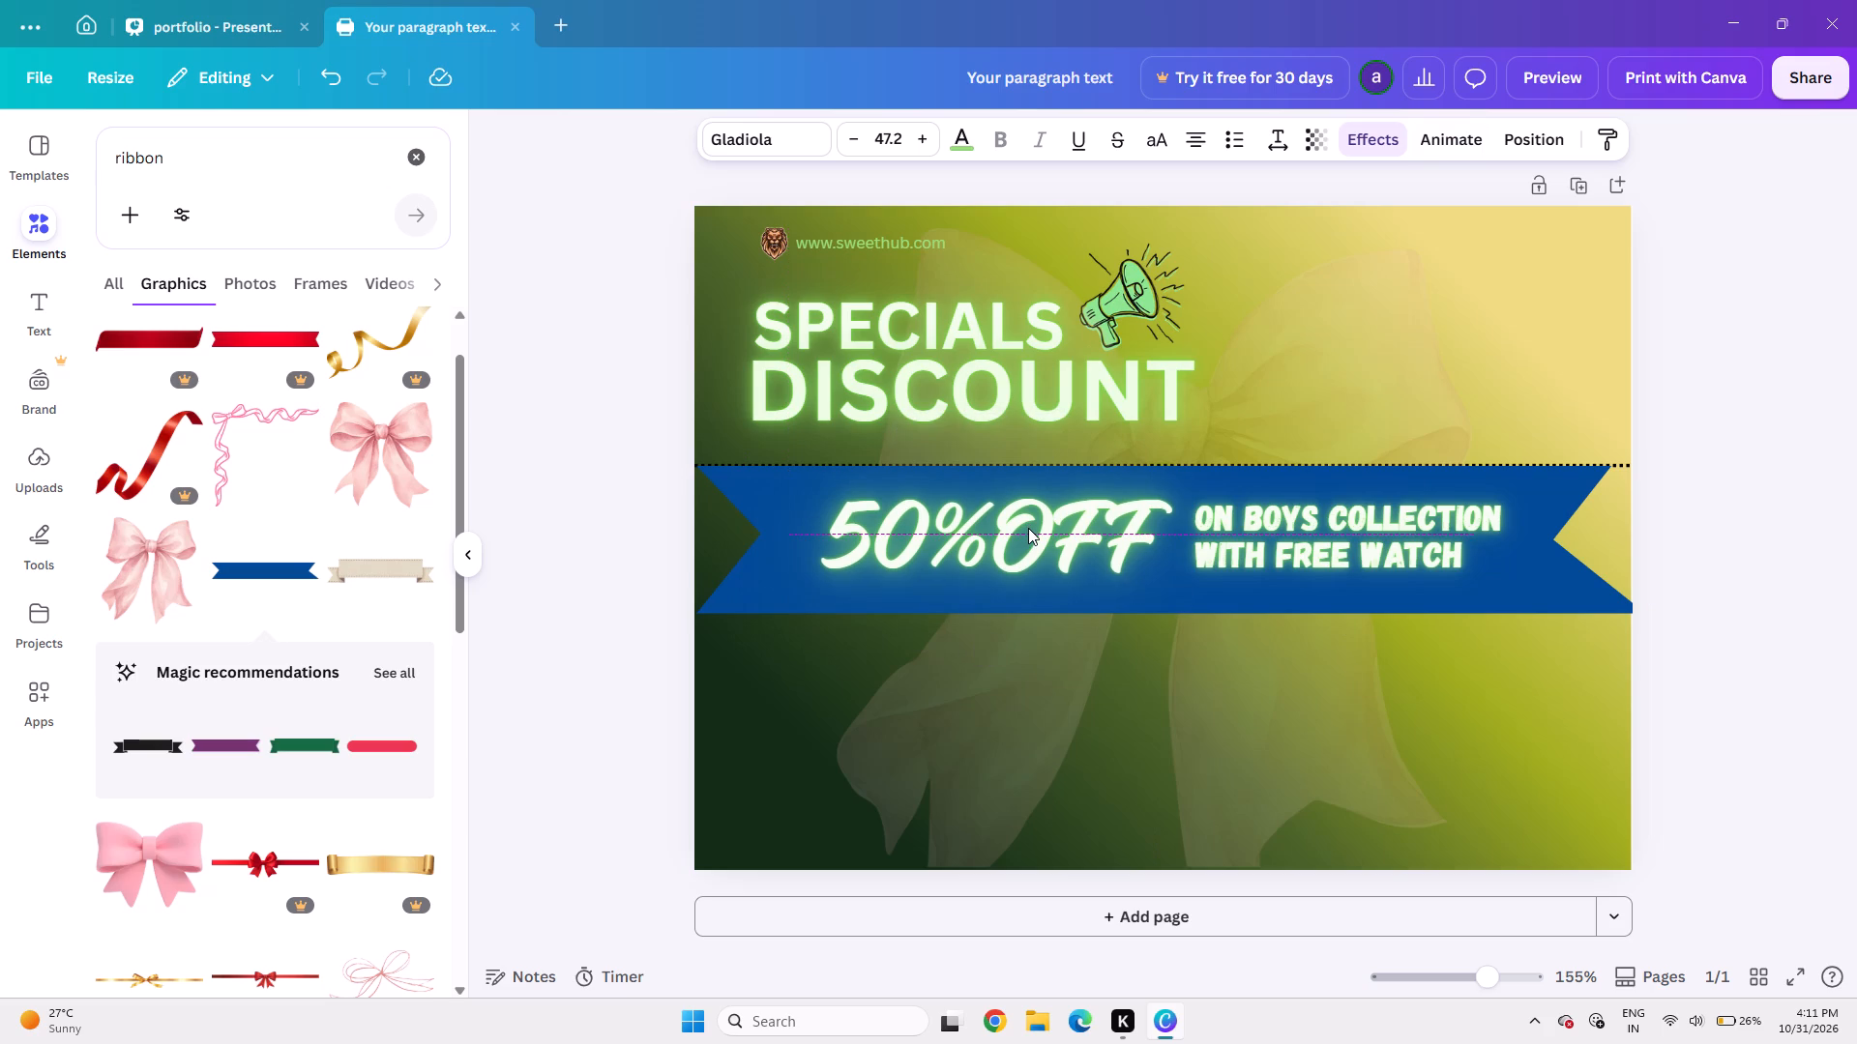
Shift the "50%OFF" text slightly right on the blue ribbon, so it ends just before the "ON BOYS COLLECTION" text.
key("Right")
key("Right")
key("Right")
key("Right")
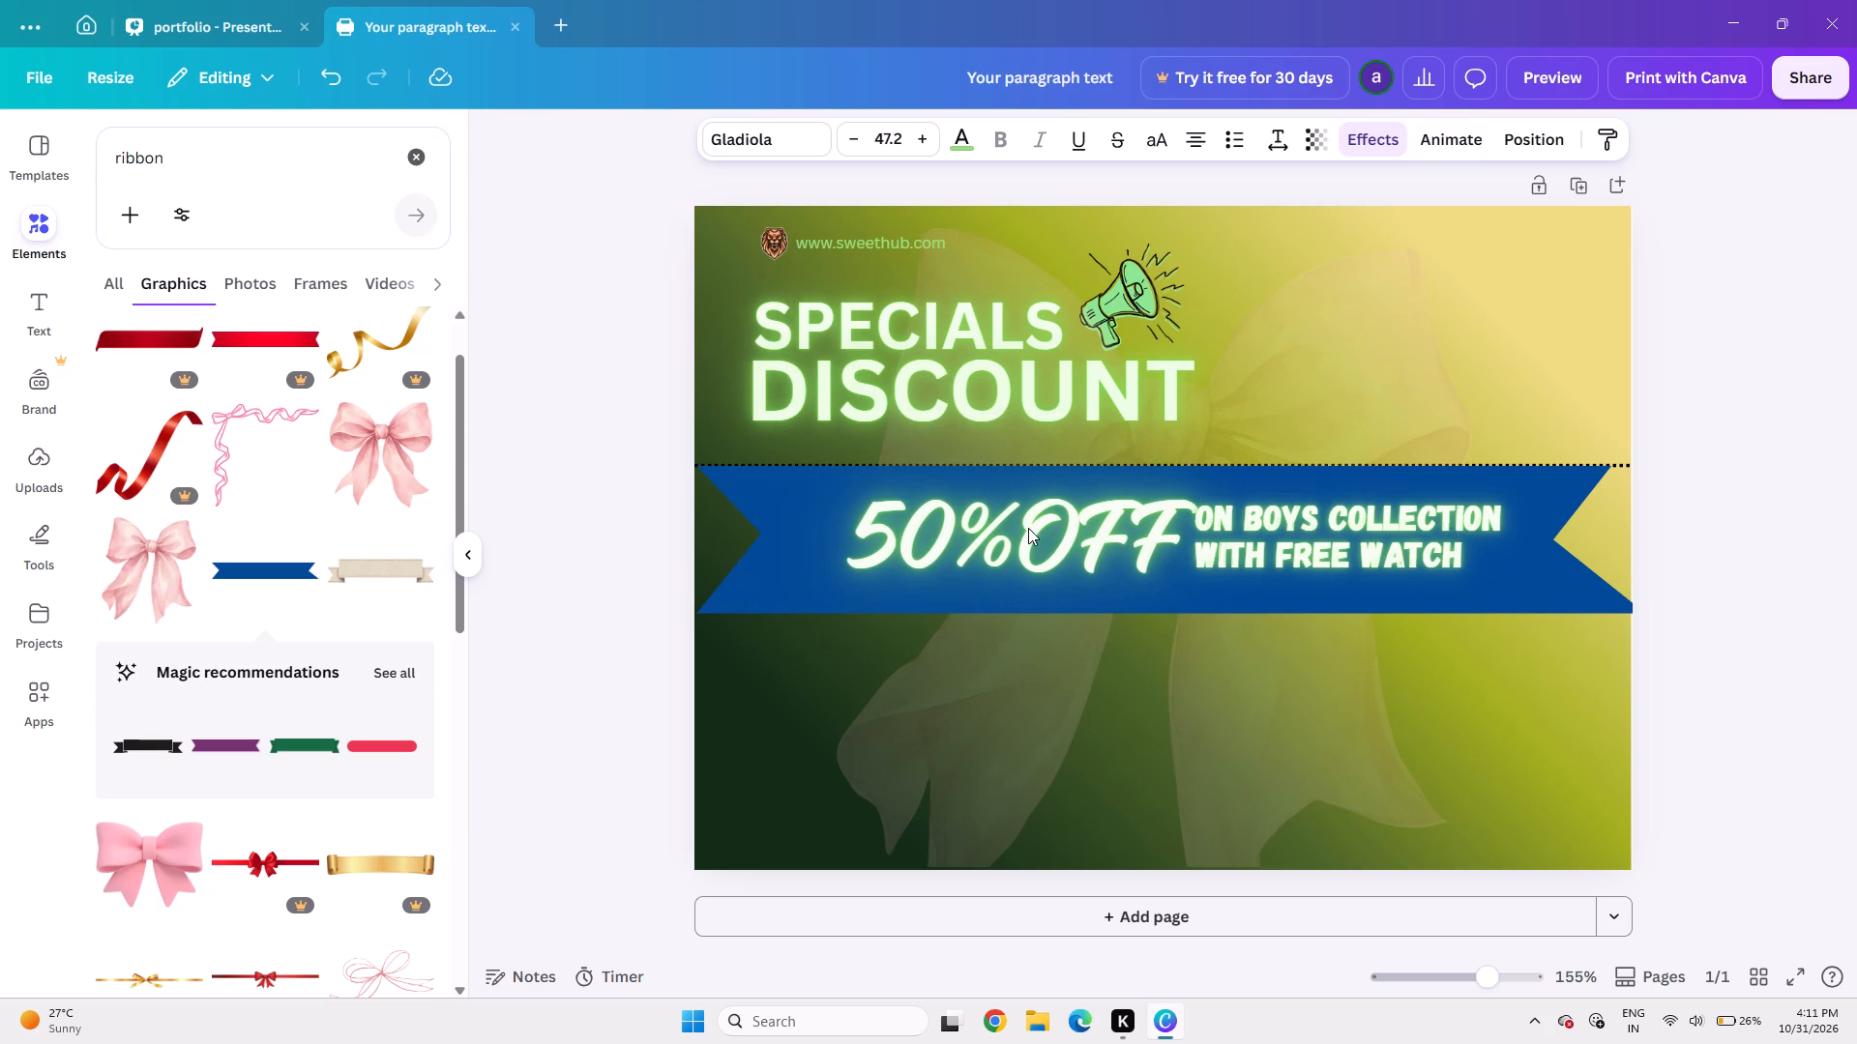
key("Left")
key("Left")
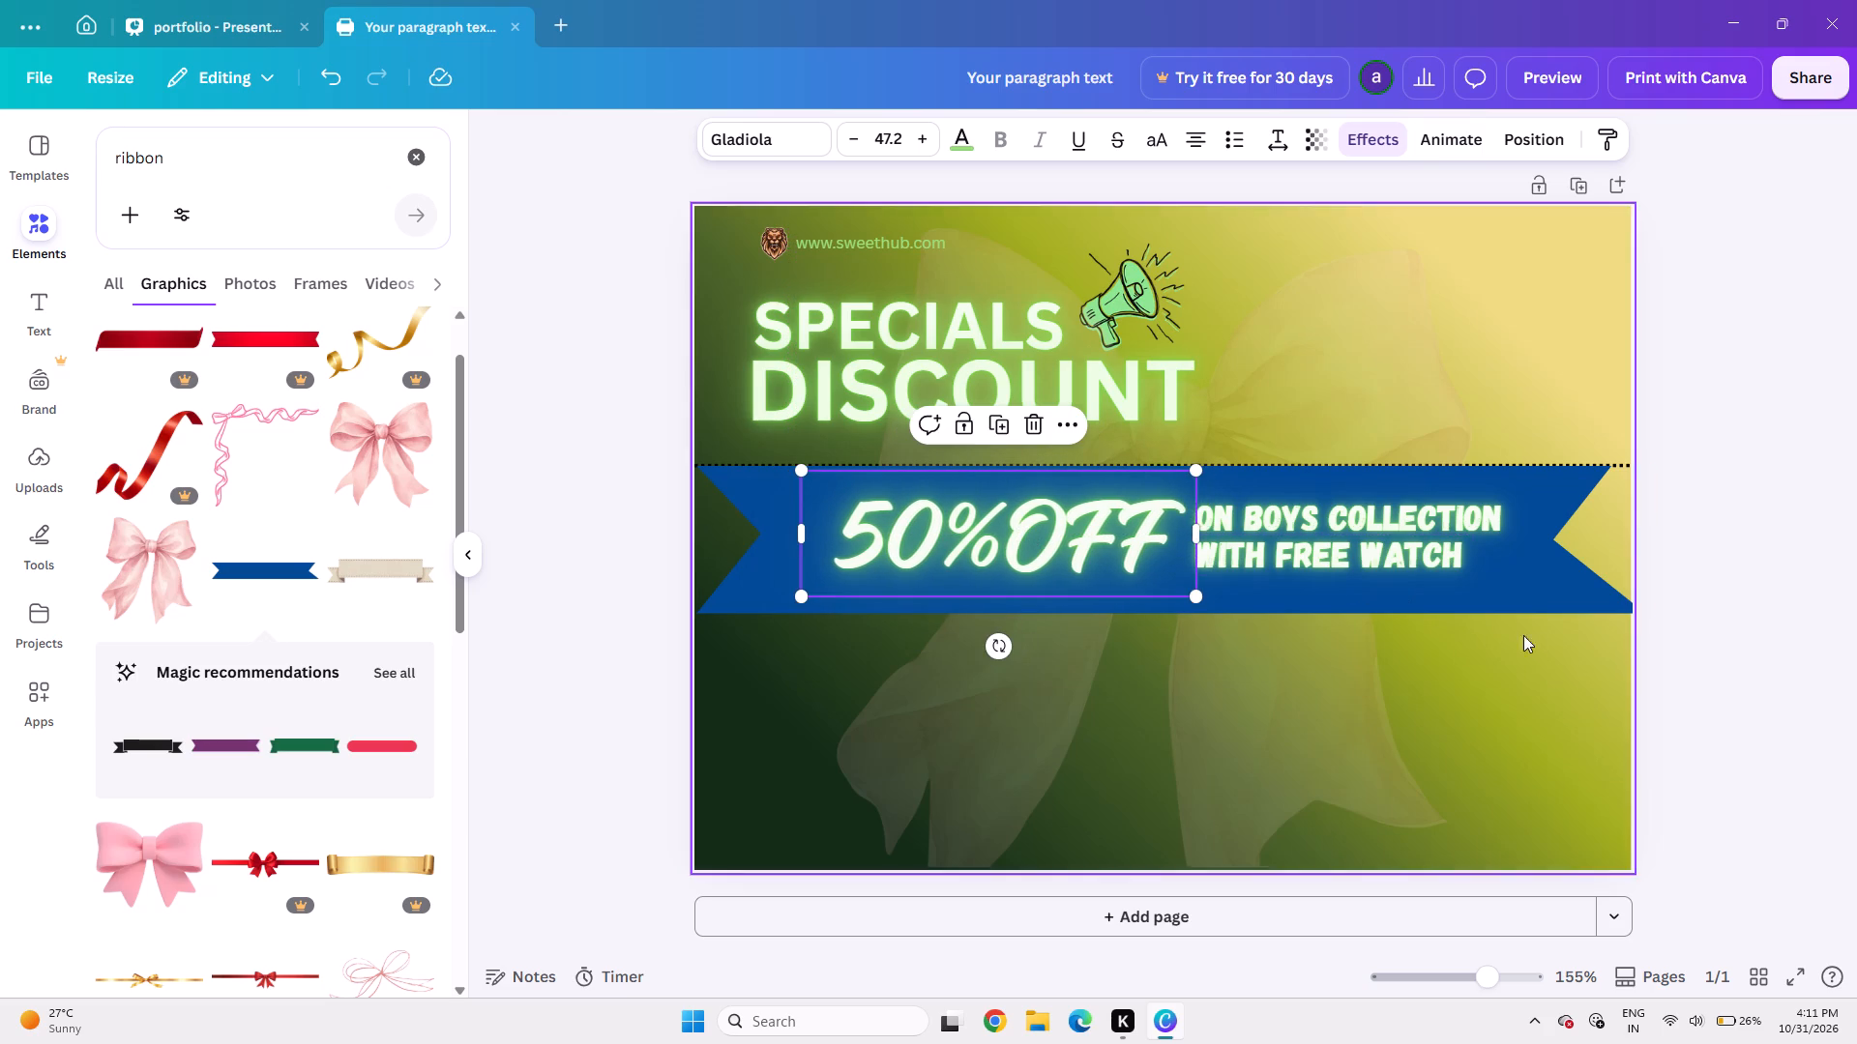
left_click(1826, 607)
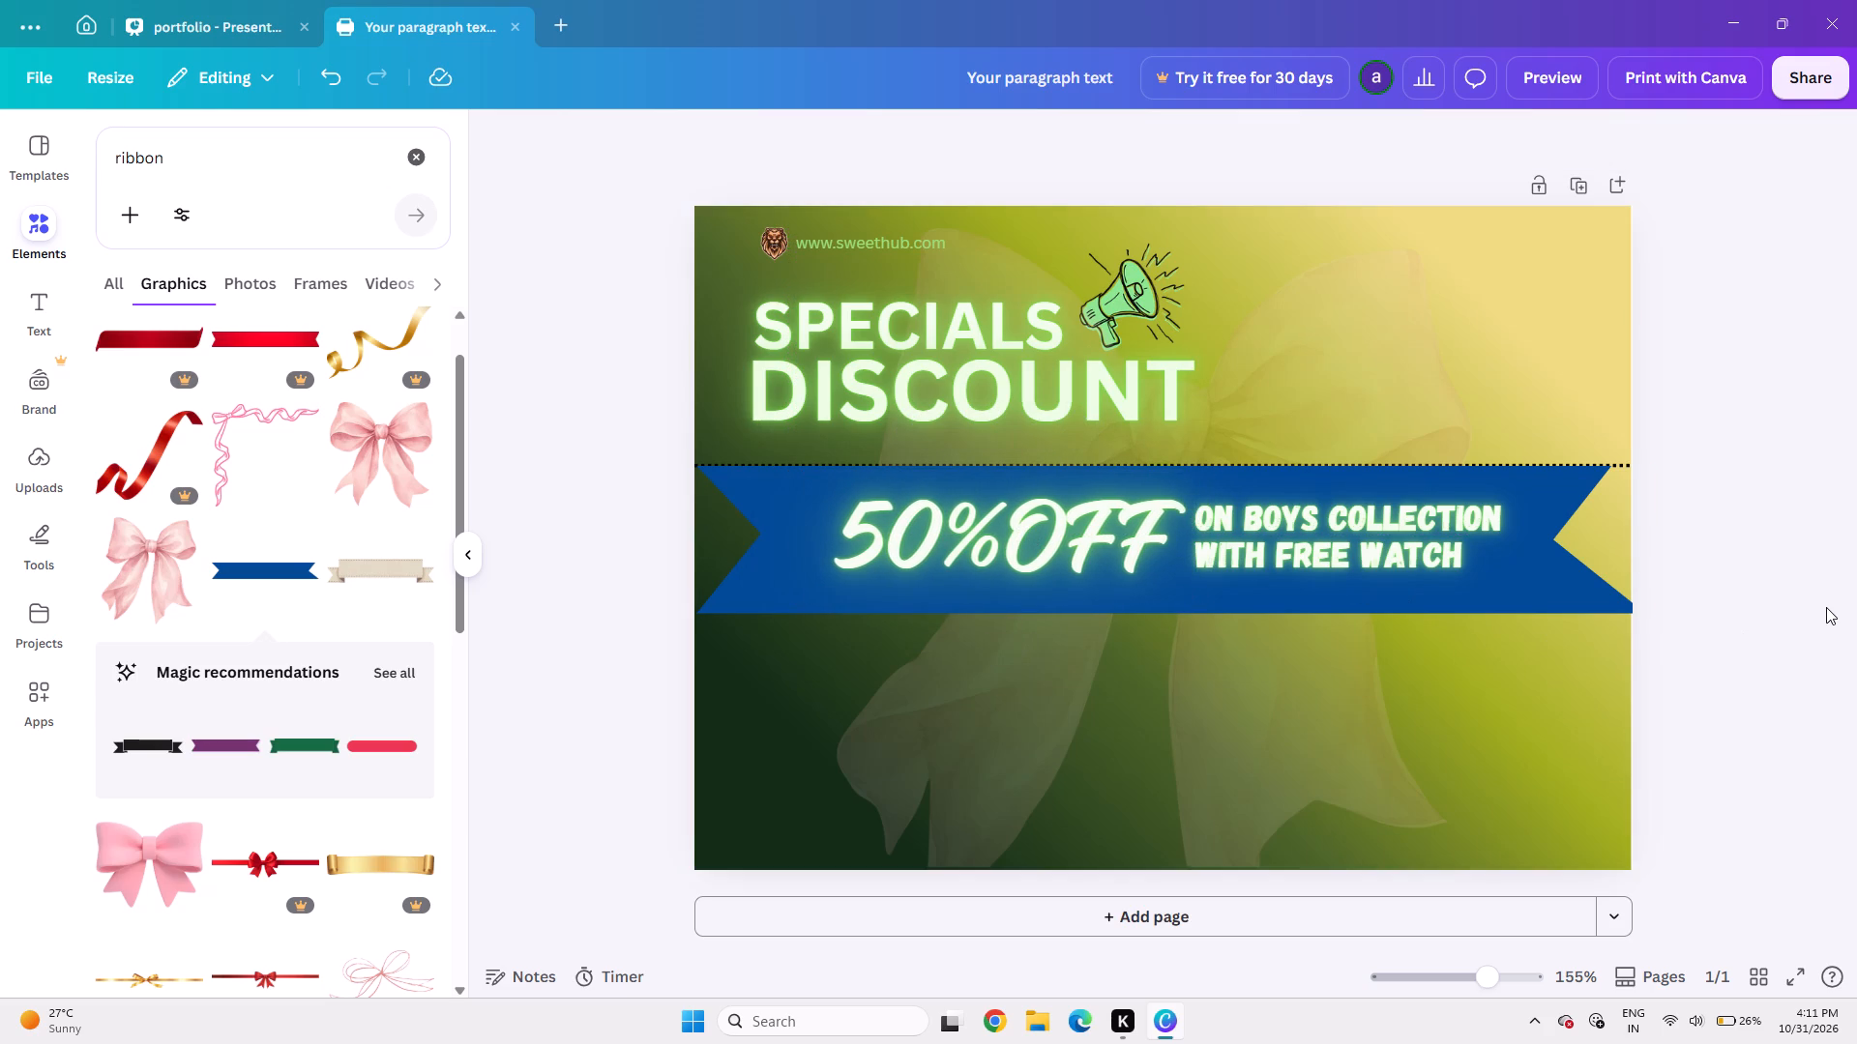
Move the faint bow far right, mostly off the page, clear of the heading text and the megaphone.
left_click(896, 324)
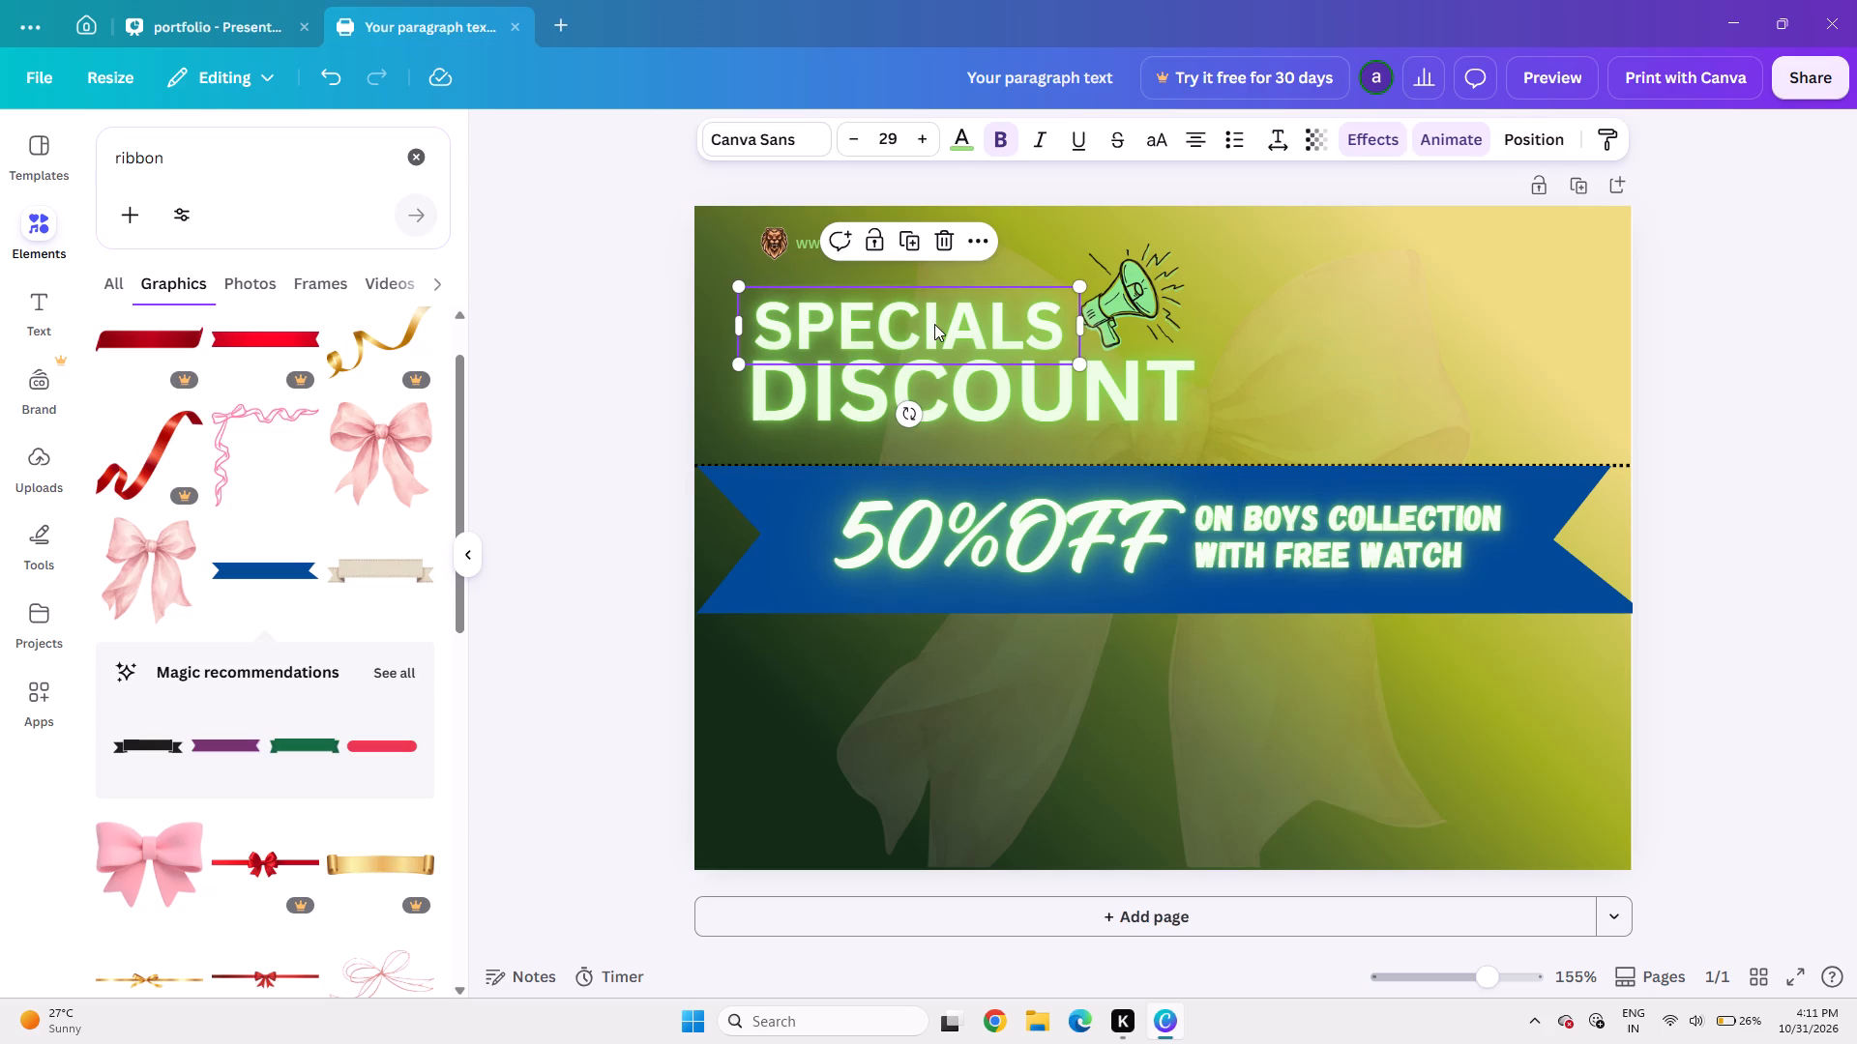
left_click(1143, 304)
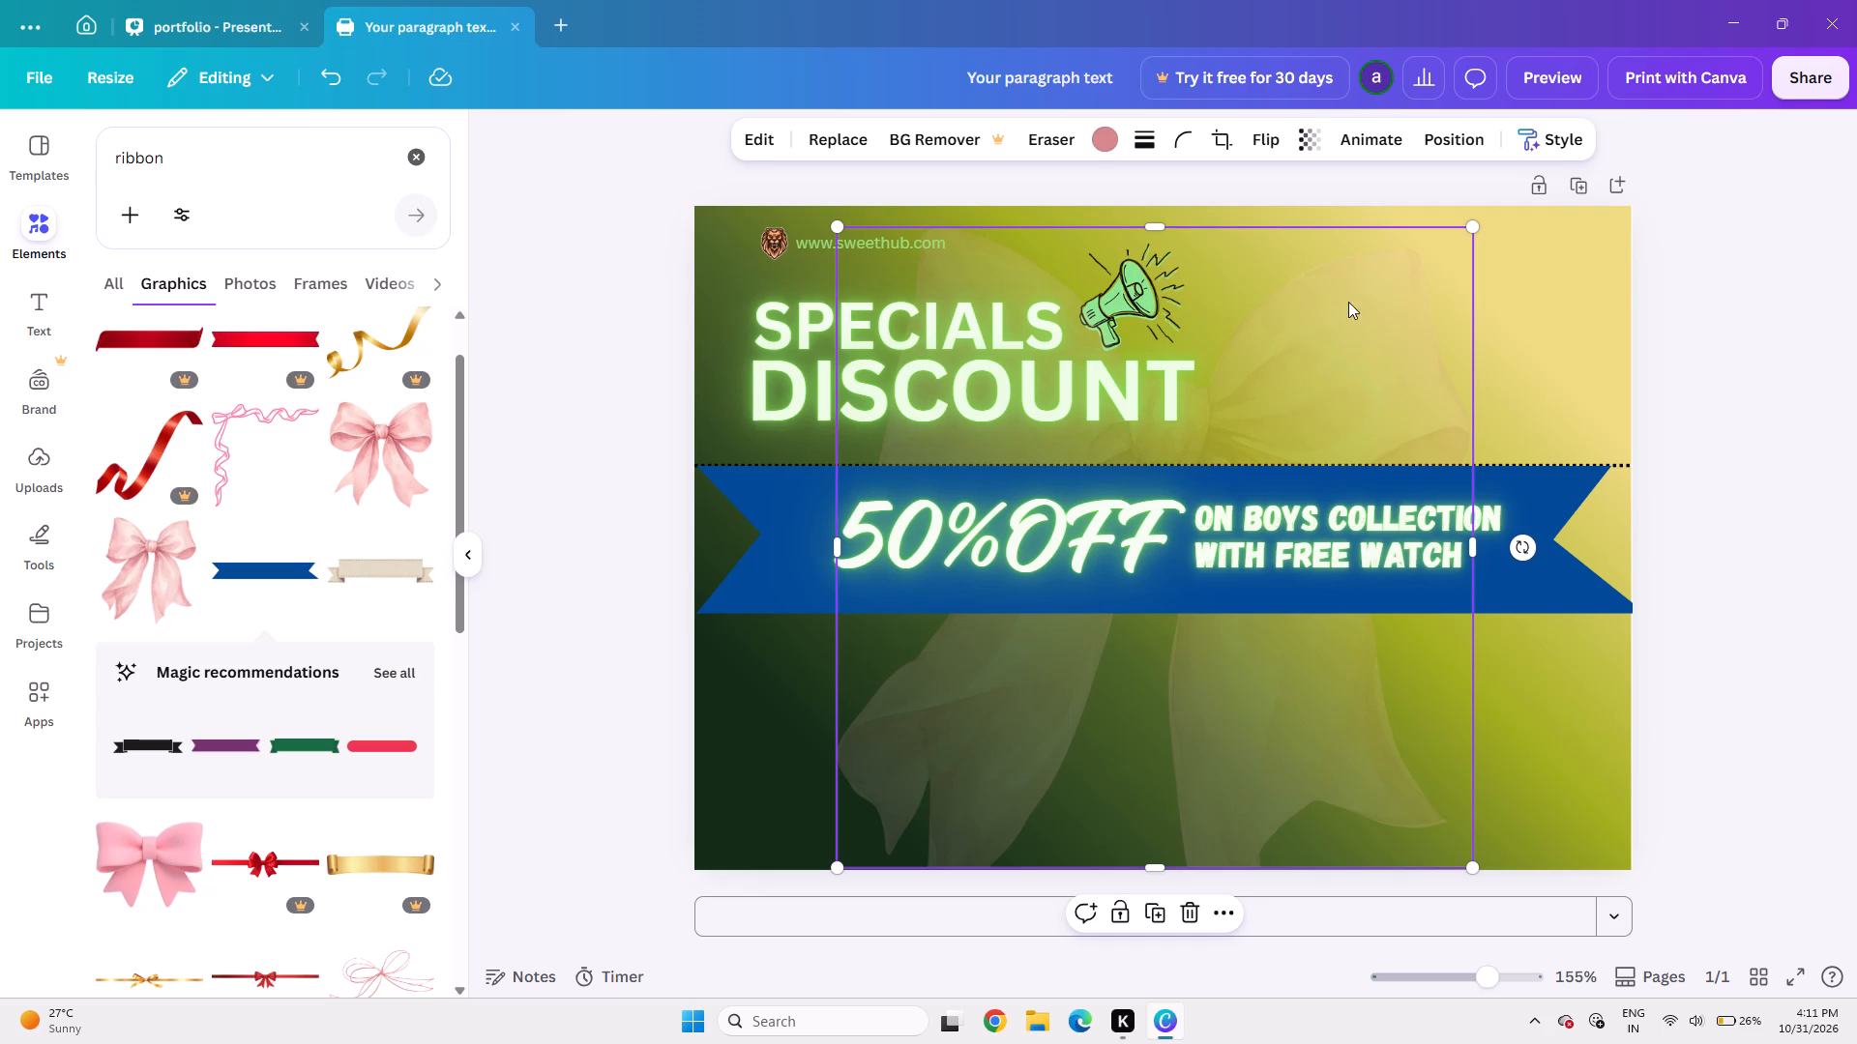
left_click(1325, 350)
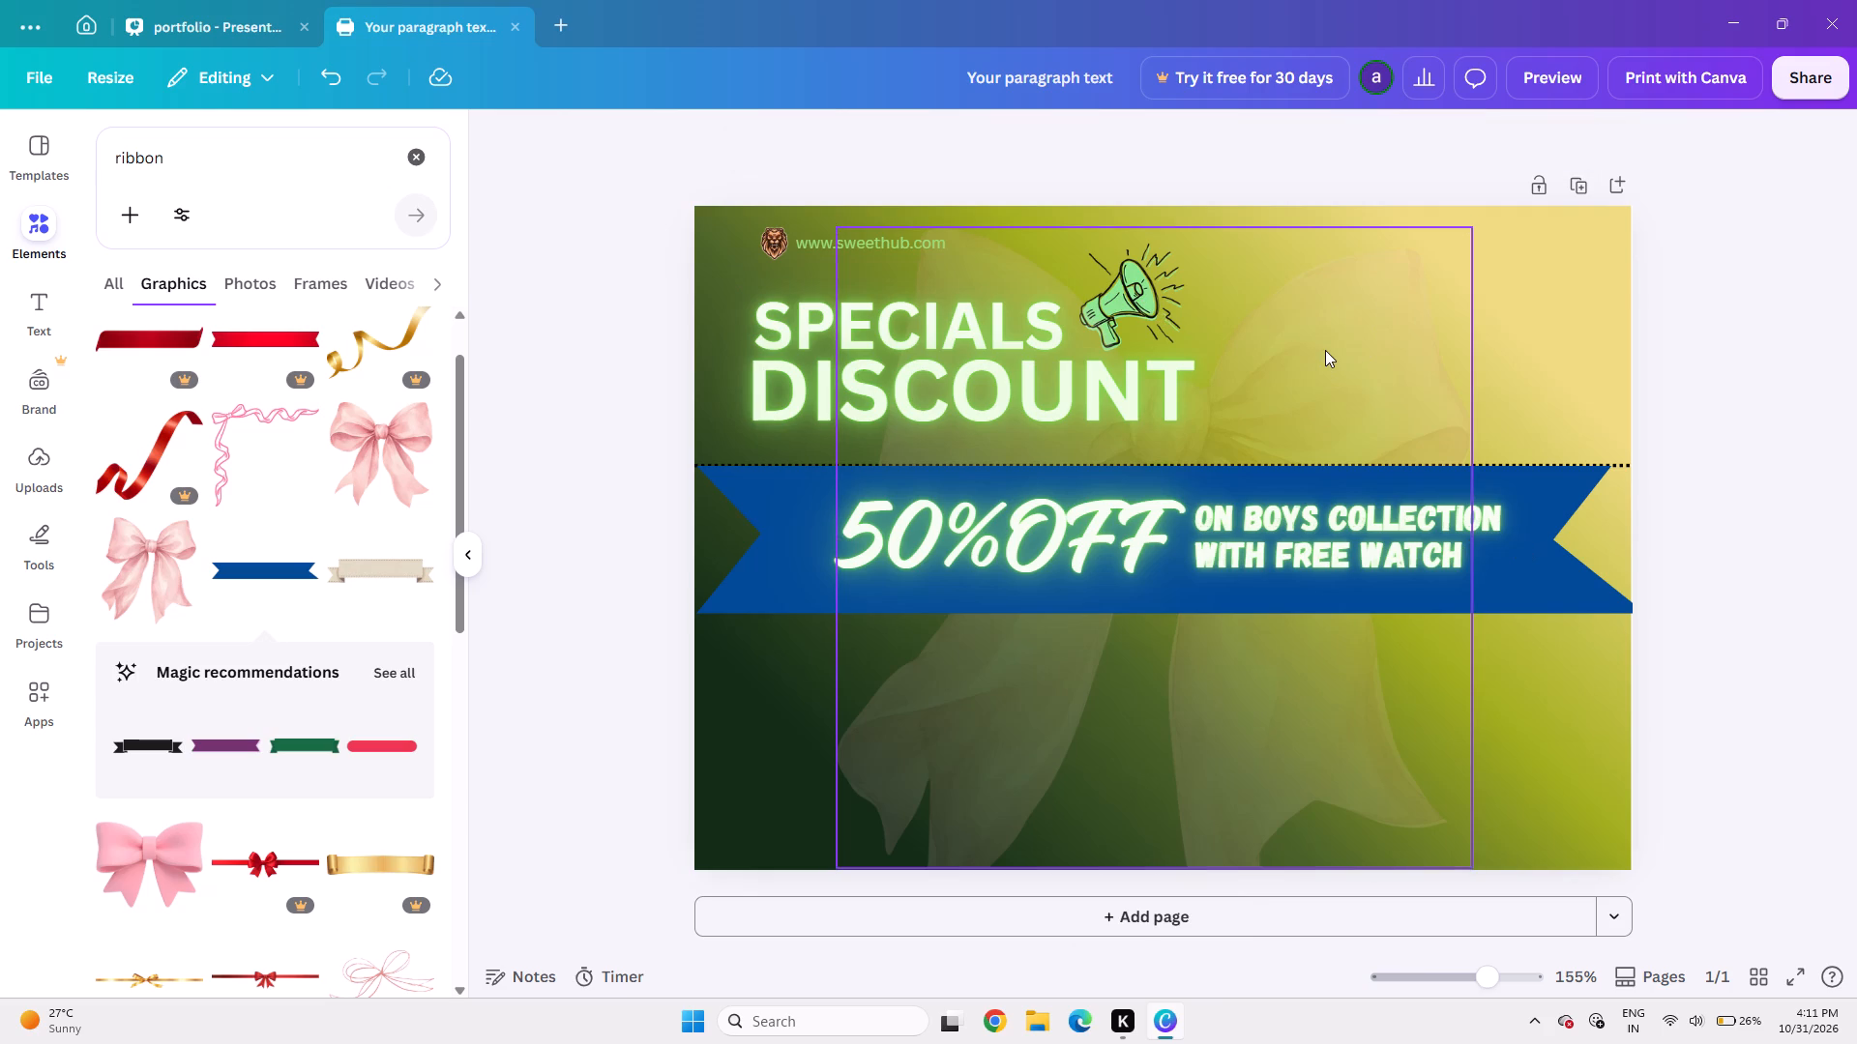
left_click_drag(1325, 350, 1760, 309)
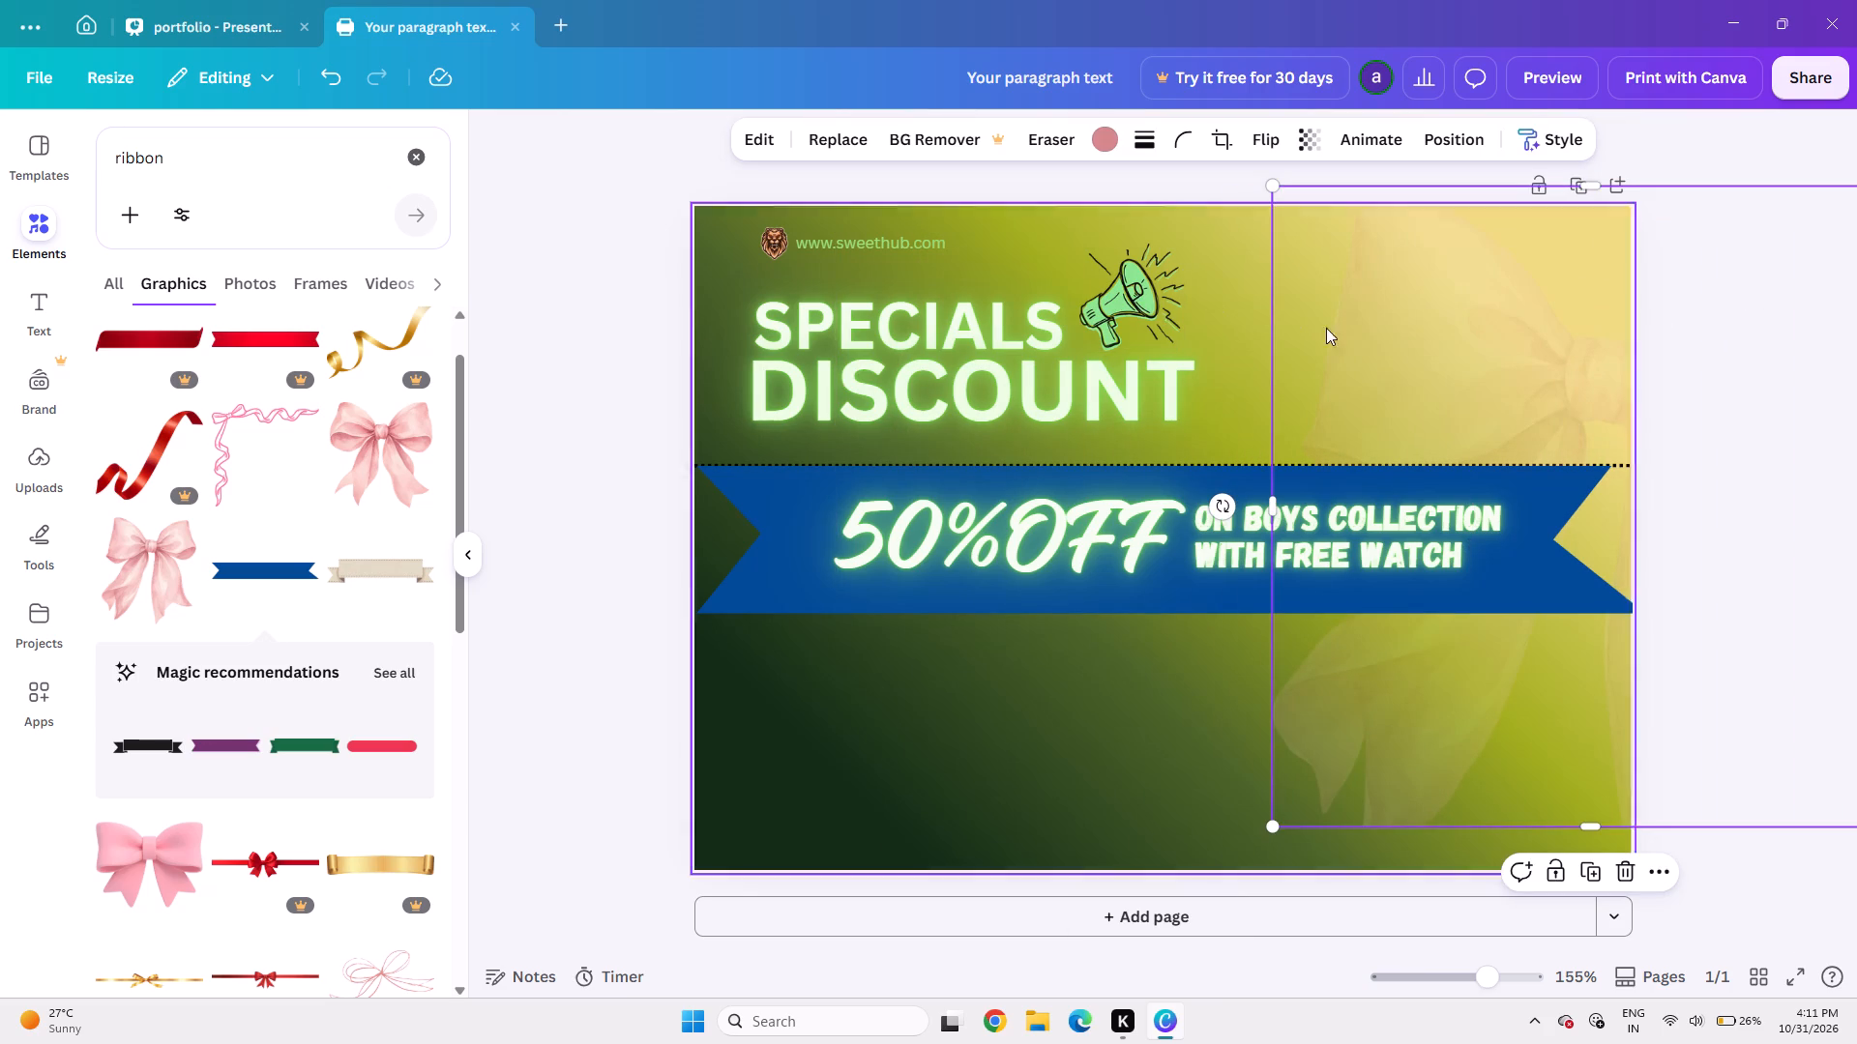
left_click_drag(1356, 338, 1574, 346)
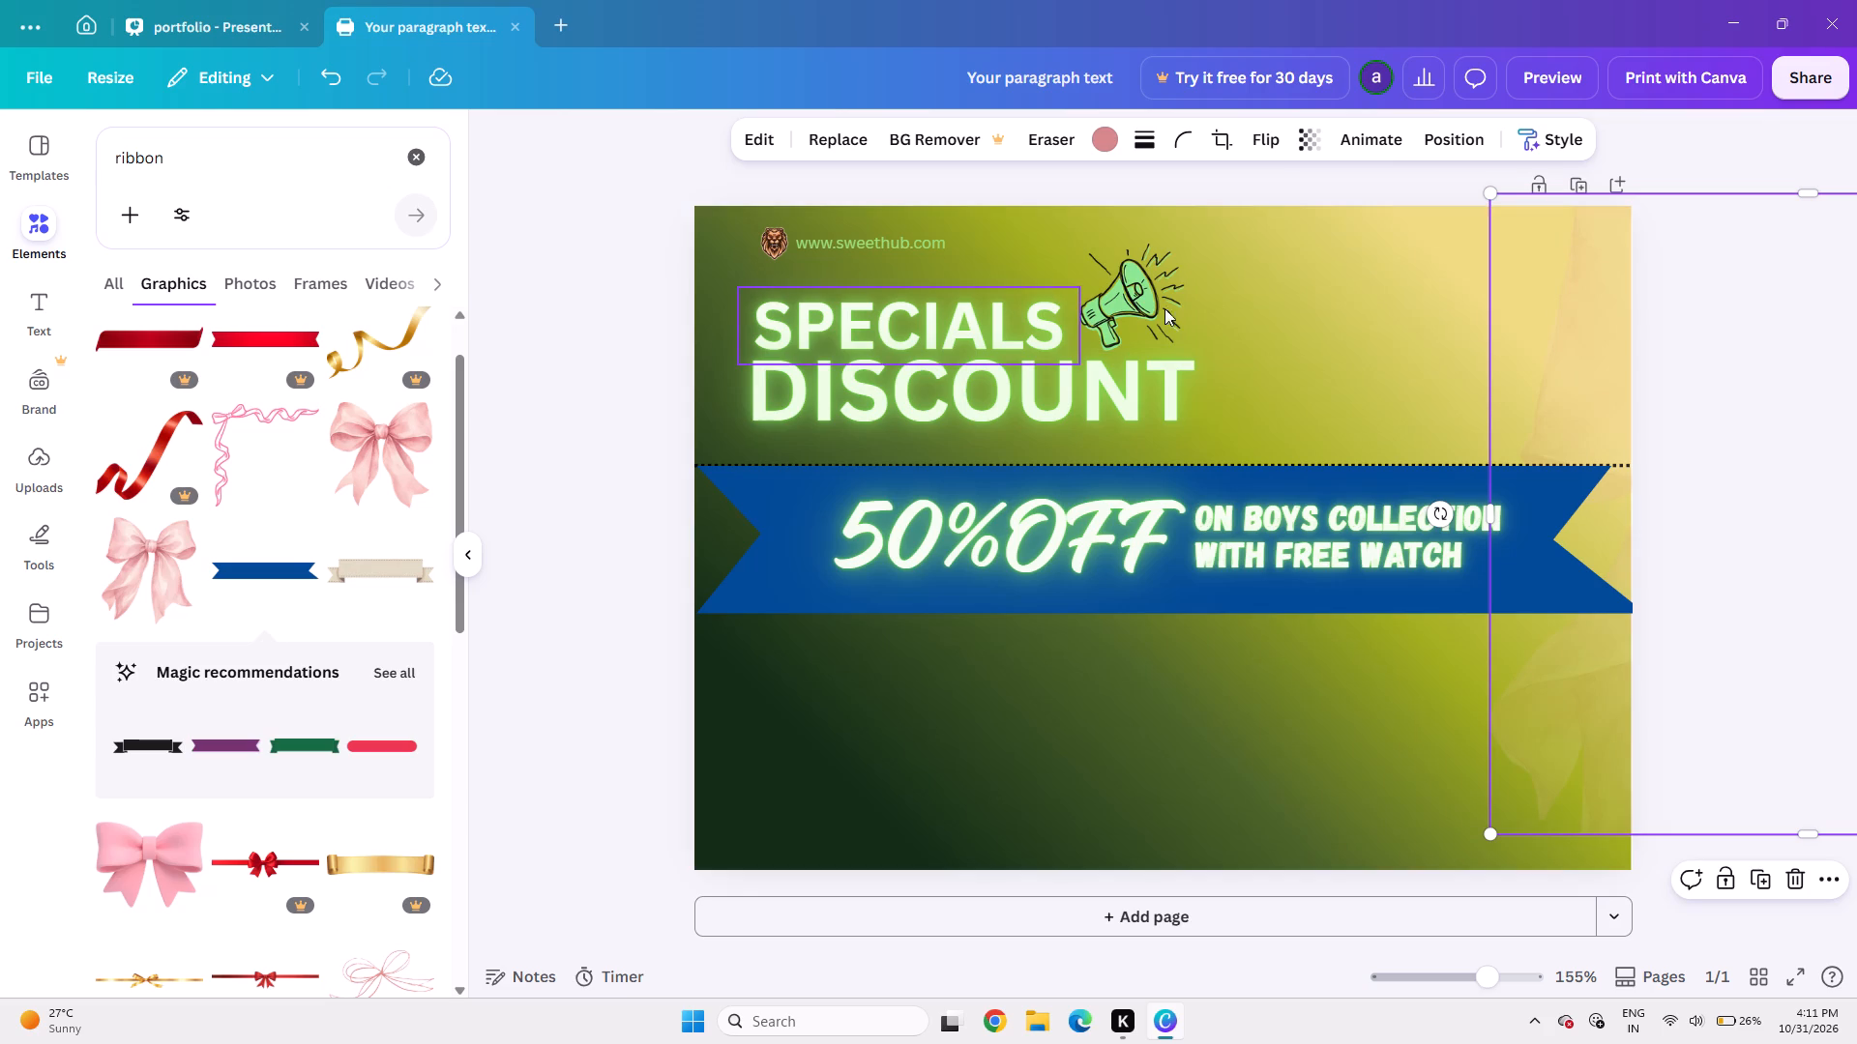
Shift the megaphone graphic right, past the end of the word DISCOUNT, keeping its height on the page.
left_click(1139, 288)
key("Right")
key("Right")
key("Right")
key("Right")
key("Right")
key("Right")
key("Right")
key("Right")
key("Right")
key("Right")
key("Right")
key("Right")
key("Right")
key("Right")
key("Right")
key("Right")
key("Right")
key("Right")
key("Right")
key("Right")
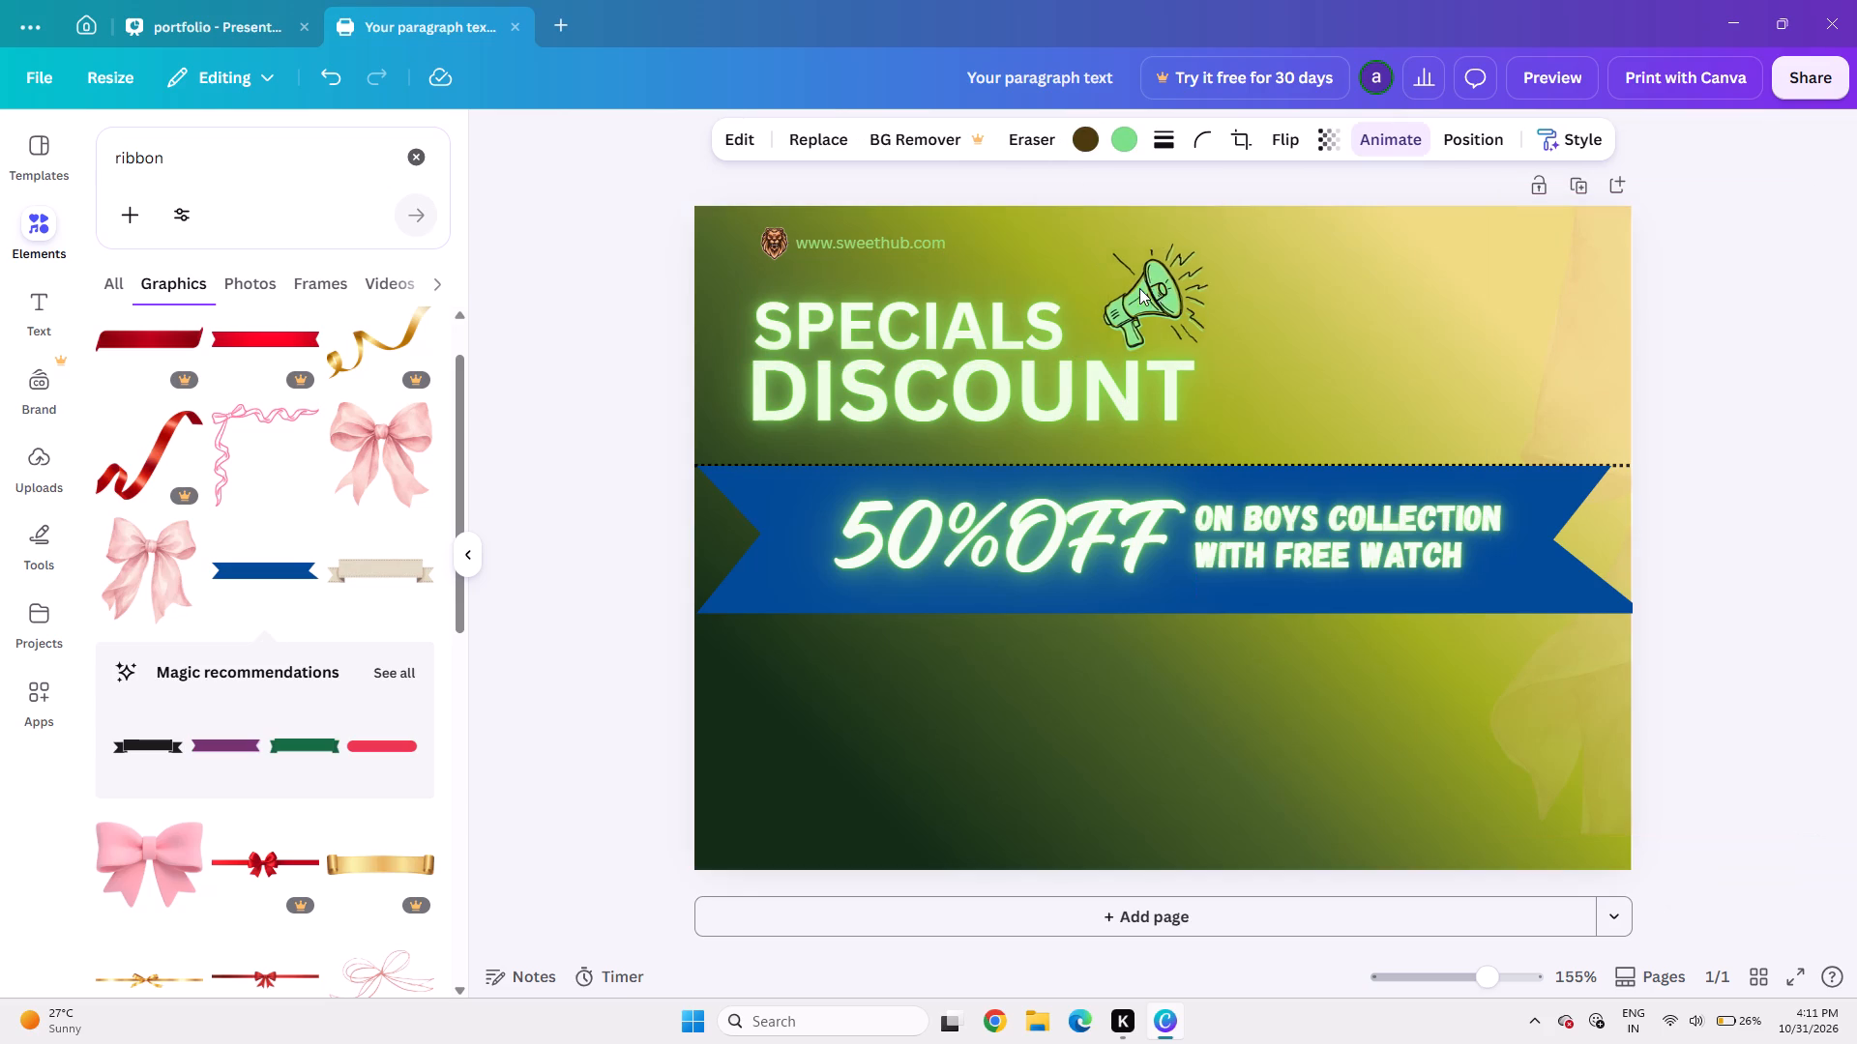
key("Right")
key("Right")
key("Right")
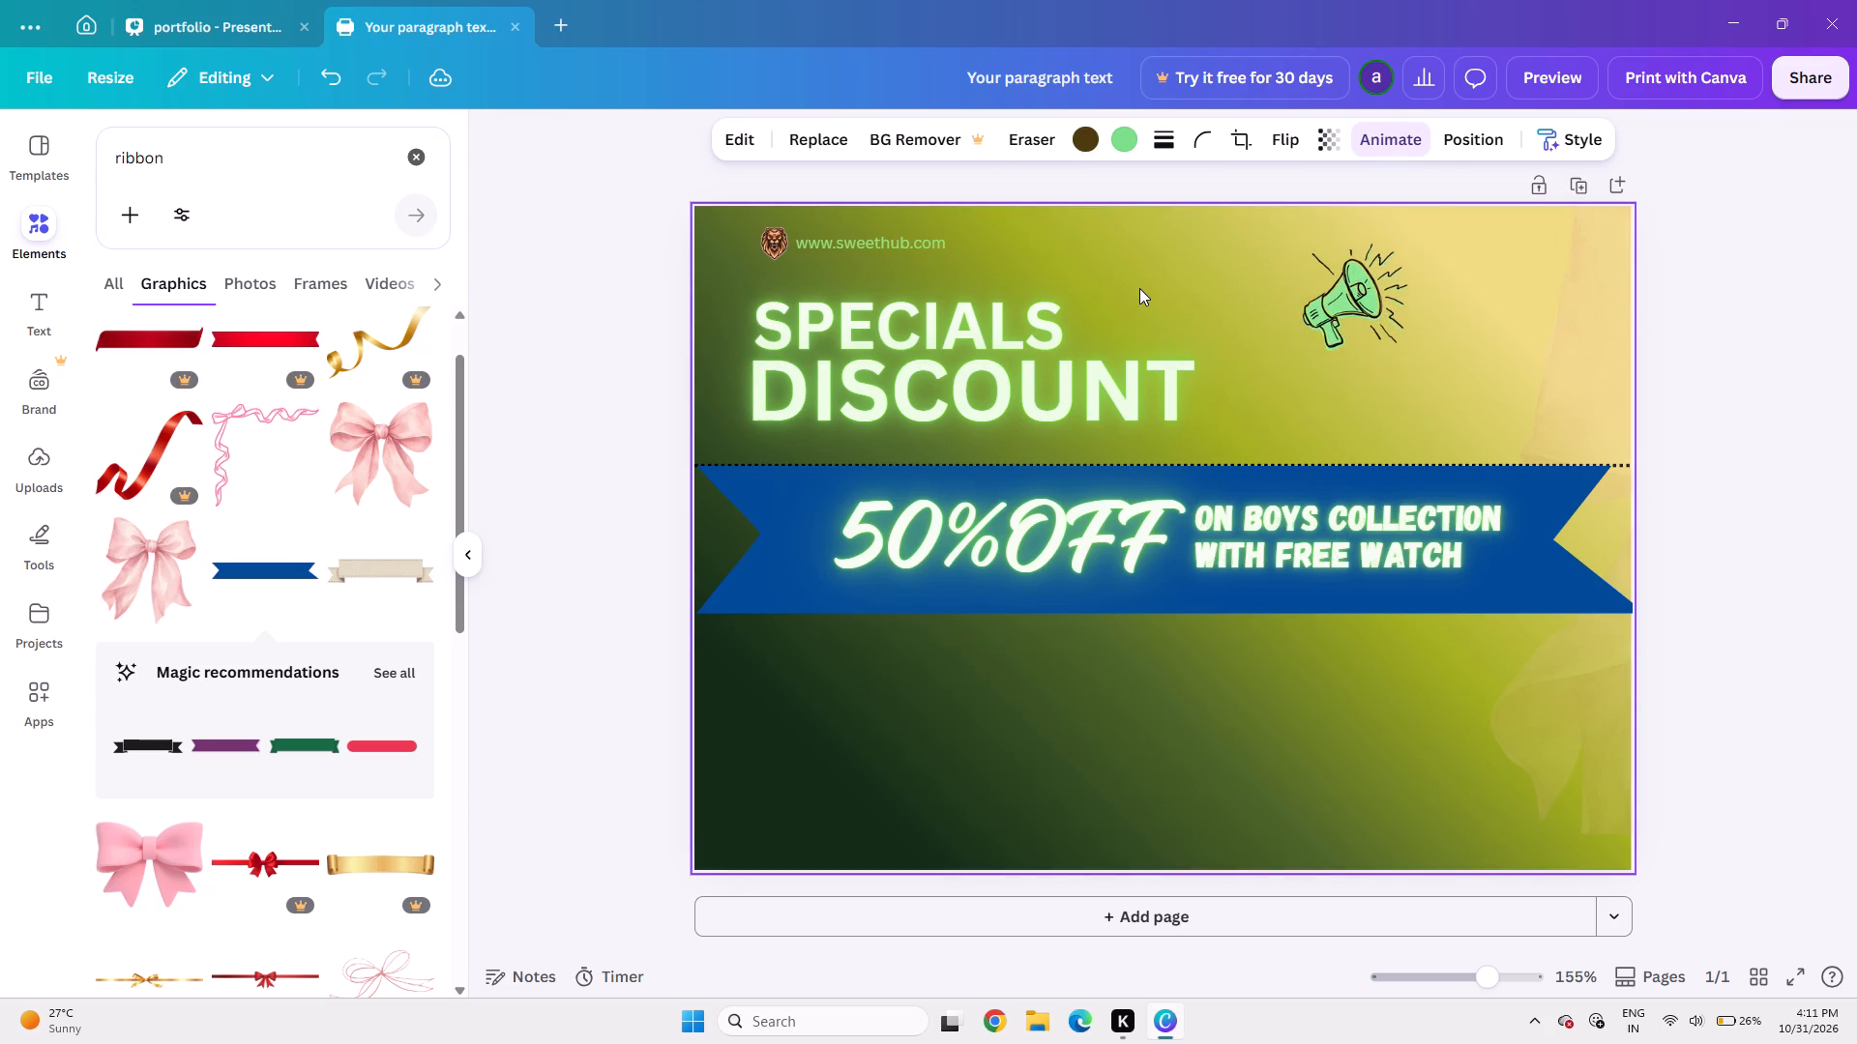
key("Left")
Shift the "SPECIALS" text right until its end sits next to the megaphone.
left_click(898, 306)
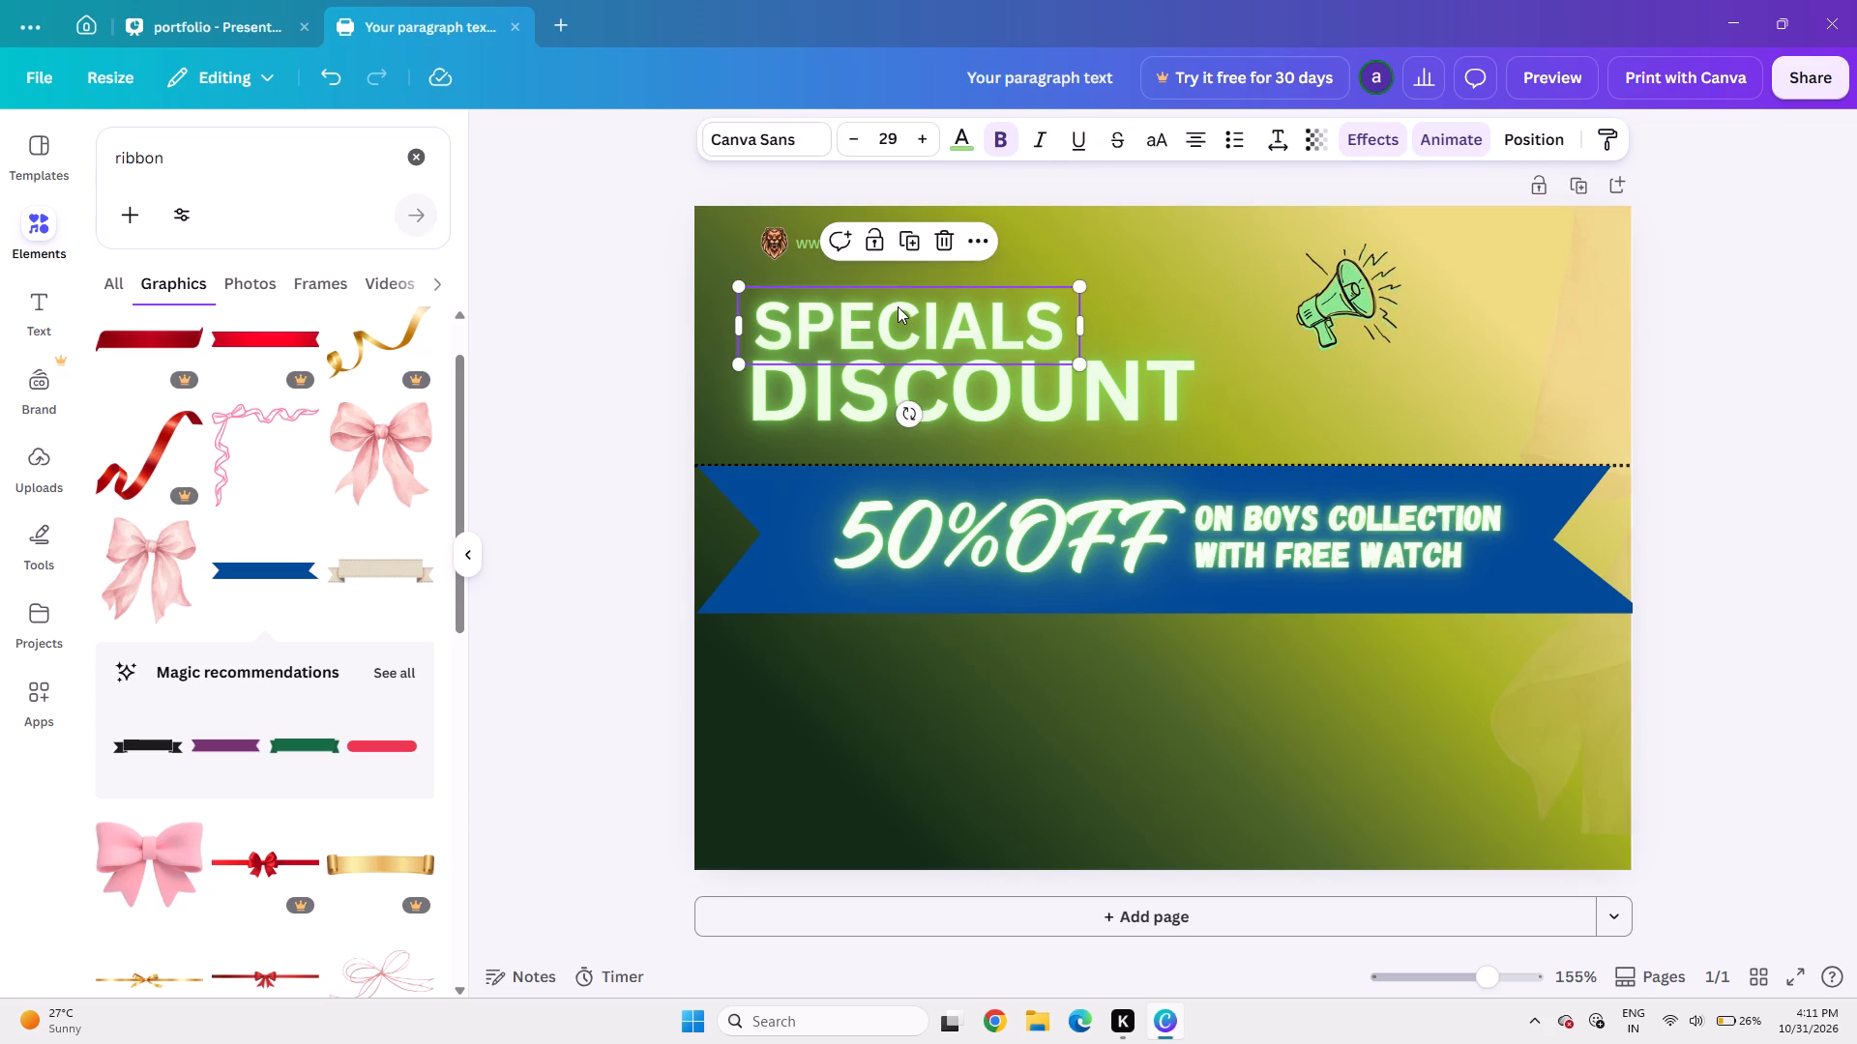
key("Right")
key("Right")
key("Right")
key("Right")
key("Right")
key("Right")
key("Right")
key("Right")
key("Right")
key("Right")
key("Right")
key("Right")
key("Right")
key("Right")
key("Right")
key("Right")
key("Right")
key("Right")
key("Right")
key("Right")
key("Right")
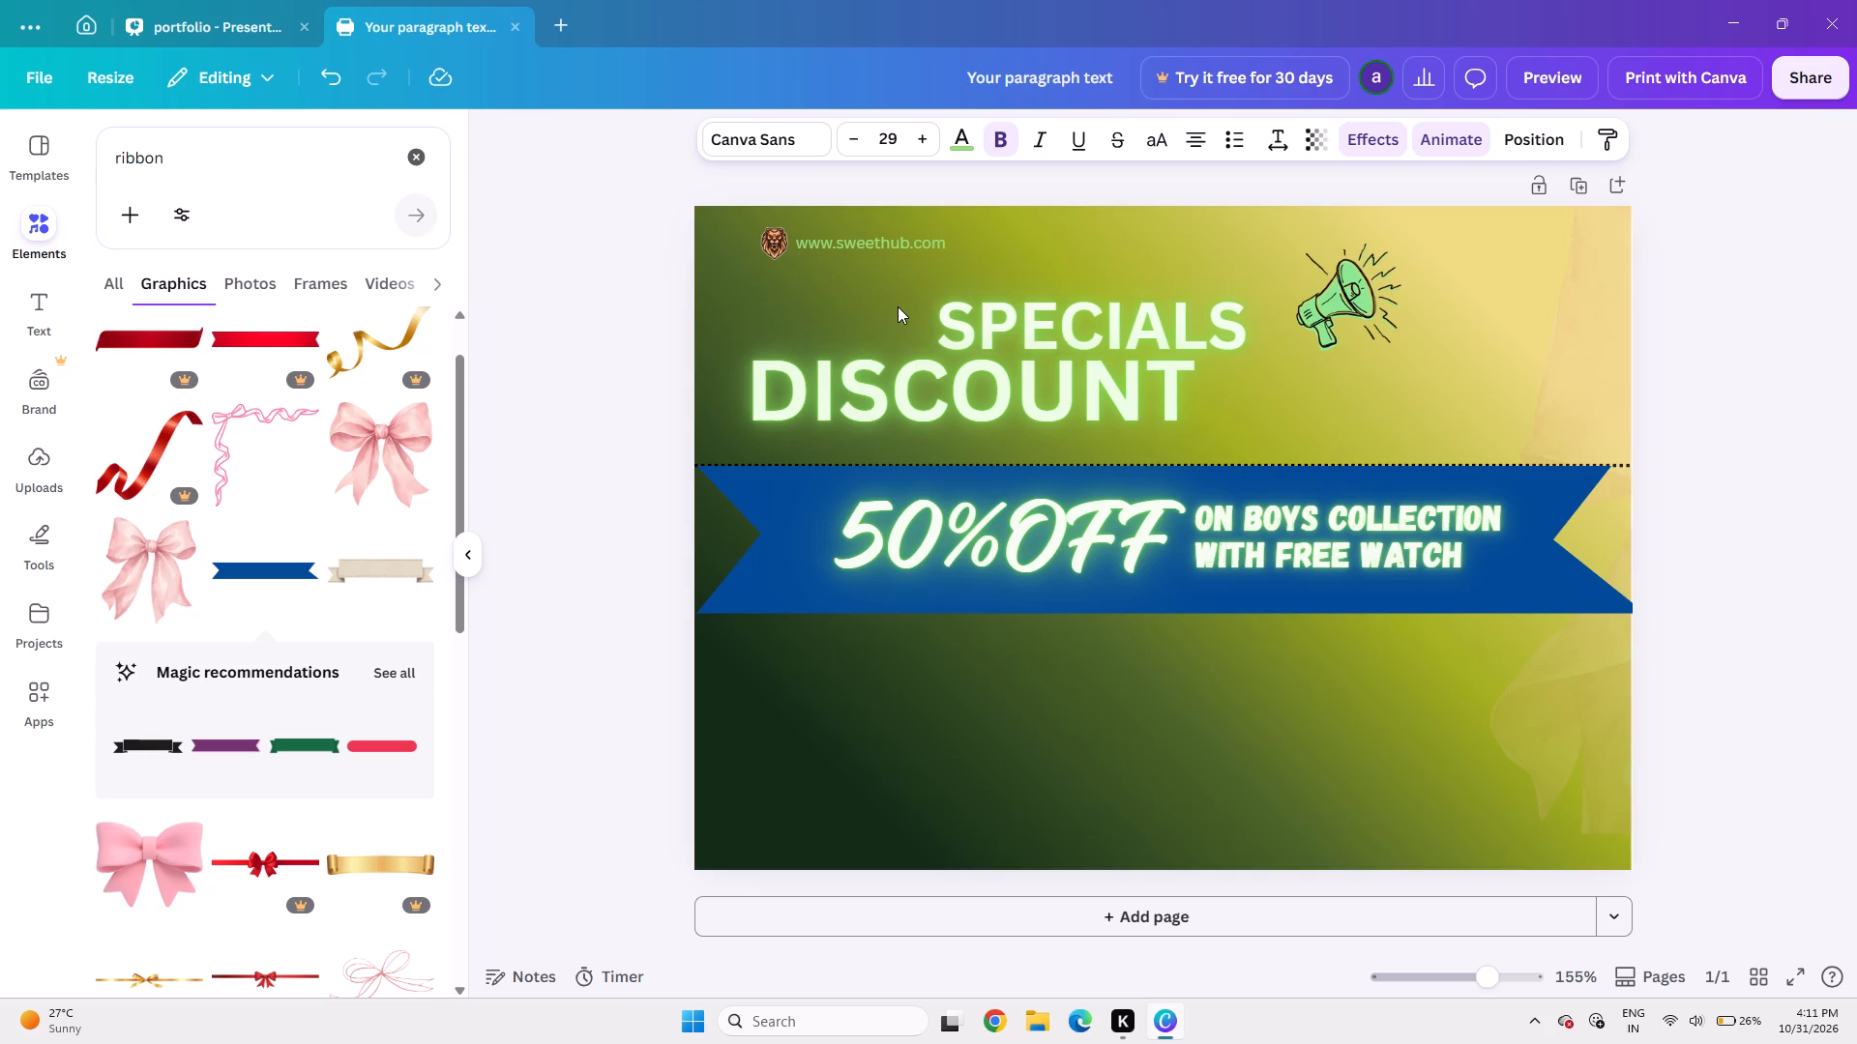
key("Right")
key("Right")
key("Right")
key("Right")
key("Right")
key("Right")
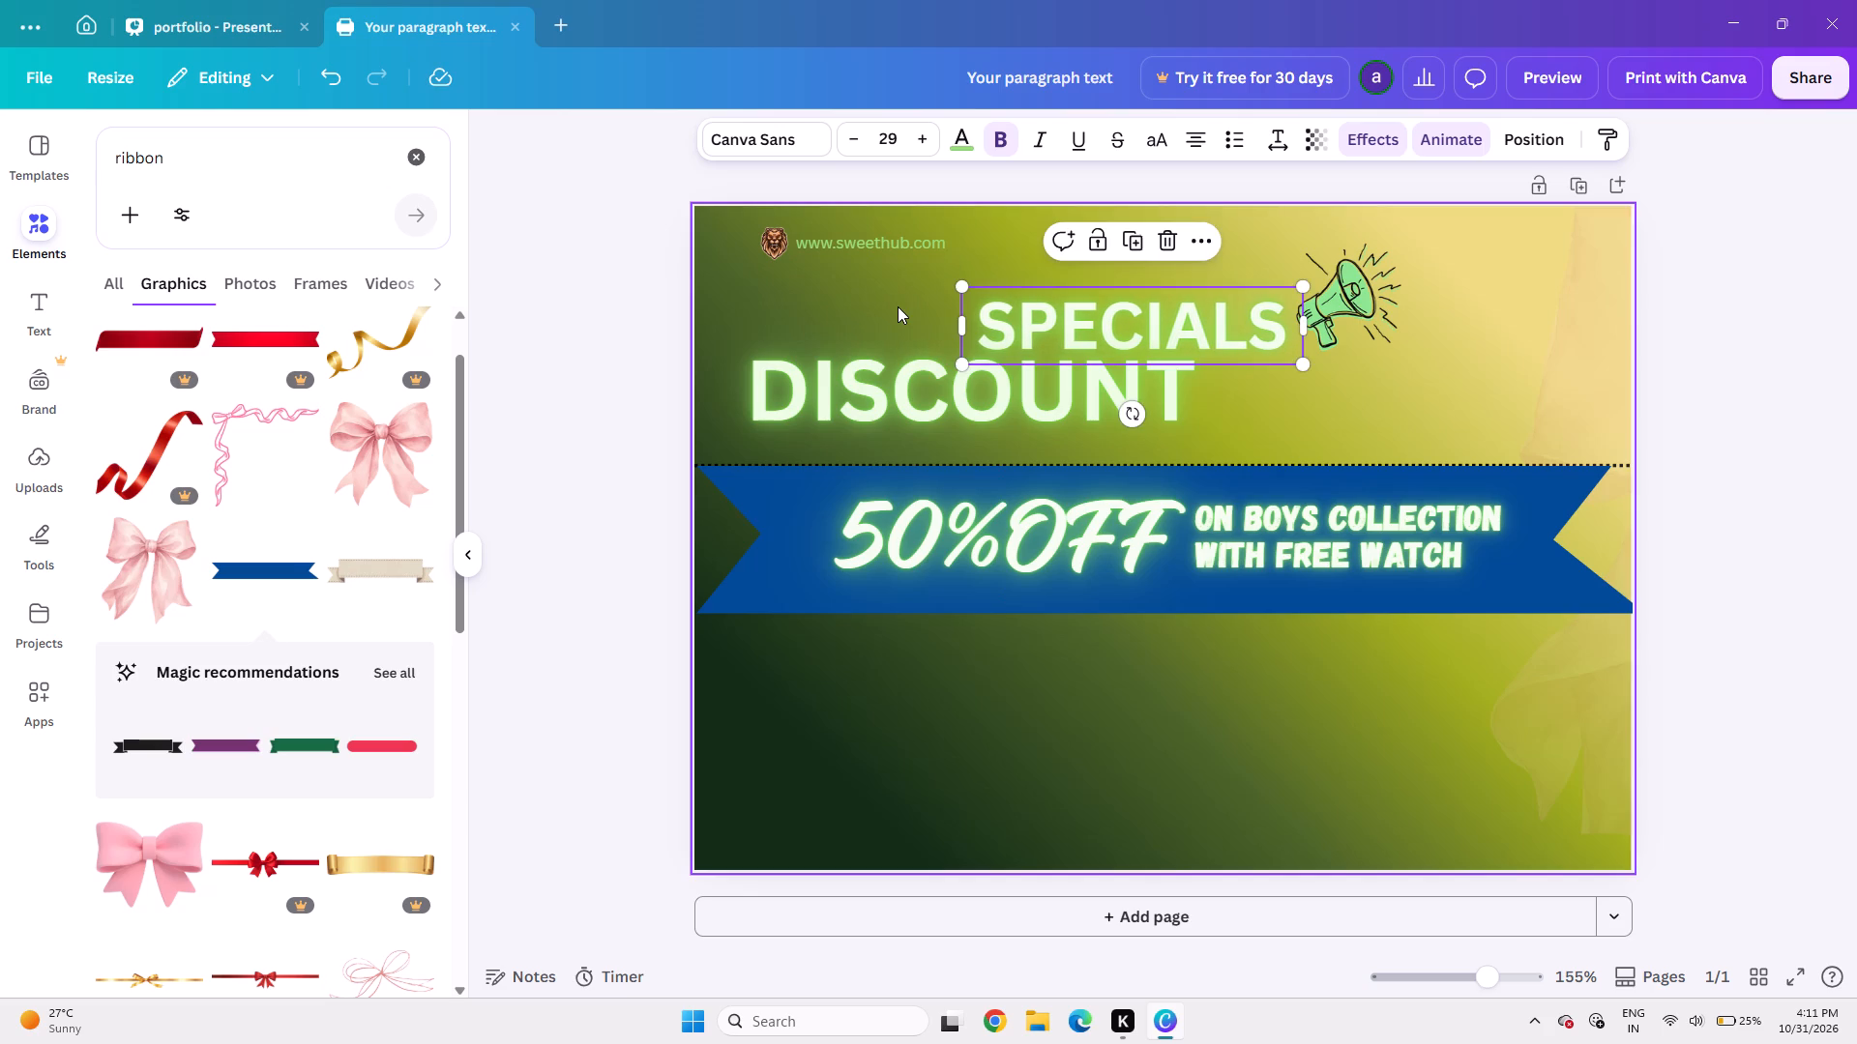
key("Left")
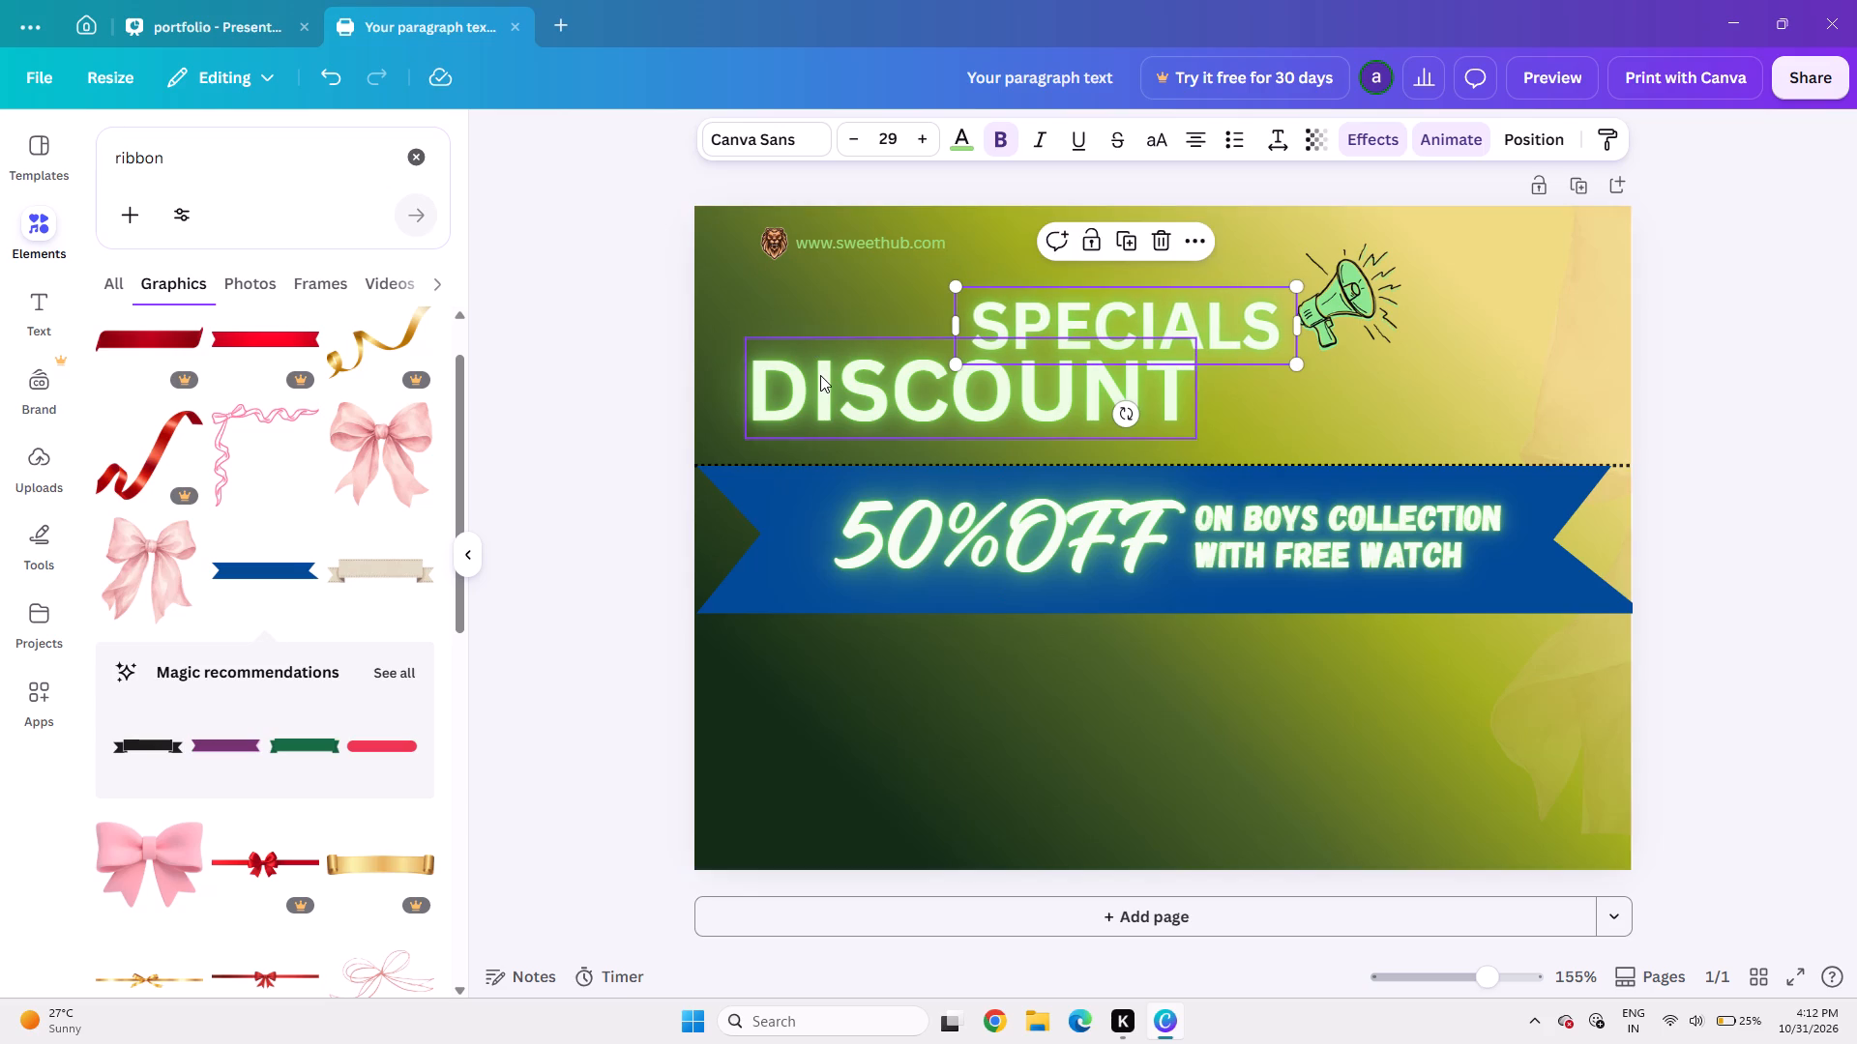
Shift the "DISCOUNT" text right until its start aligns with the start of "SPECIALS" above it.
left_click(820, 375)
key("Right")
key("Right")
key("Right")
key("Right")
key("Right")
key("Right")
key("Right")
key("Right")
key("Right")
key("Right")
key("Right")
key("Right")
key("Right")
key("Right")
key("Right")
key("Right")
key("Right")
key("Right")
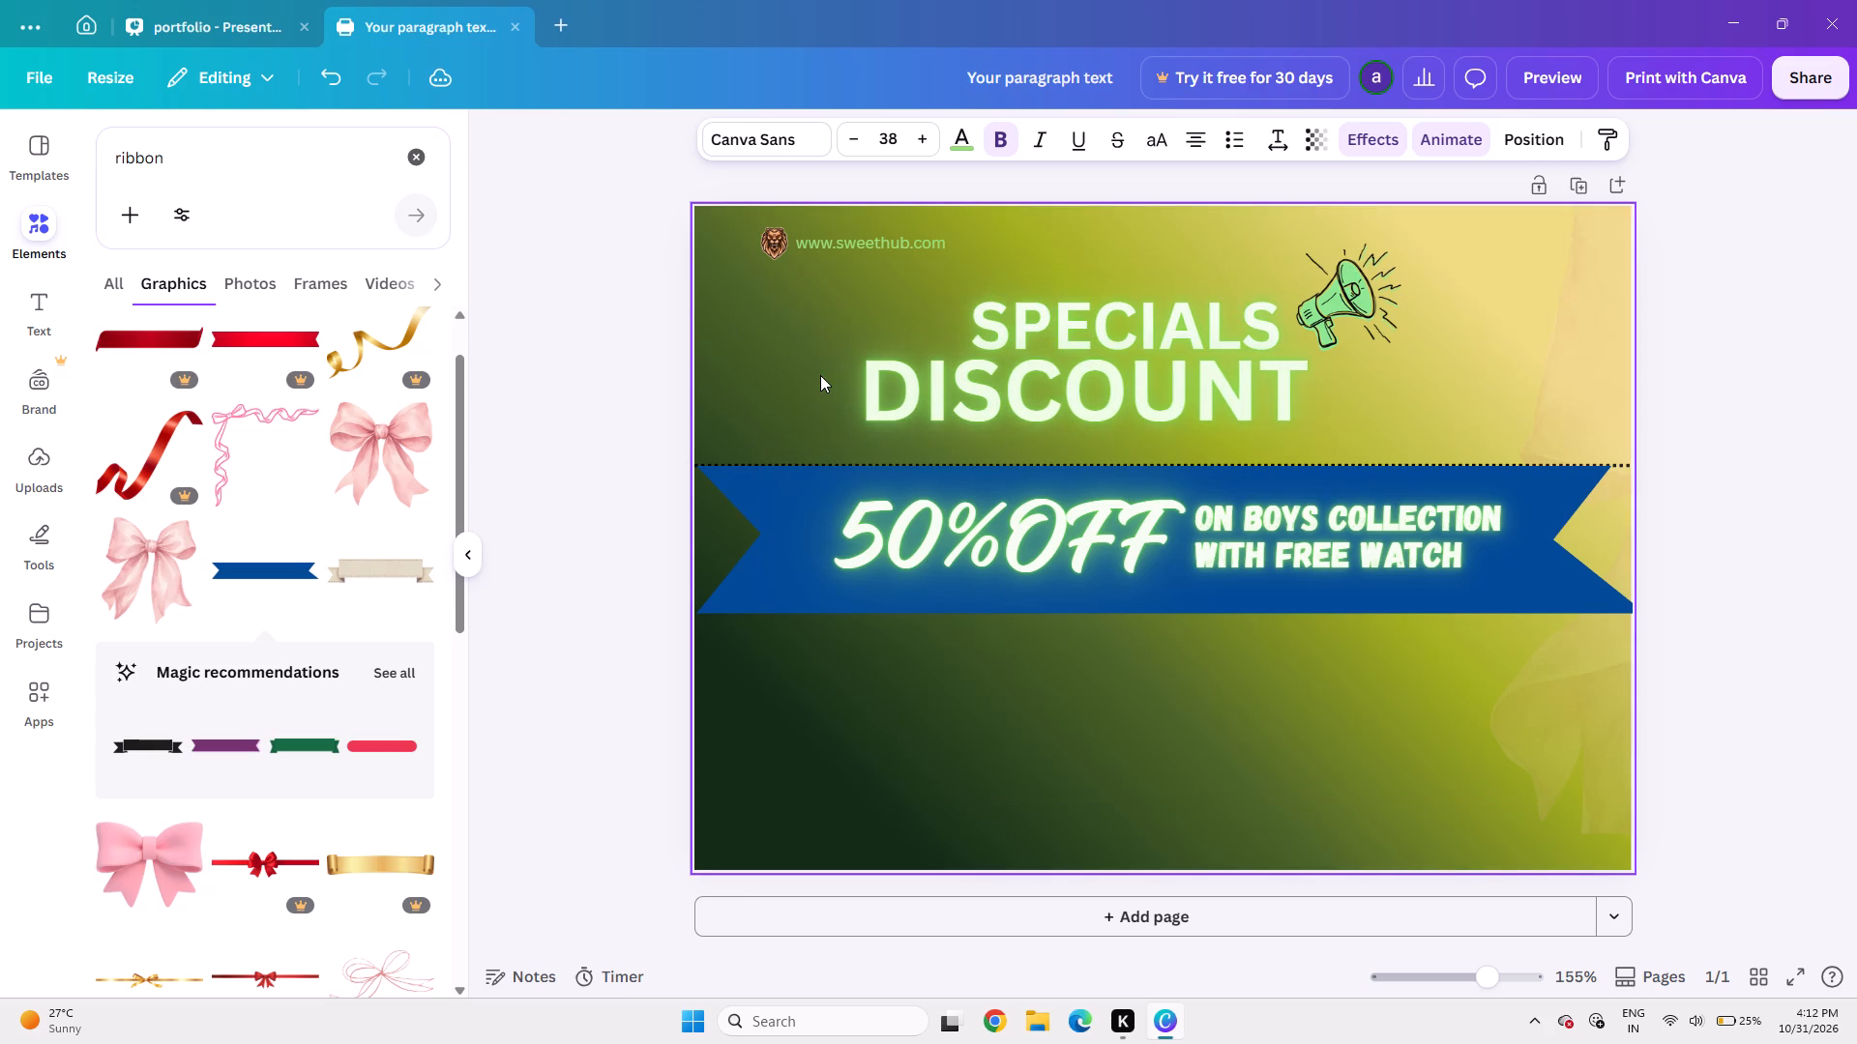
key("Right")
key("Right")
key("Right")
key("Right")
key("Right")
key("Right")
key("Right")
key("Right")
key("Right")
key("Right")
key("Right")
key("Right")
key("Right")
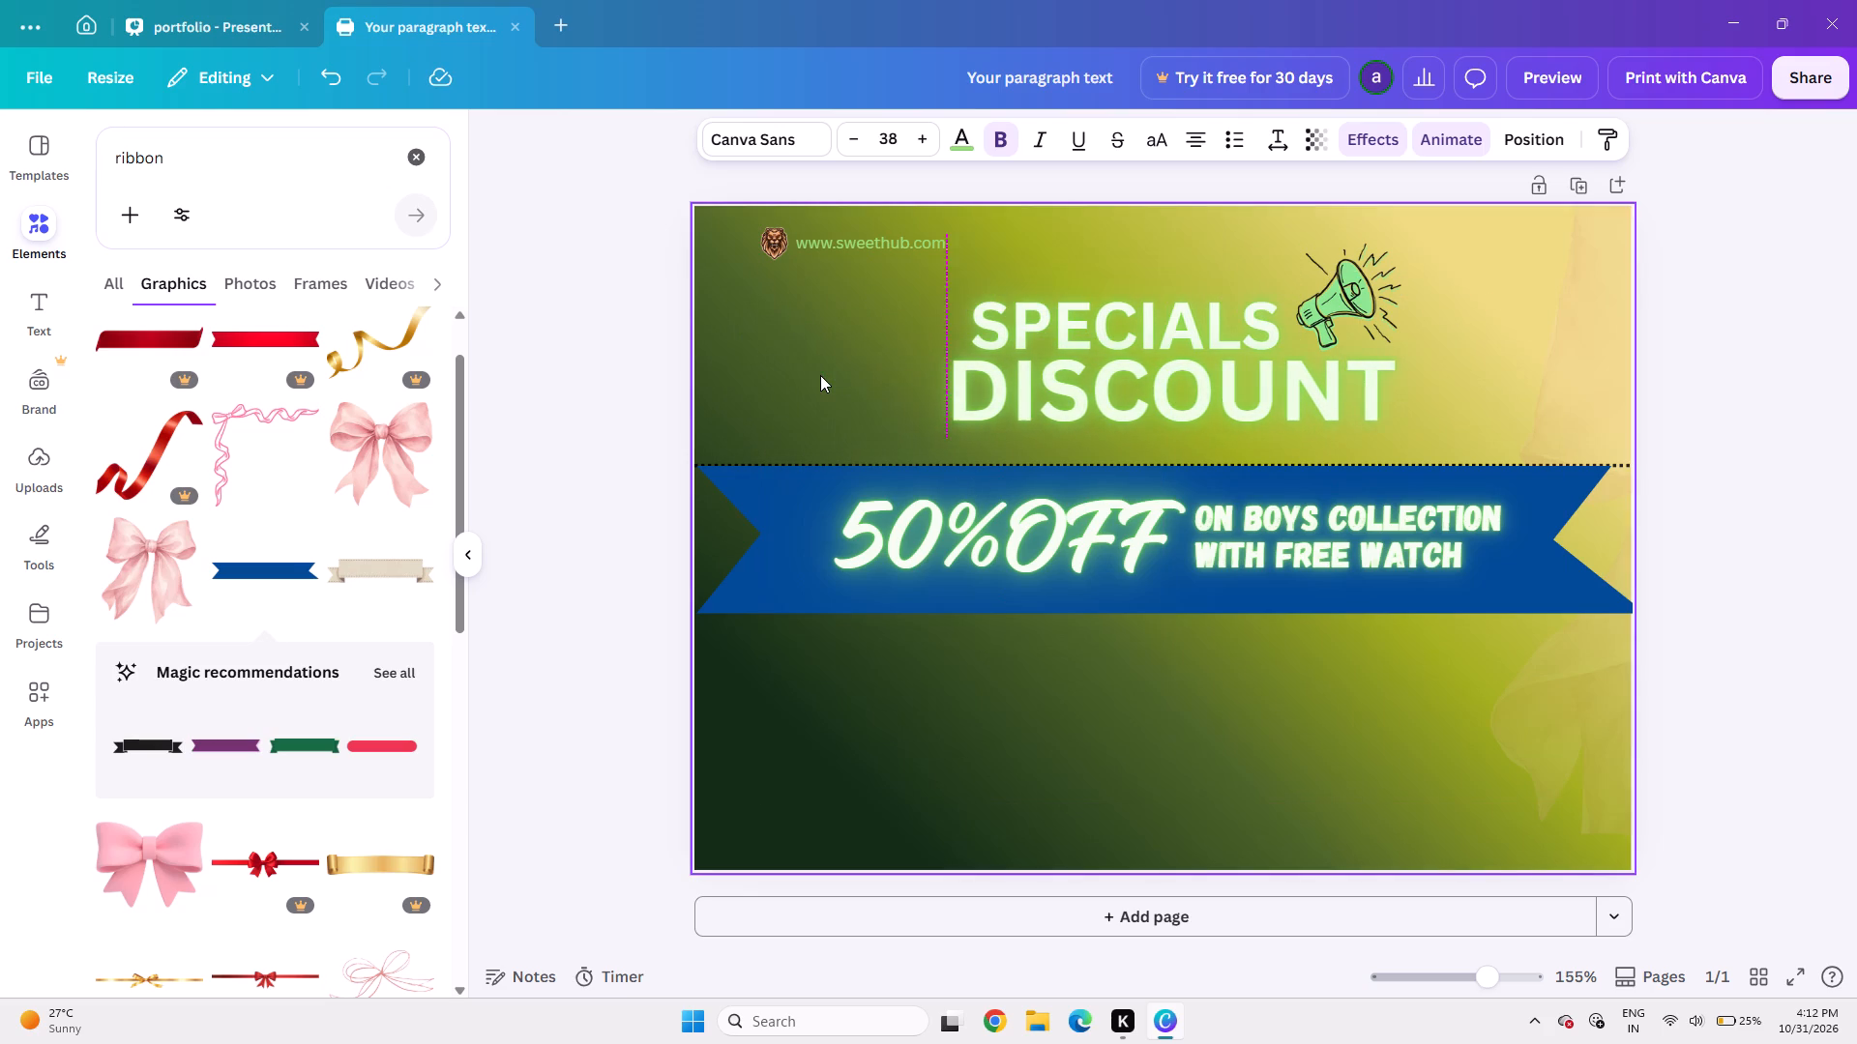
key("Right")
key("Right")
key("Right")
key("Right")
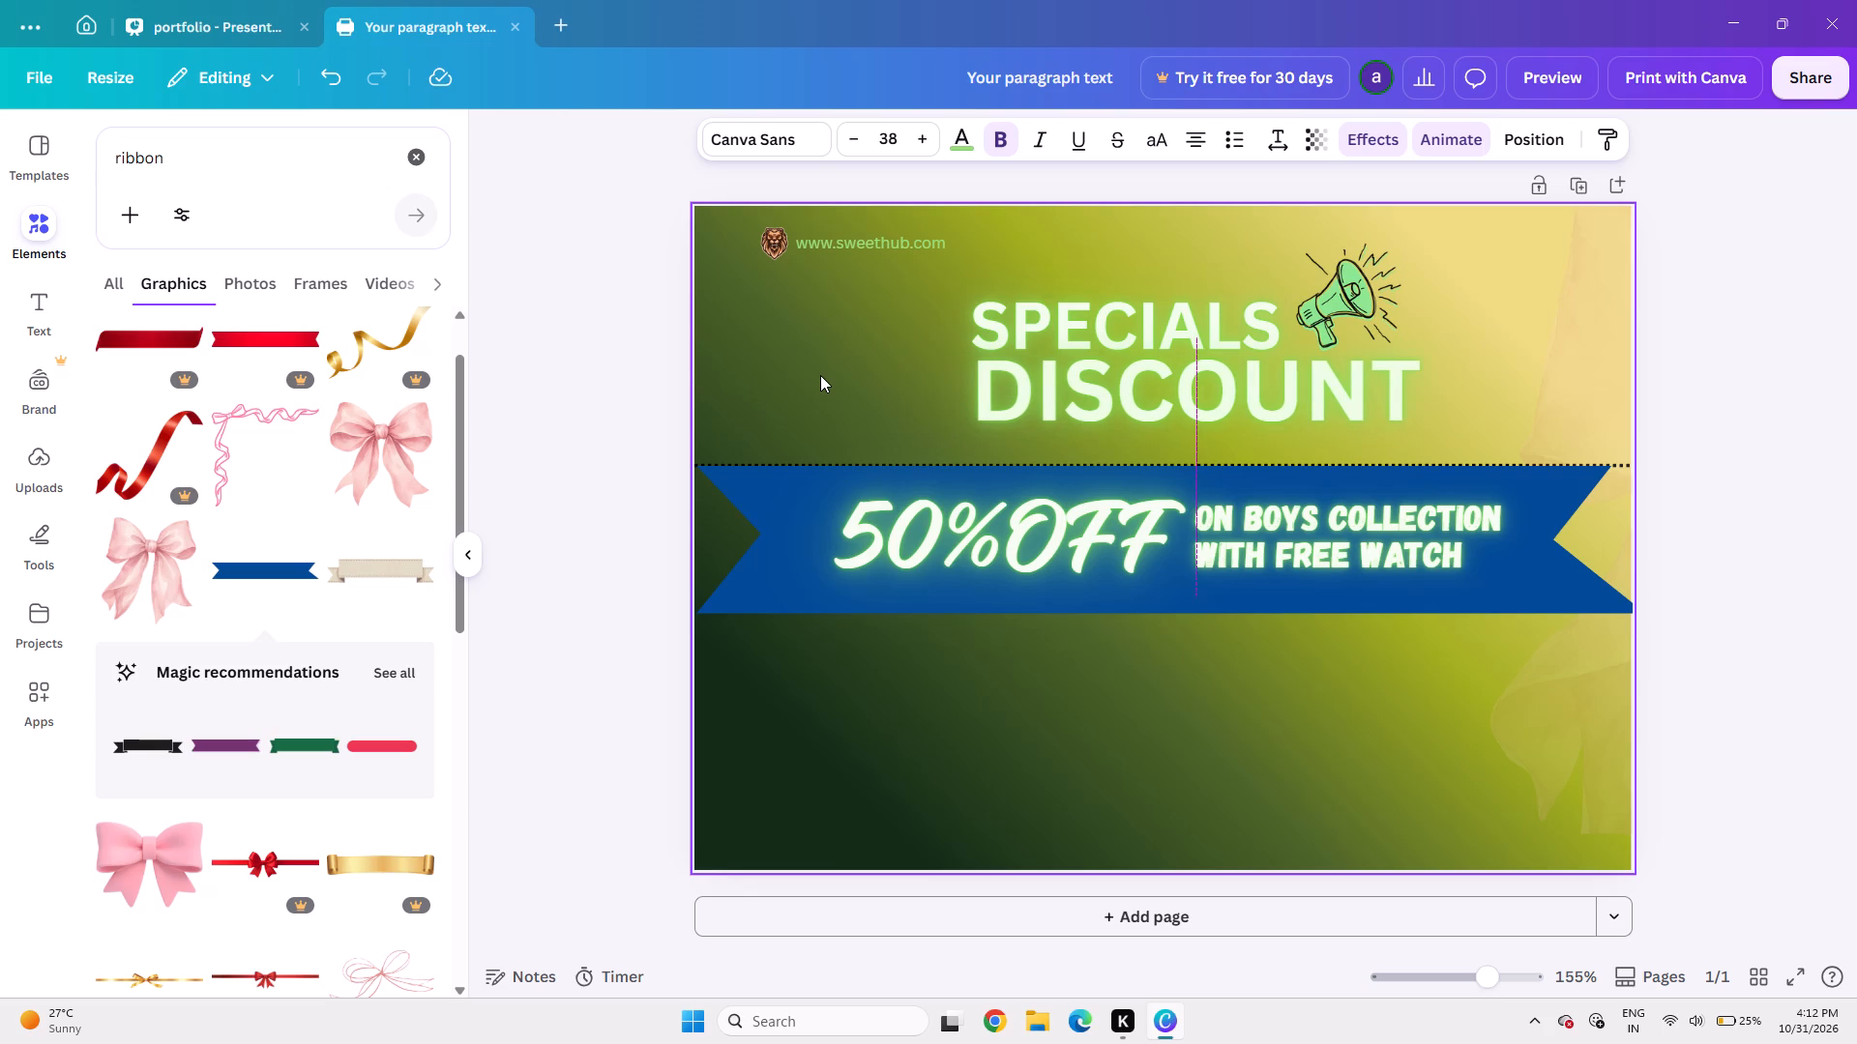
key("Left")
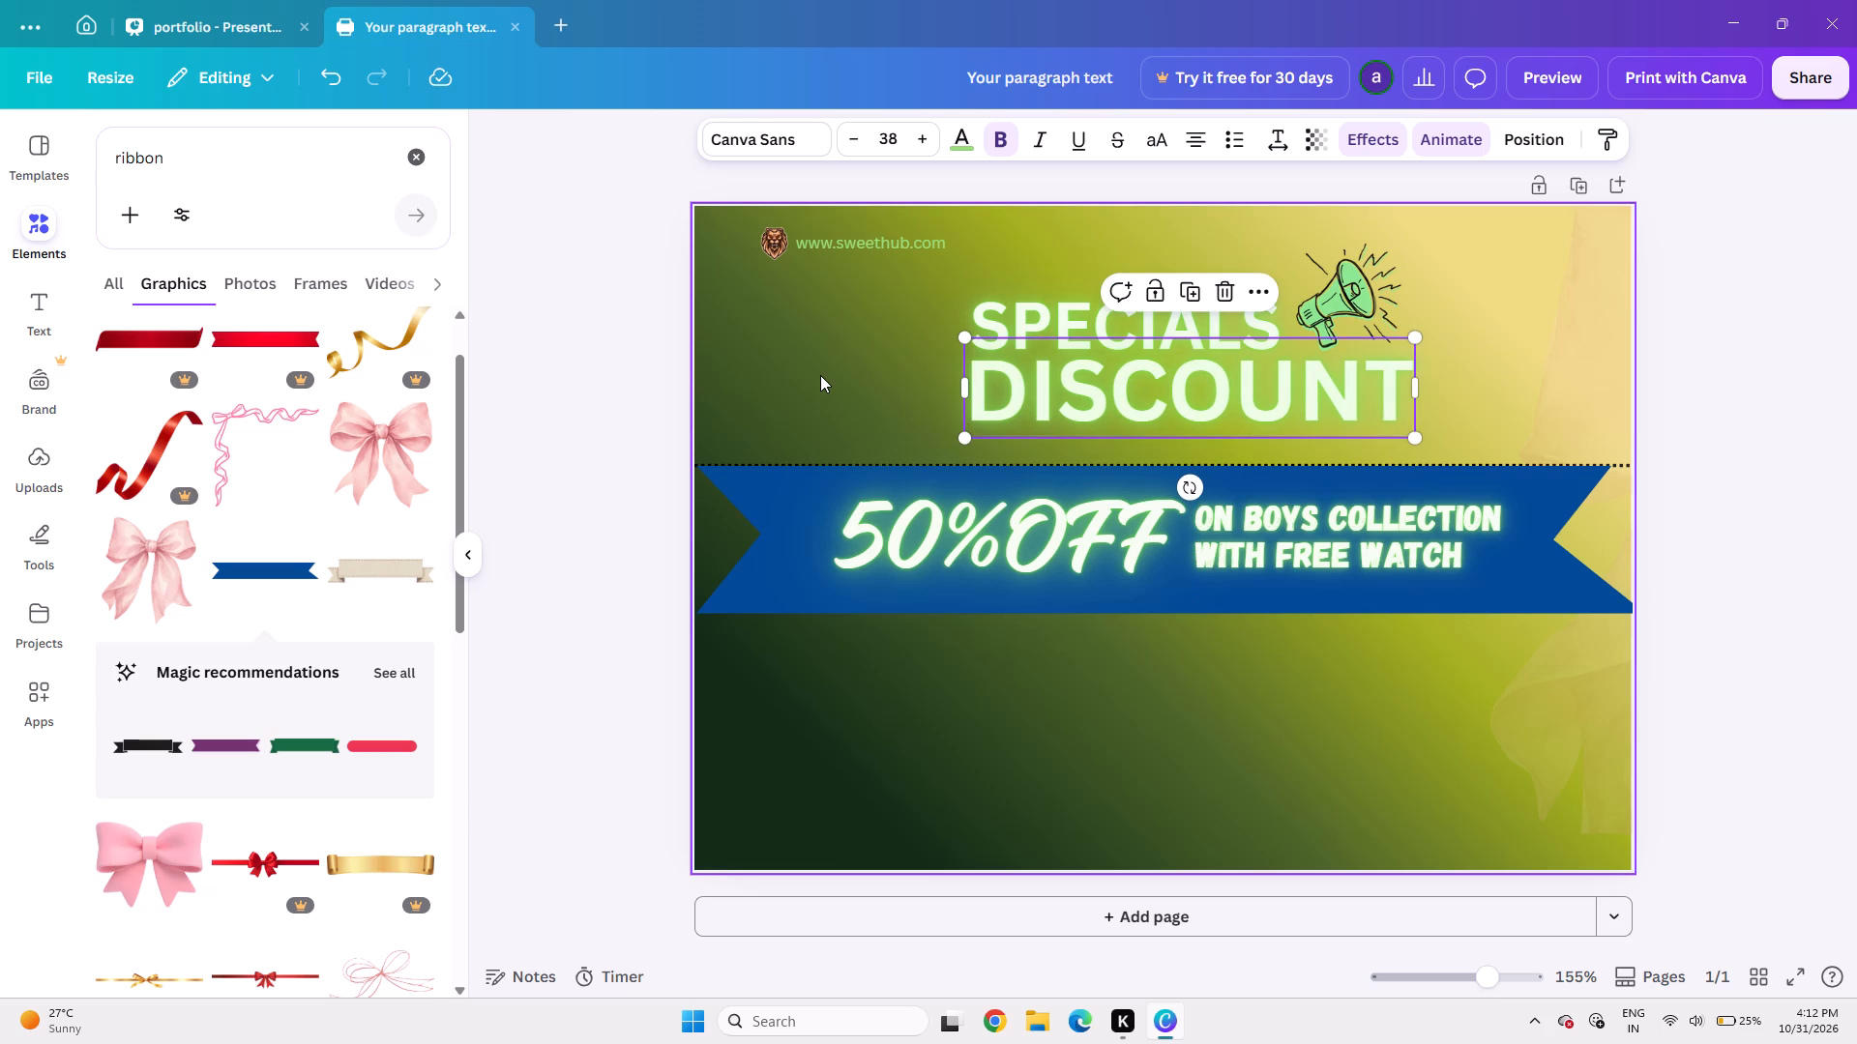
Move the faint bow back left behind the heading and offer text, and lower it to the page's top edge.
left_click(1569, 713)
key("Left")
key("Left")
key("Left")
key("Left")
key("Left")
key("Left")
key("Left")
key("Left")
key("Left")
key("Left")
key("Left")
key("Left")
key("Left")
key("Left")
key("Left")
key("Left")
key("Left")
key("Left")
key("Left")
key("Left")
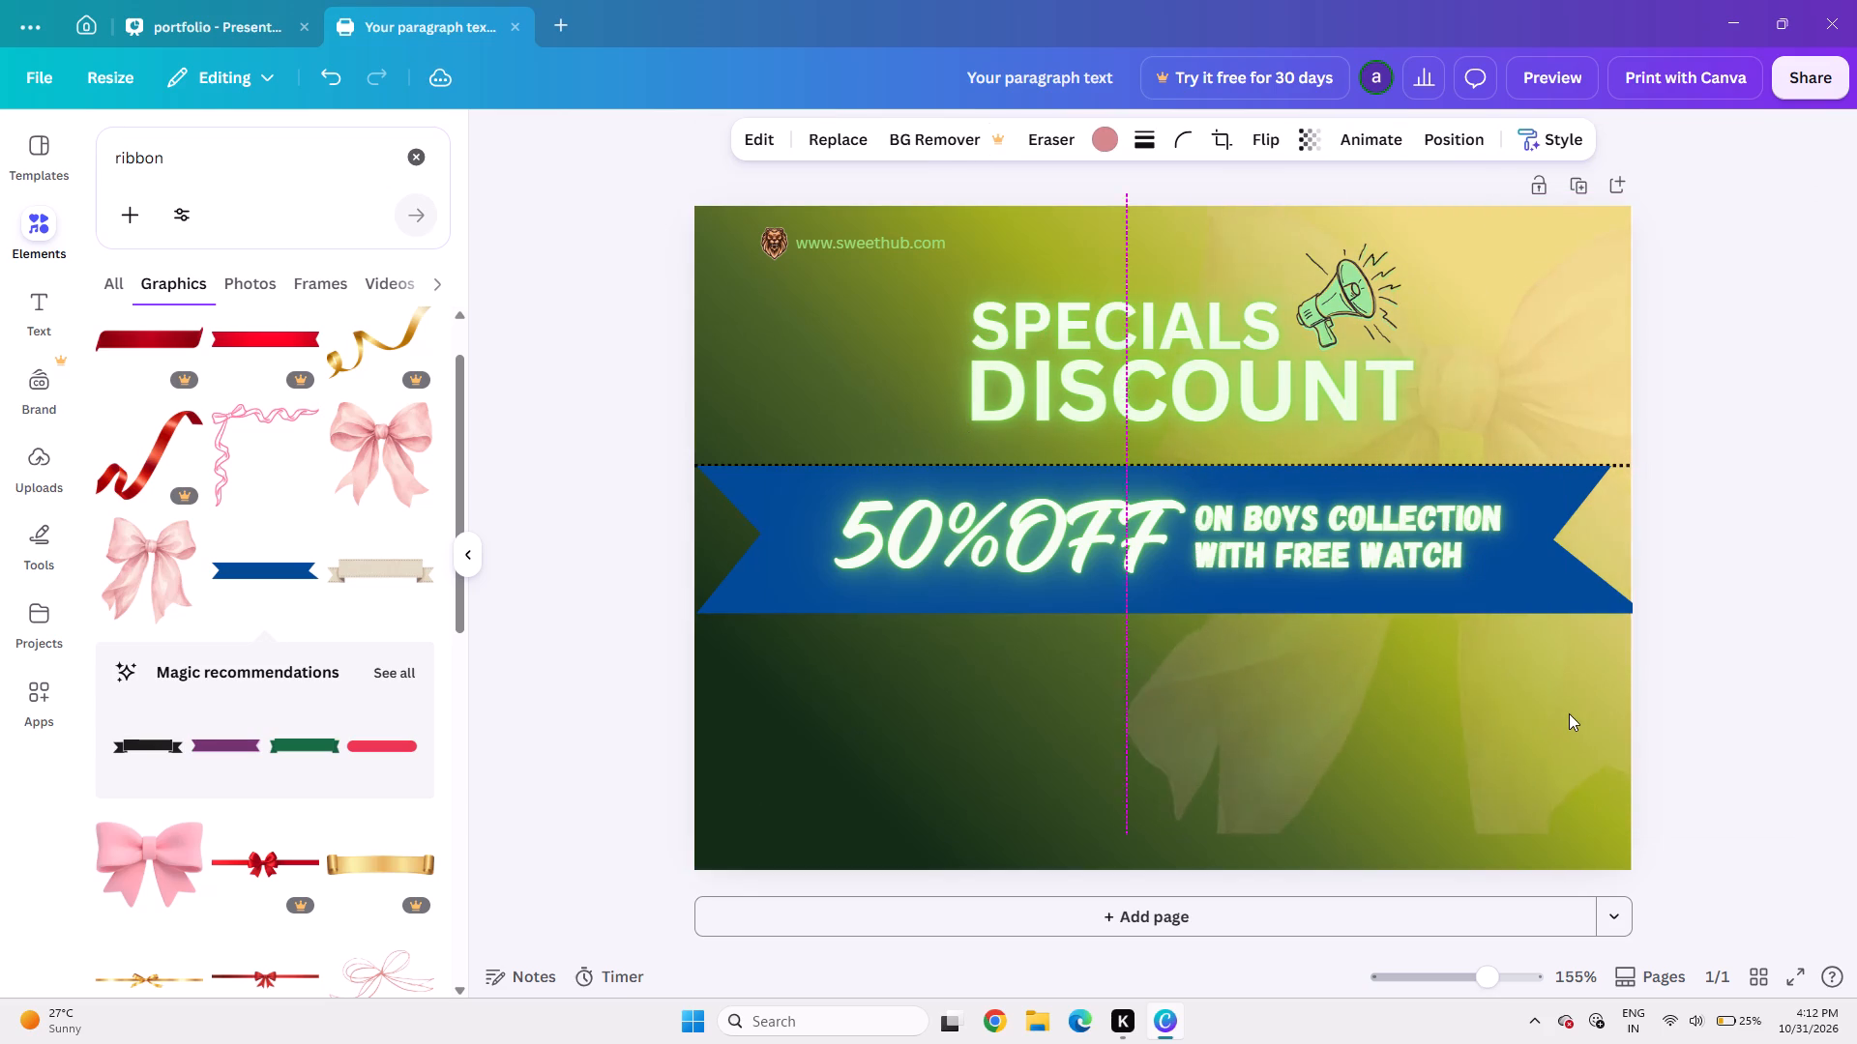
key("Left")
key("Left")
key("Left")
key("Left")
key("Left")
key("Left")
key("Left")
key("Left")
key("Left")
key("Left")
key("Left")
key("Left")
key("Left")
key("Left")
key("Left")
key("Left")
key("Left")
key("Left")
key("Left")
key("Left")
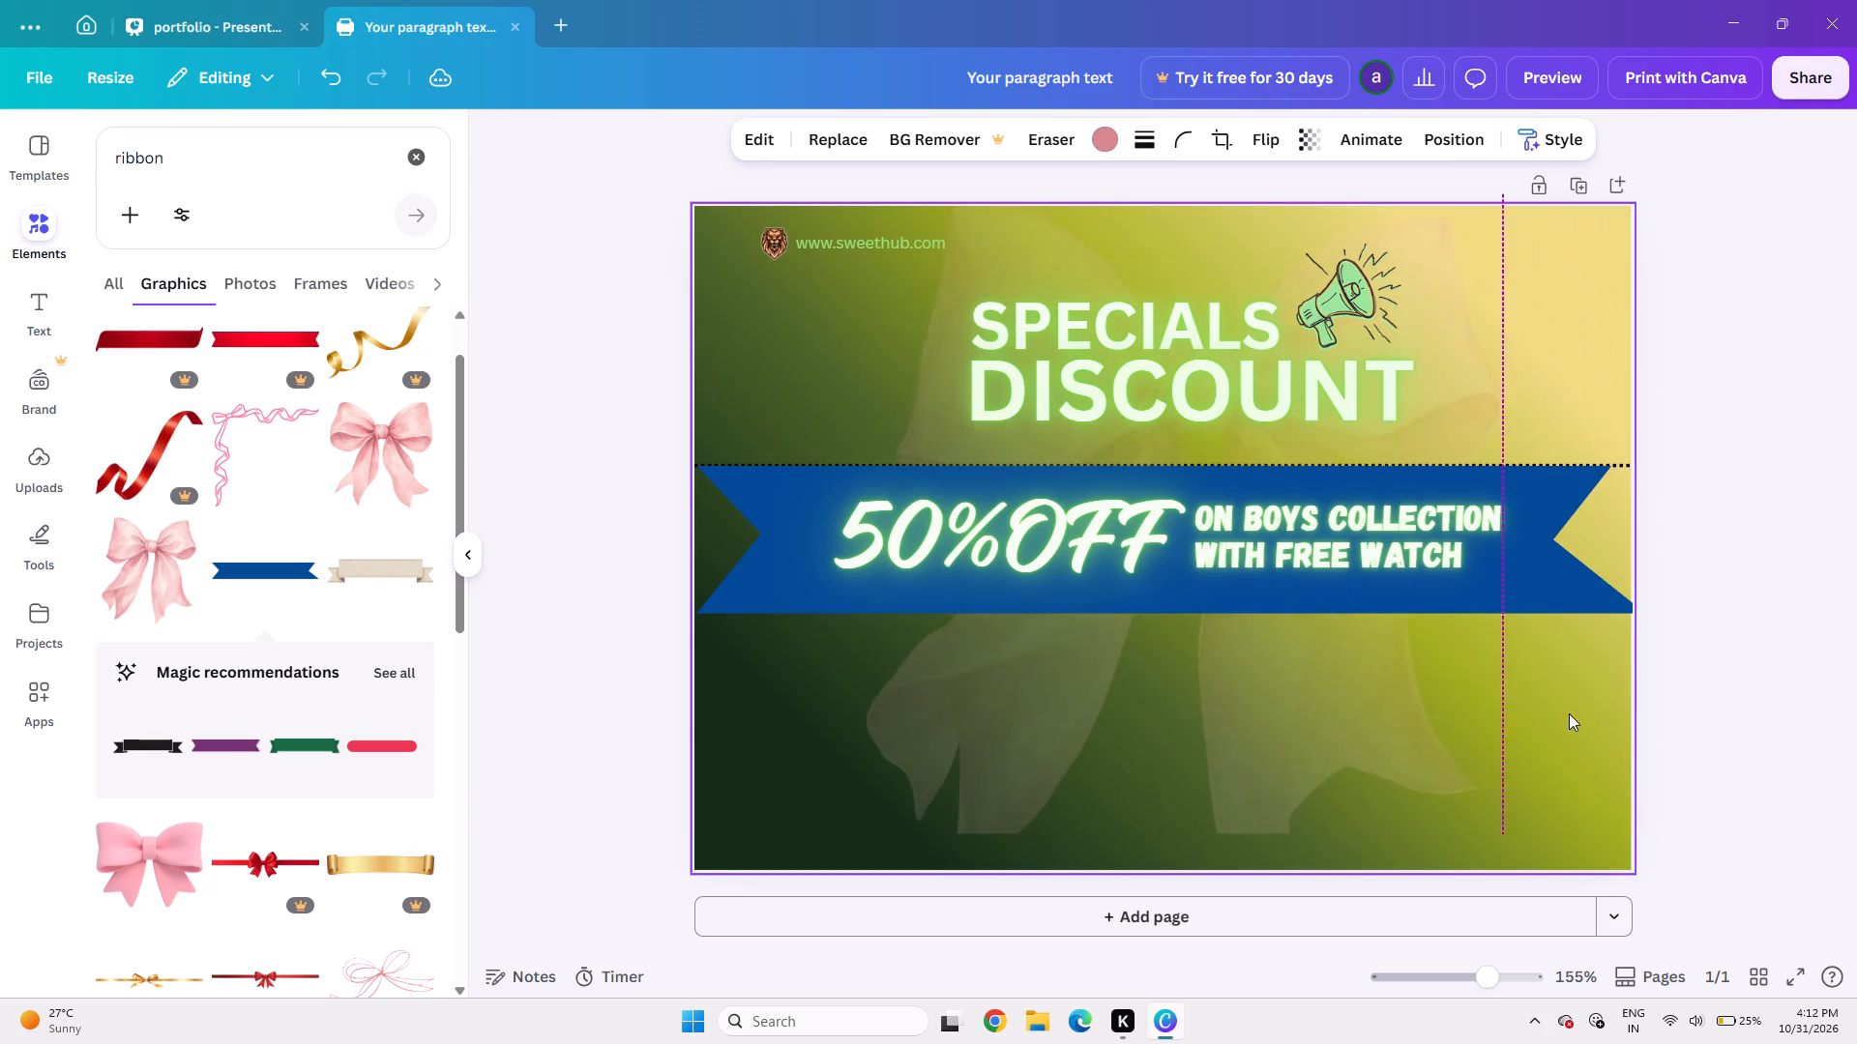
key("Left")
key("Left")
key("Down")
key("Down")
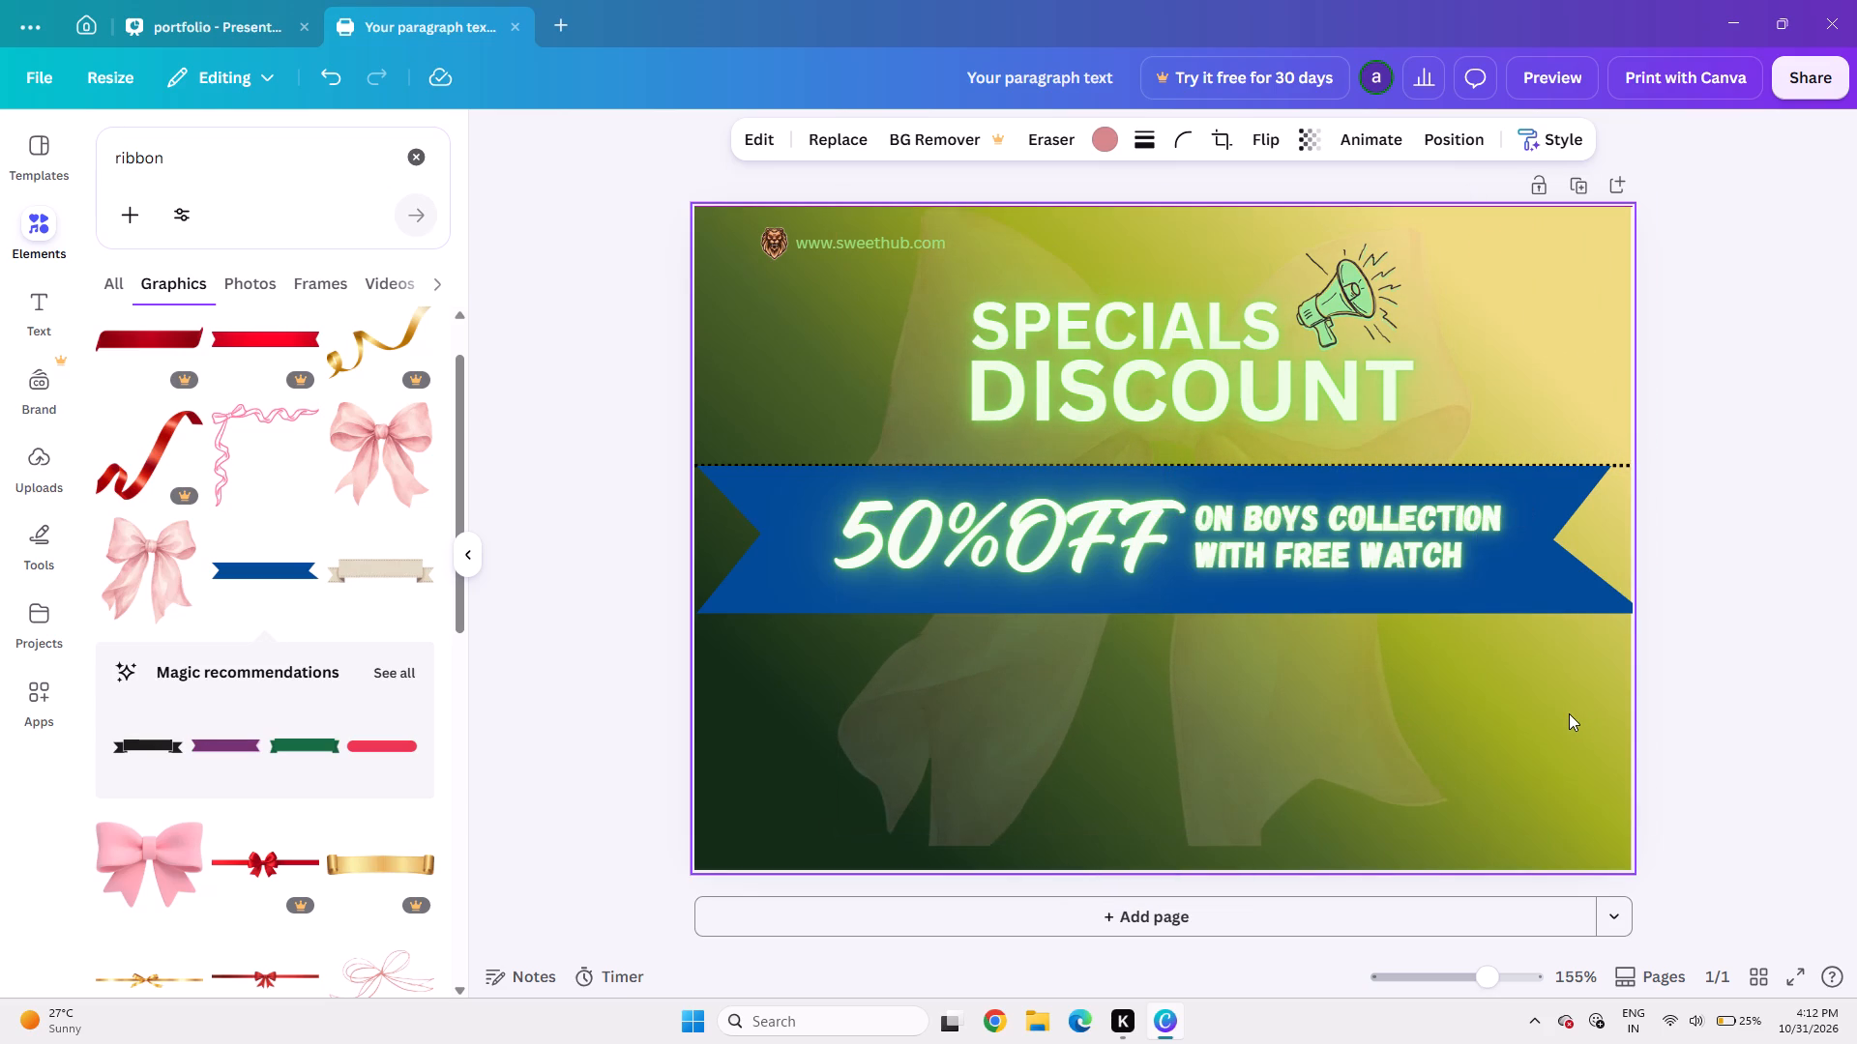
Extend the faint bow downward so its lower edge reaches just past the bottom of the page.
left_click(1311, 830)
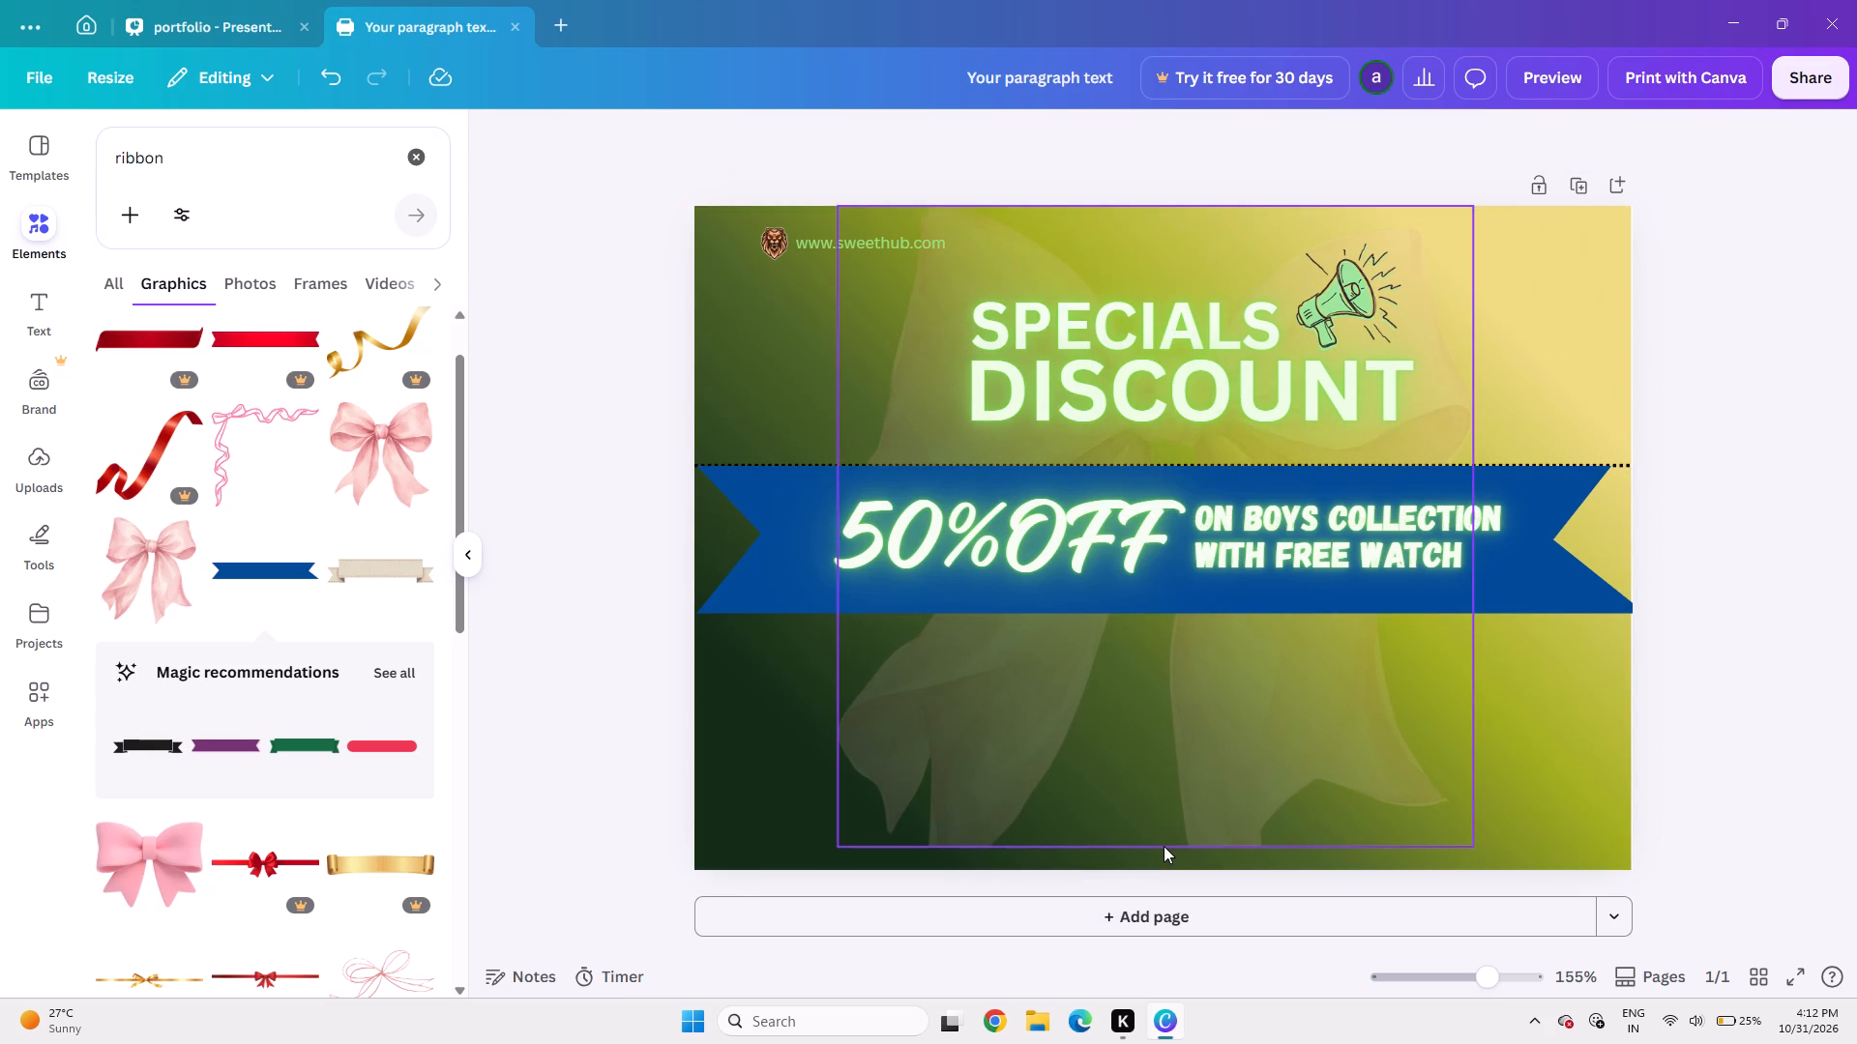
left_click(1278, 694)
left_click_drag(1155, 839, 1158, 862)
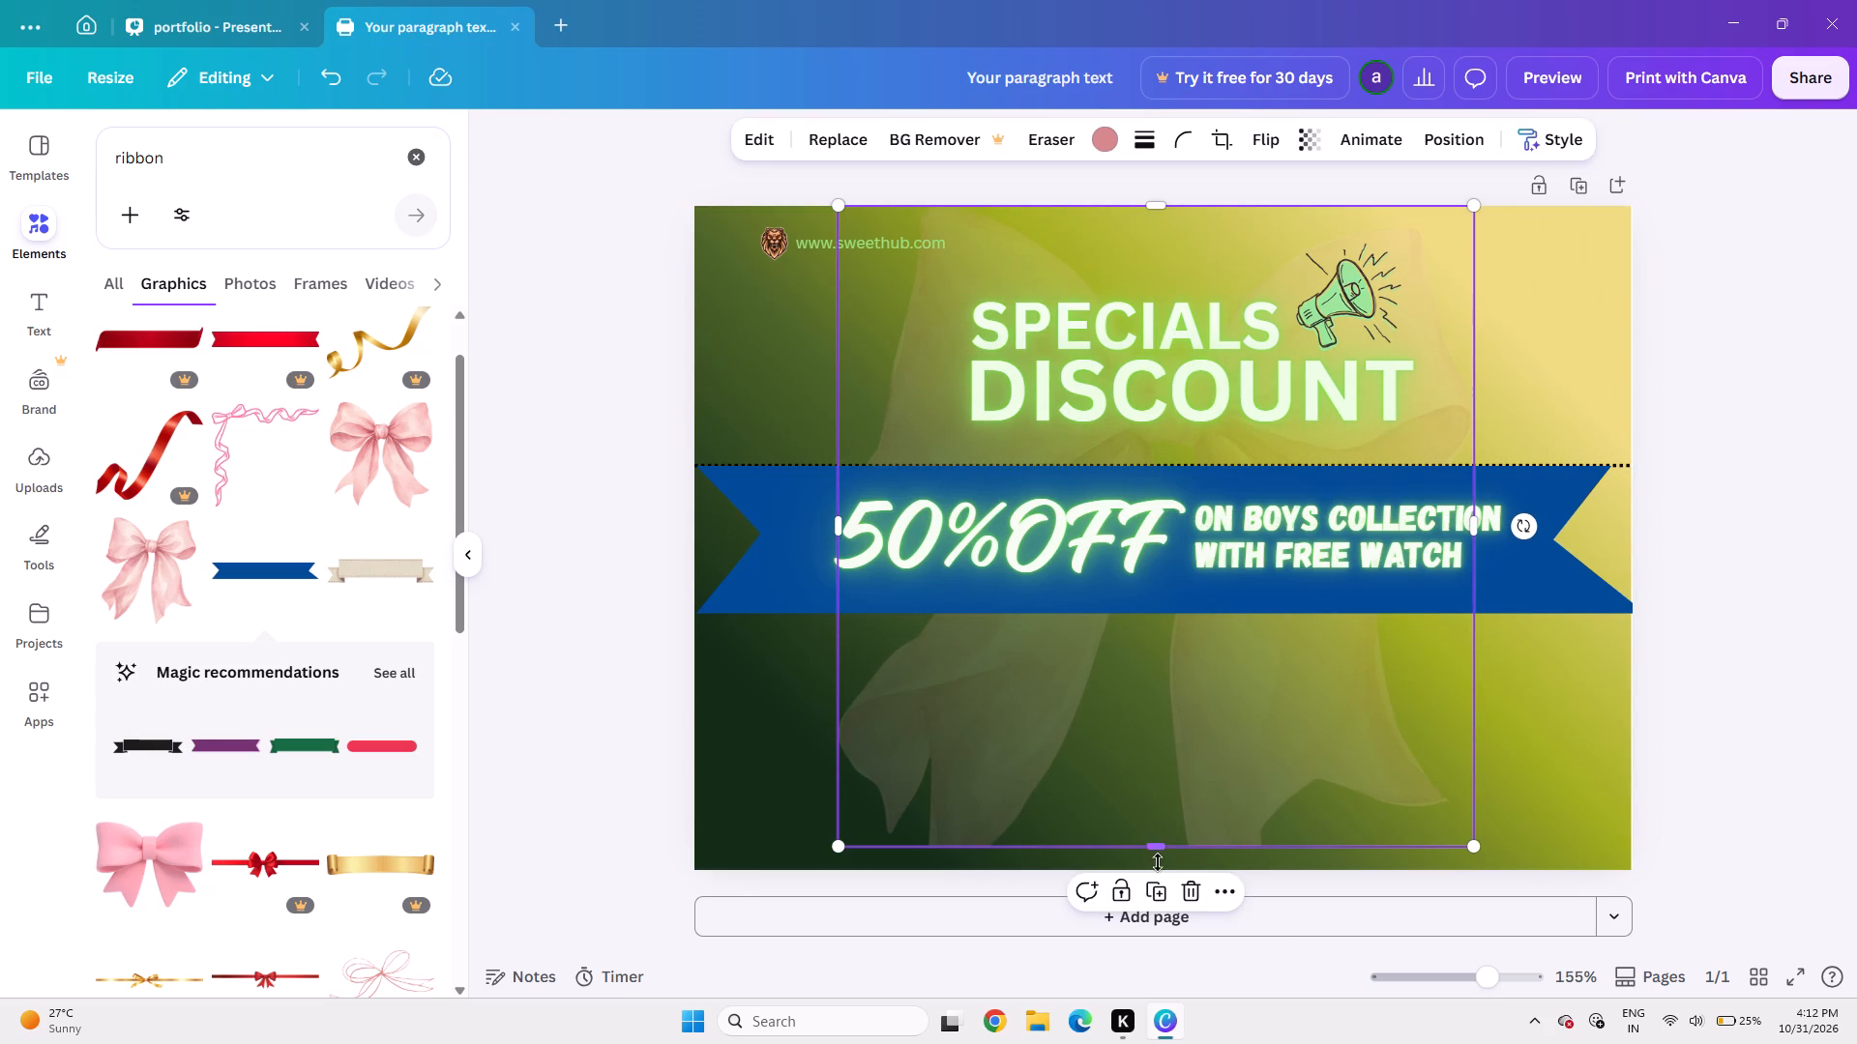
left_click_drag(1158, 862, 1160, 872)
left_click(1298, 748)
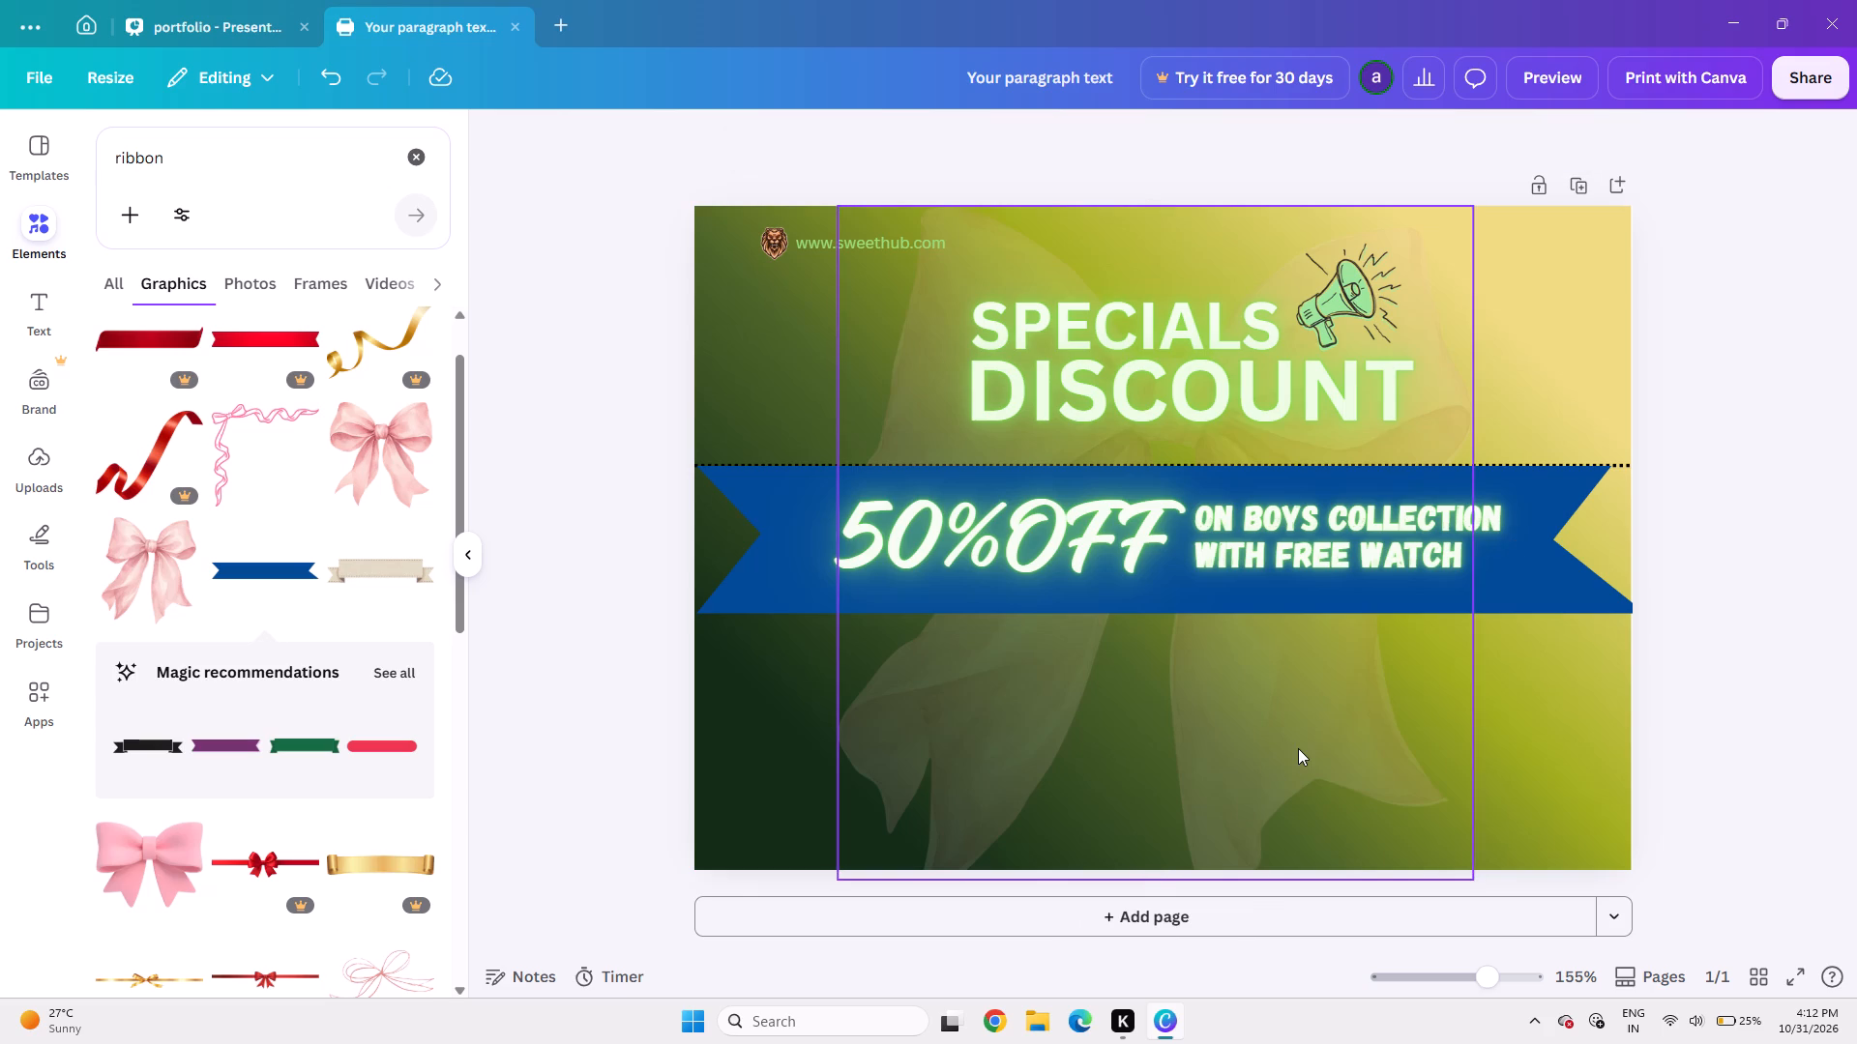
key("Down")
key("Down")
key("Down")
left_click(1856, 570)
Recolour the blue ribbon behind the 50% OFF offer to a medium leaf green from the default solid colours.
left_click(1091, 579)
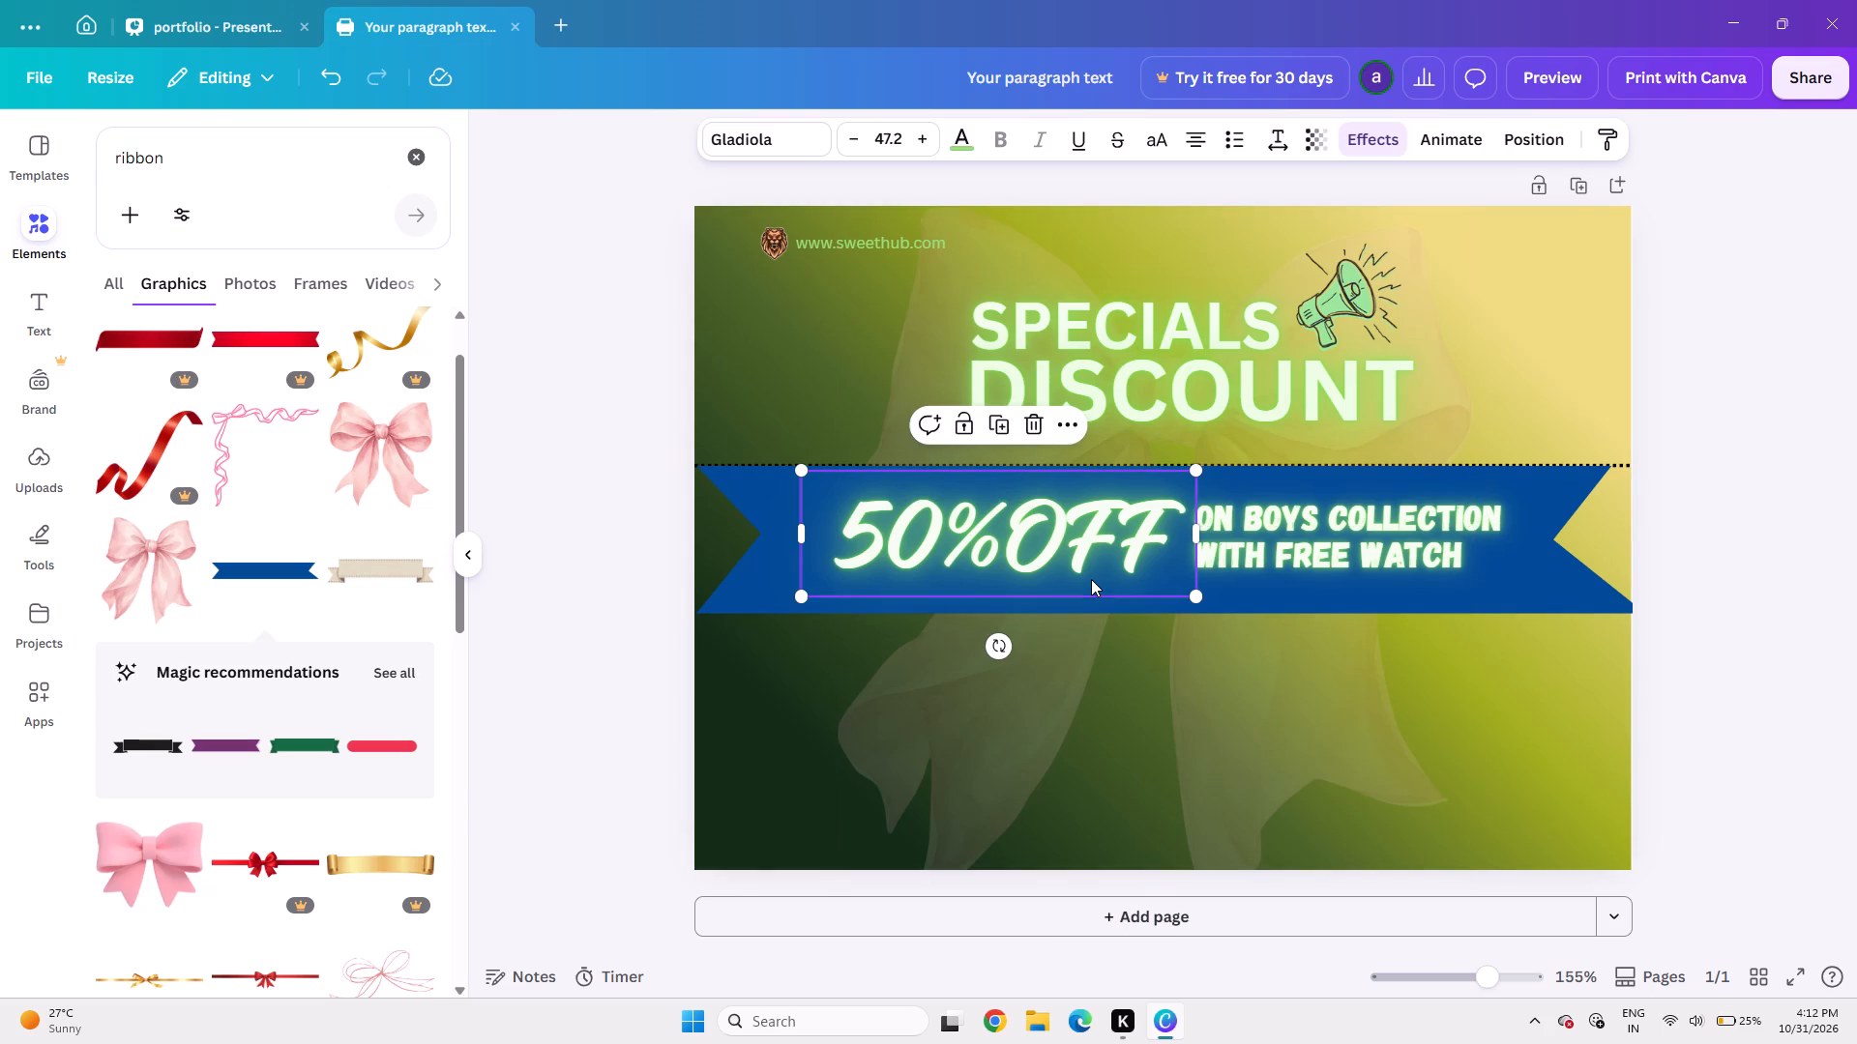
left_click(784, 610)
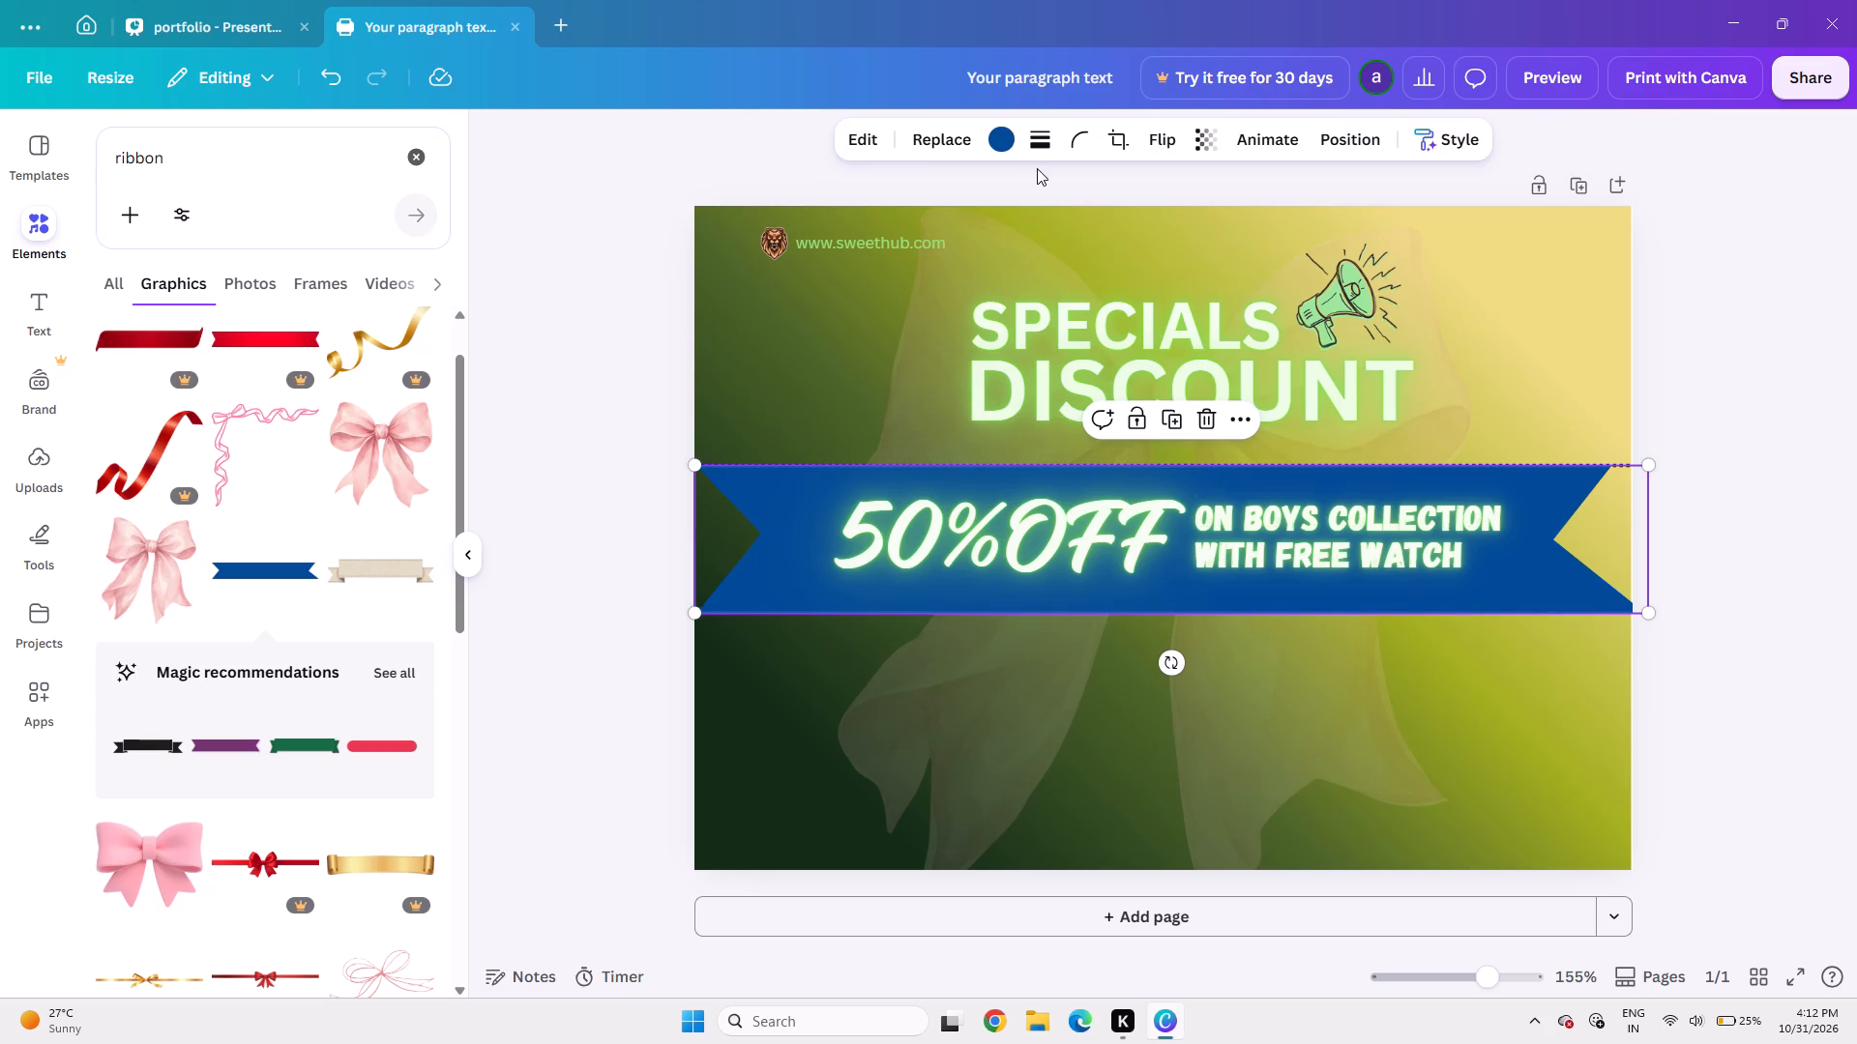
left_click(1000, 135)
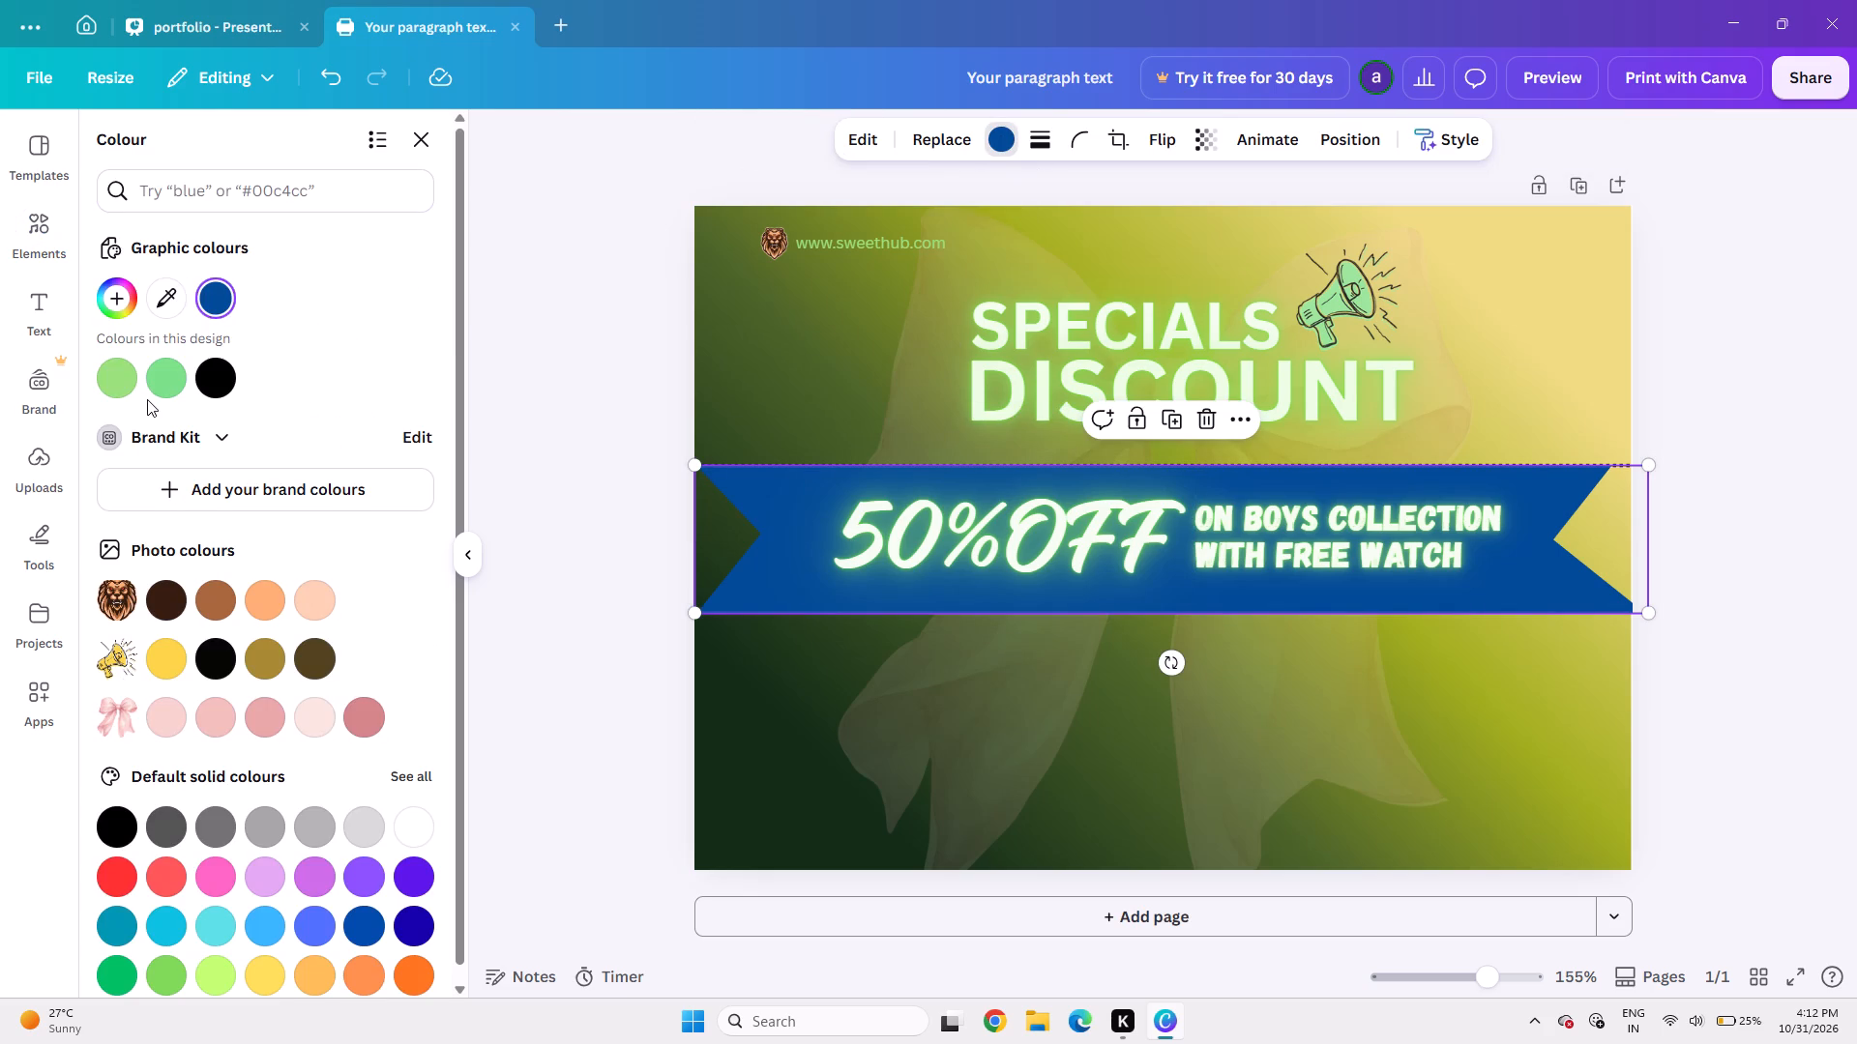
left_click(168, 385)
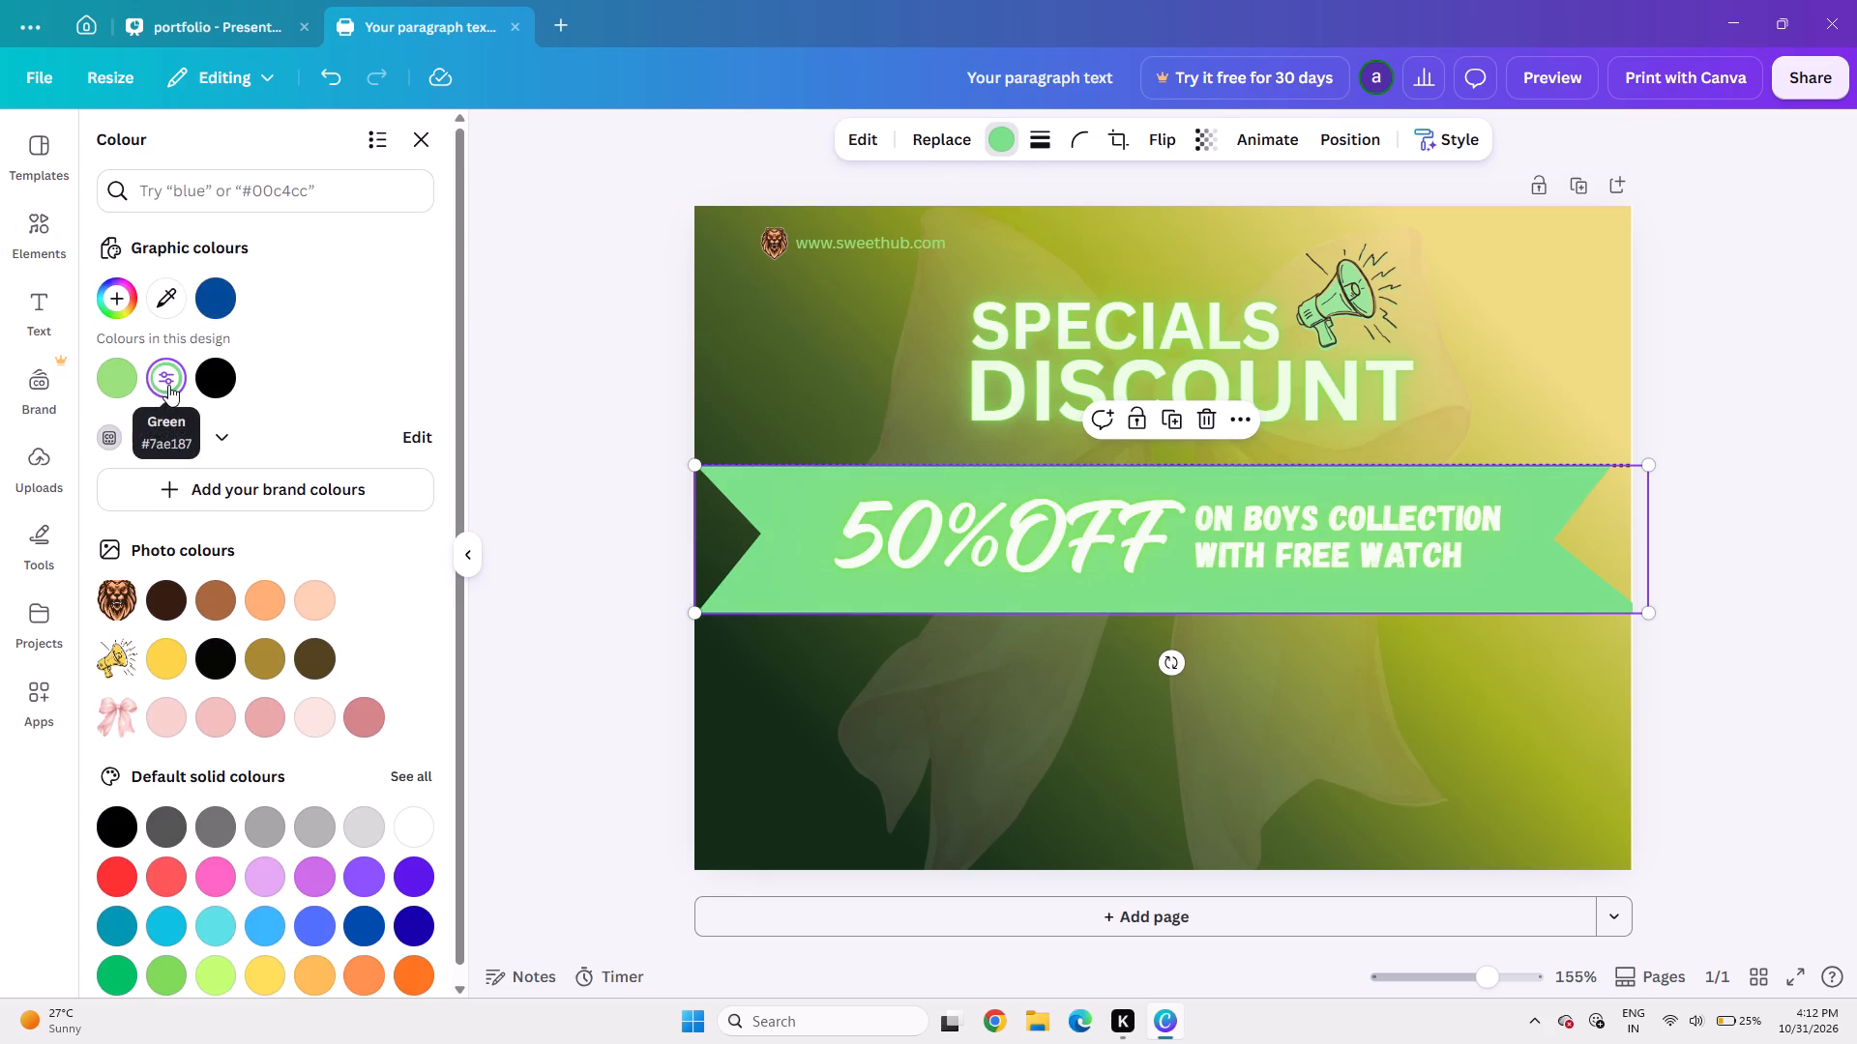
left_click(101, 380)
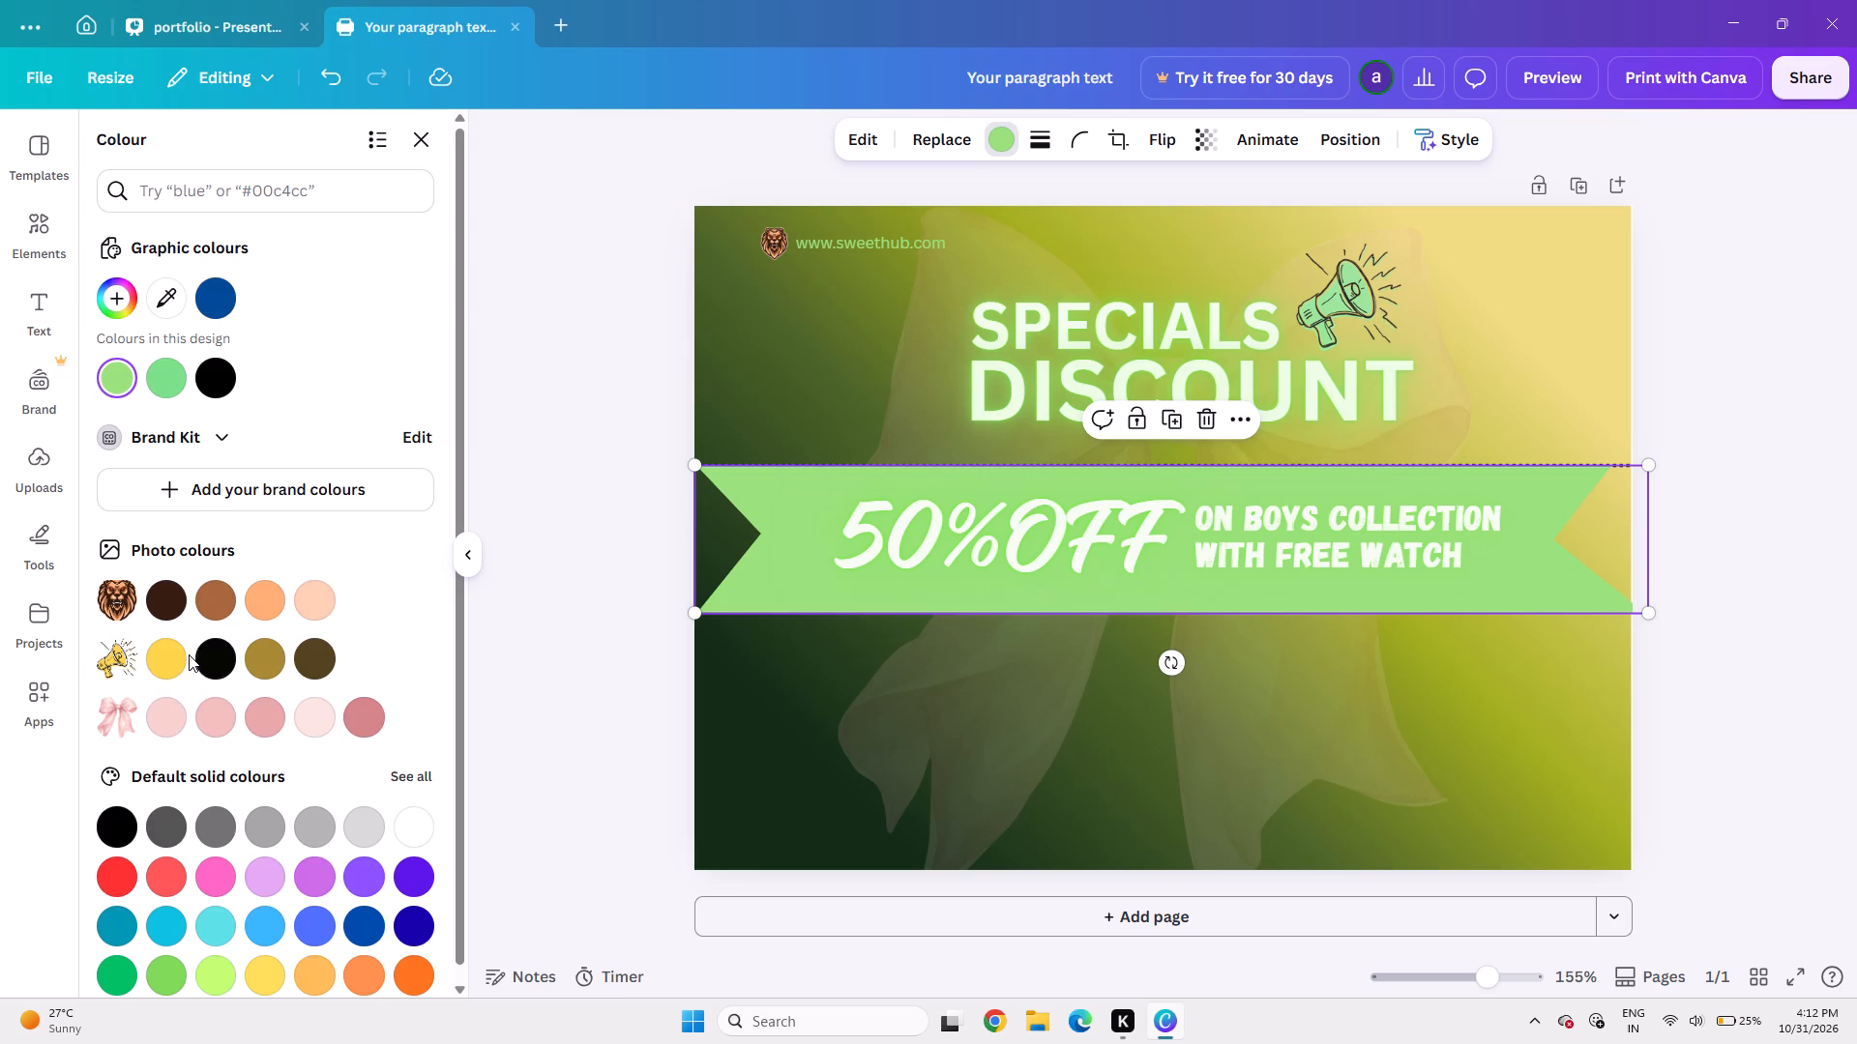
scroll(208, 730, "down", 1)
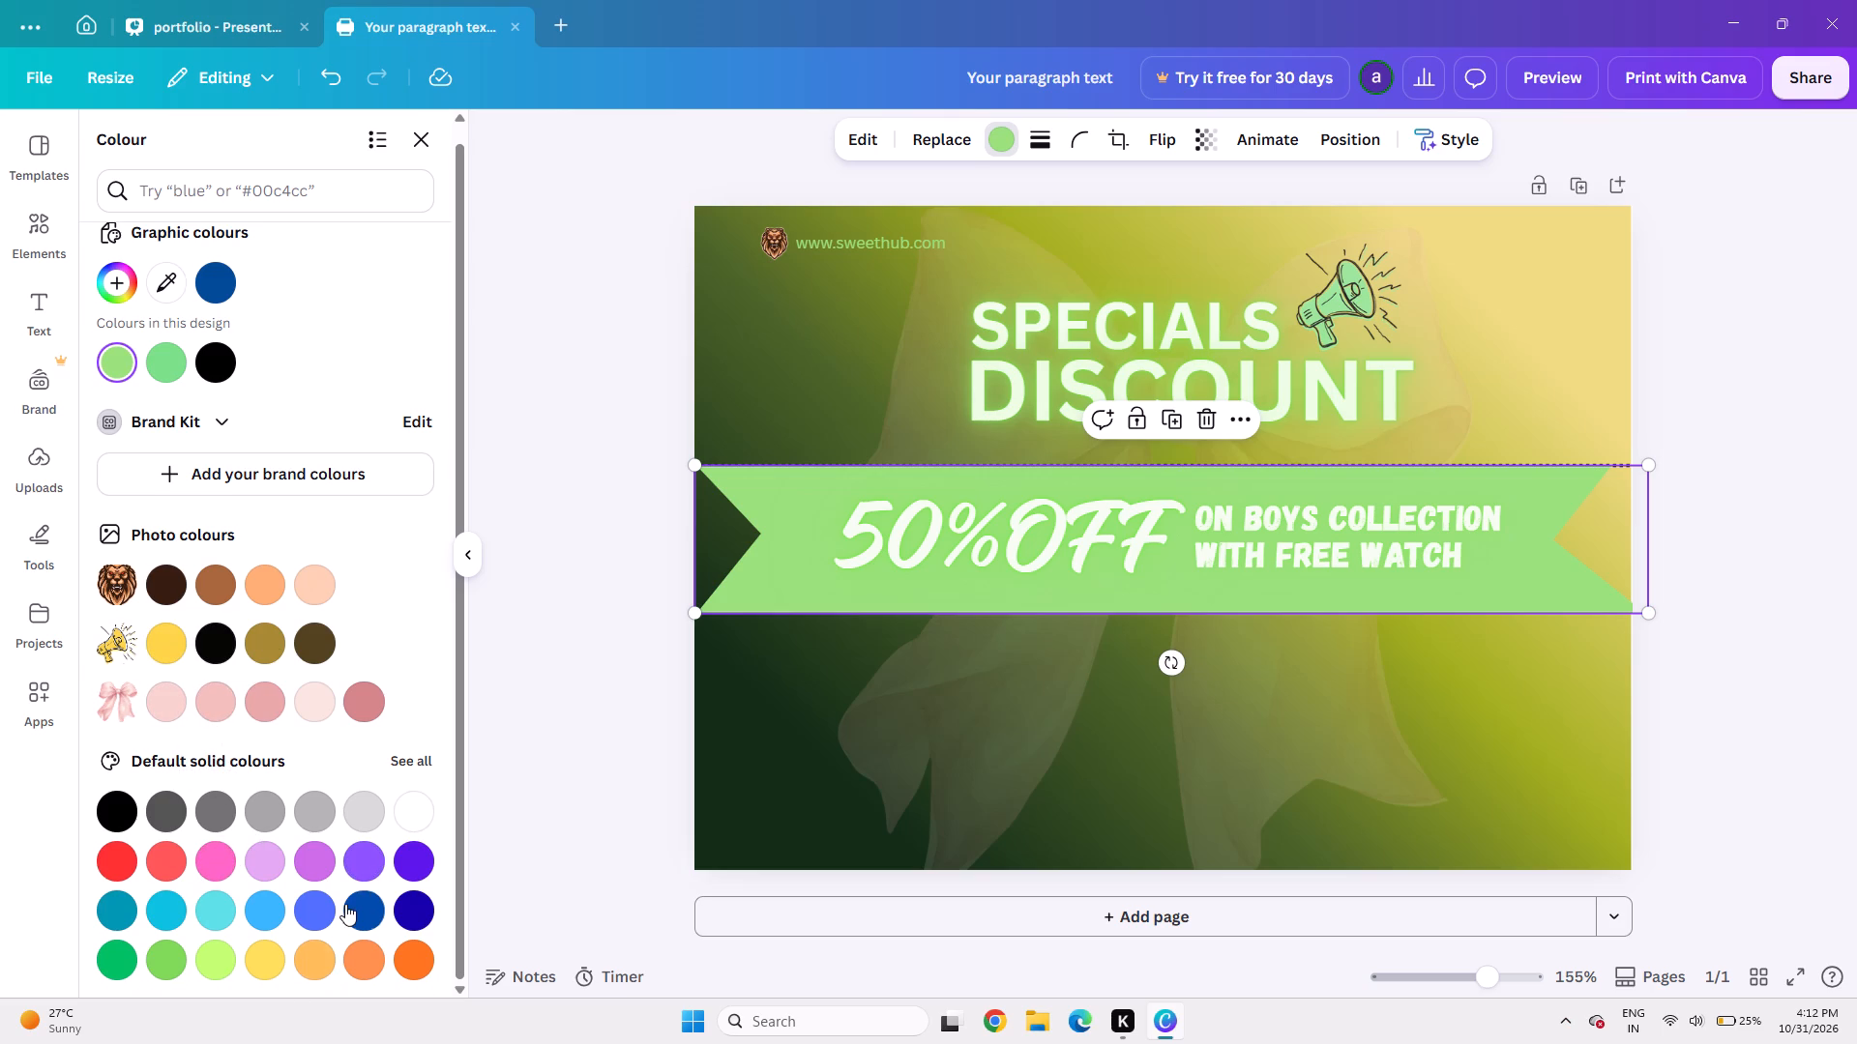
scroll(345, 904, "down", 2)
left_click(436, 757)
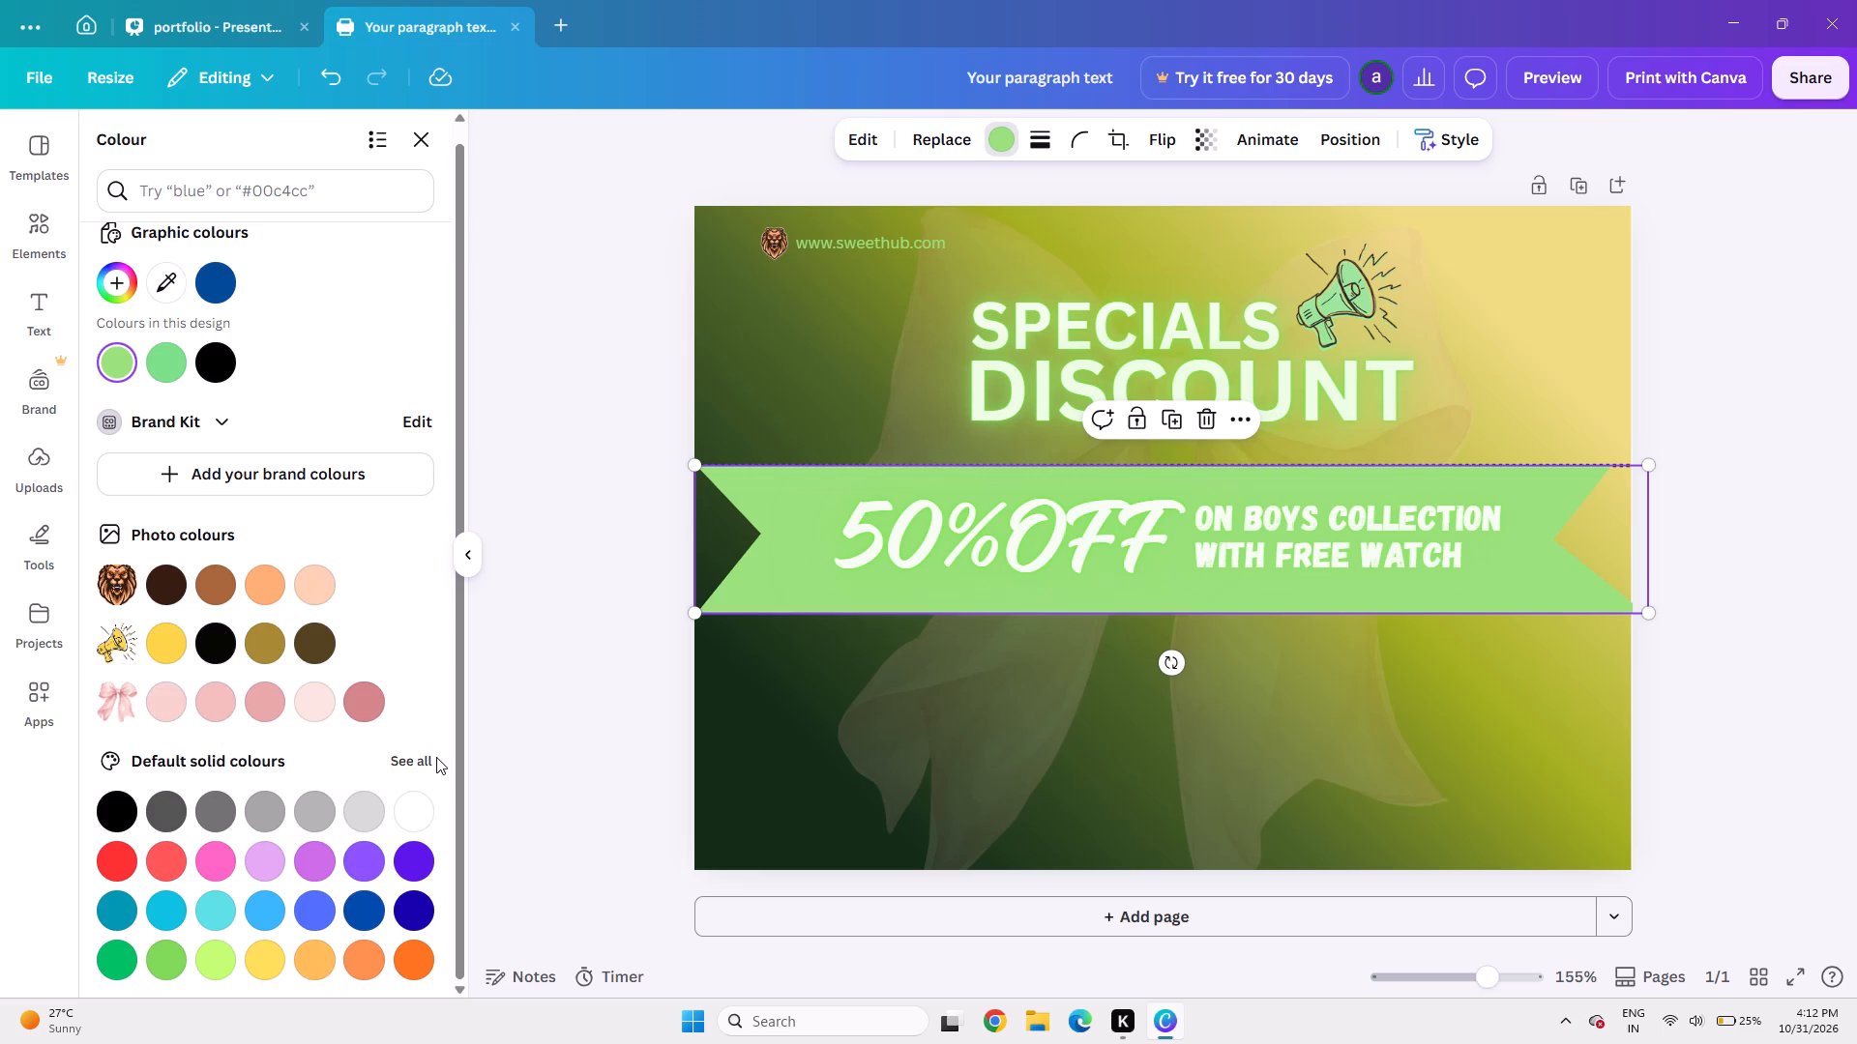
left_click(424, 759)
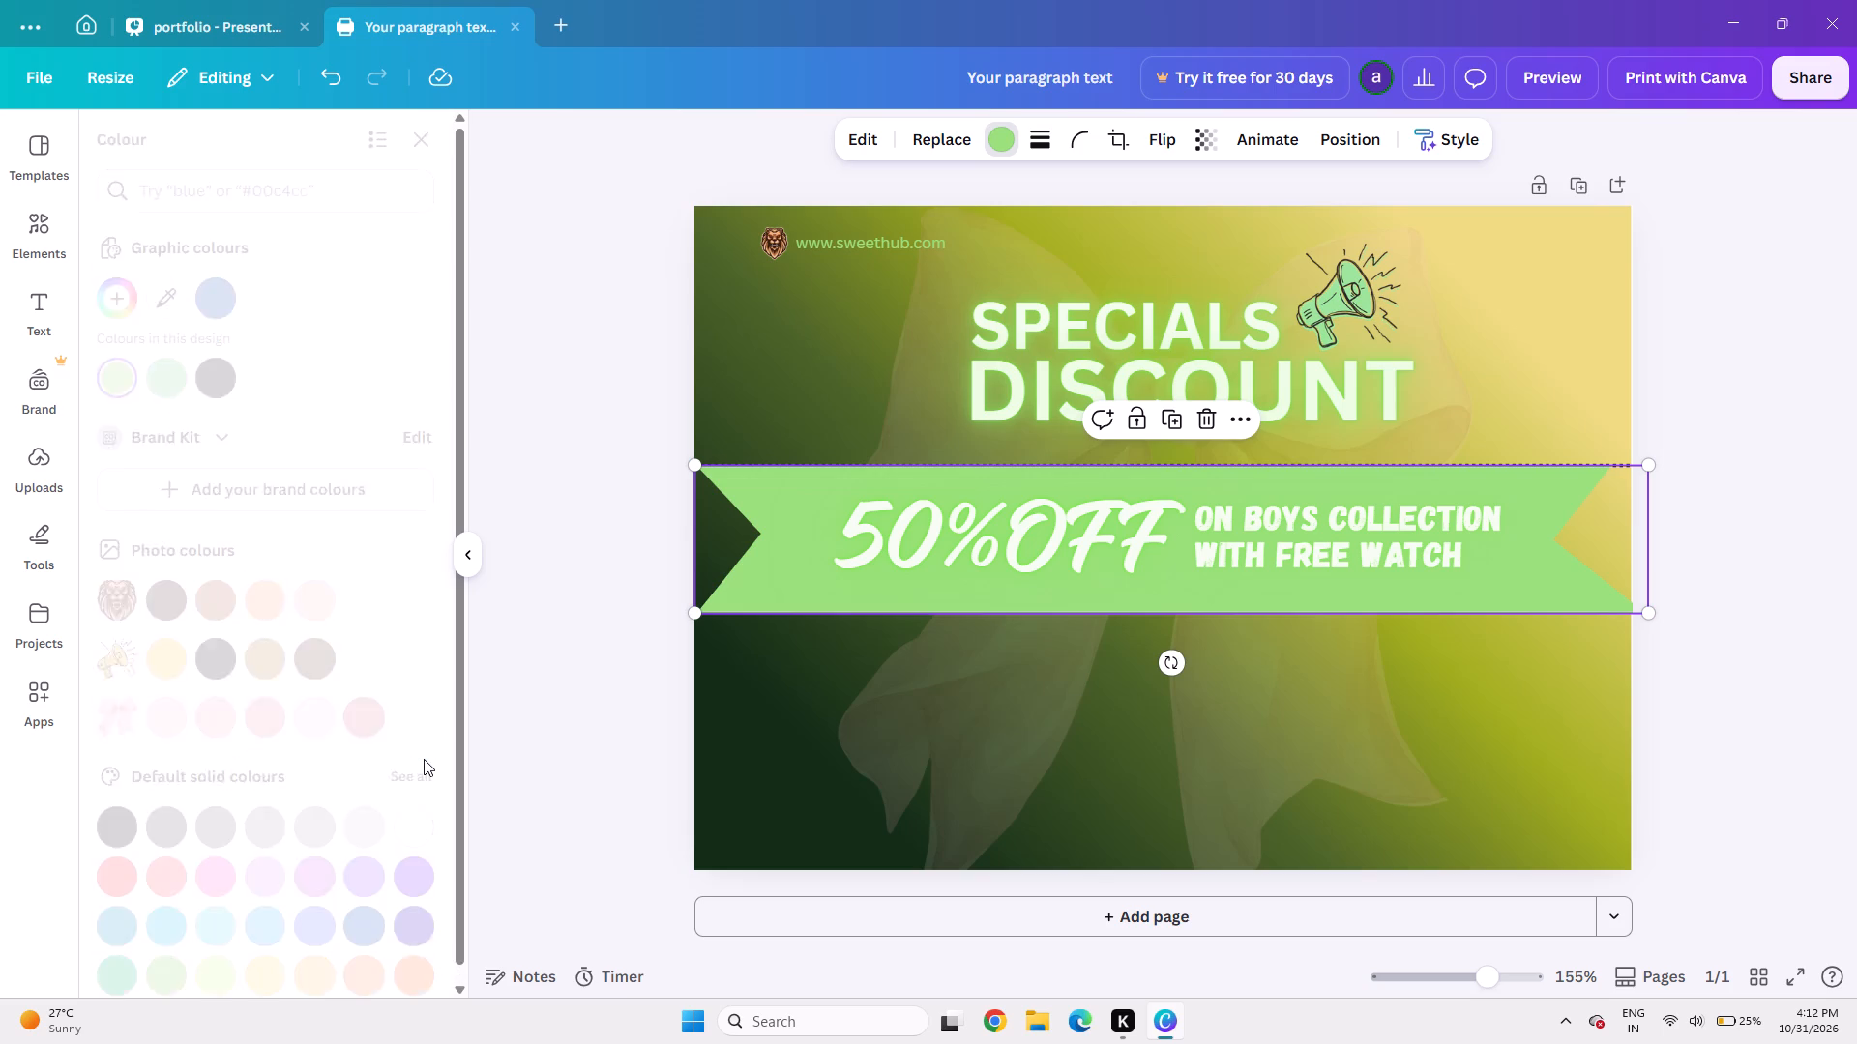
left_click(255, 765)
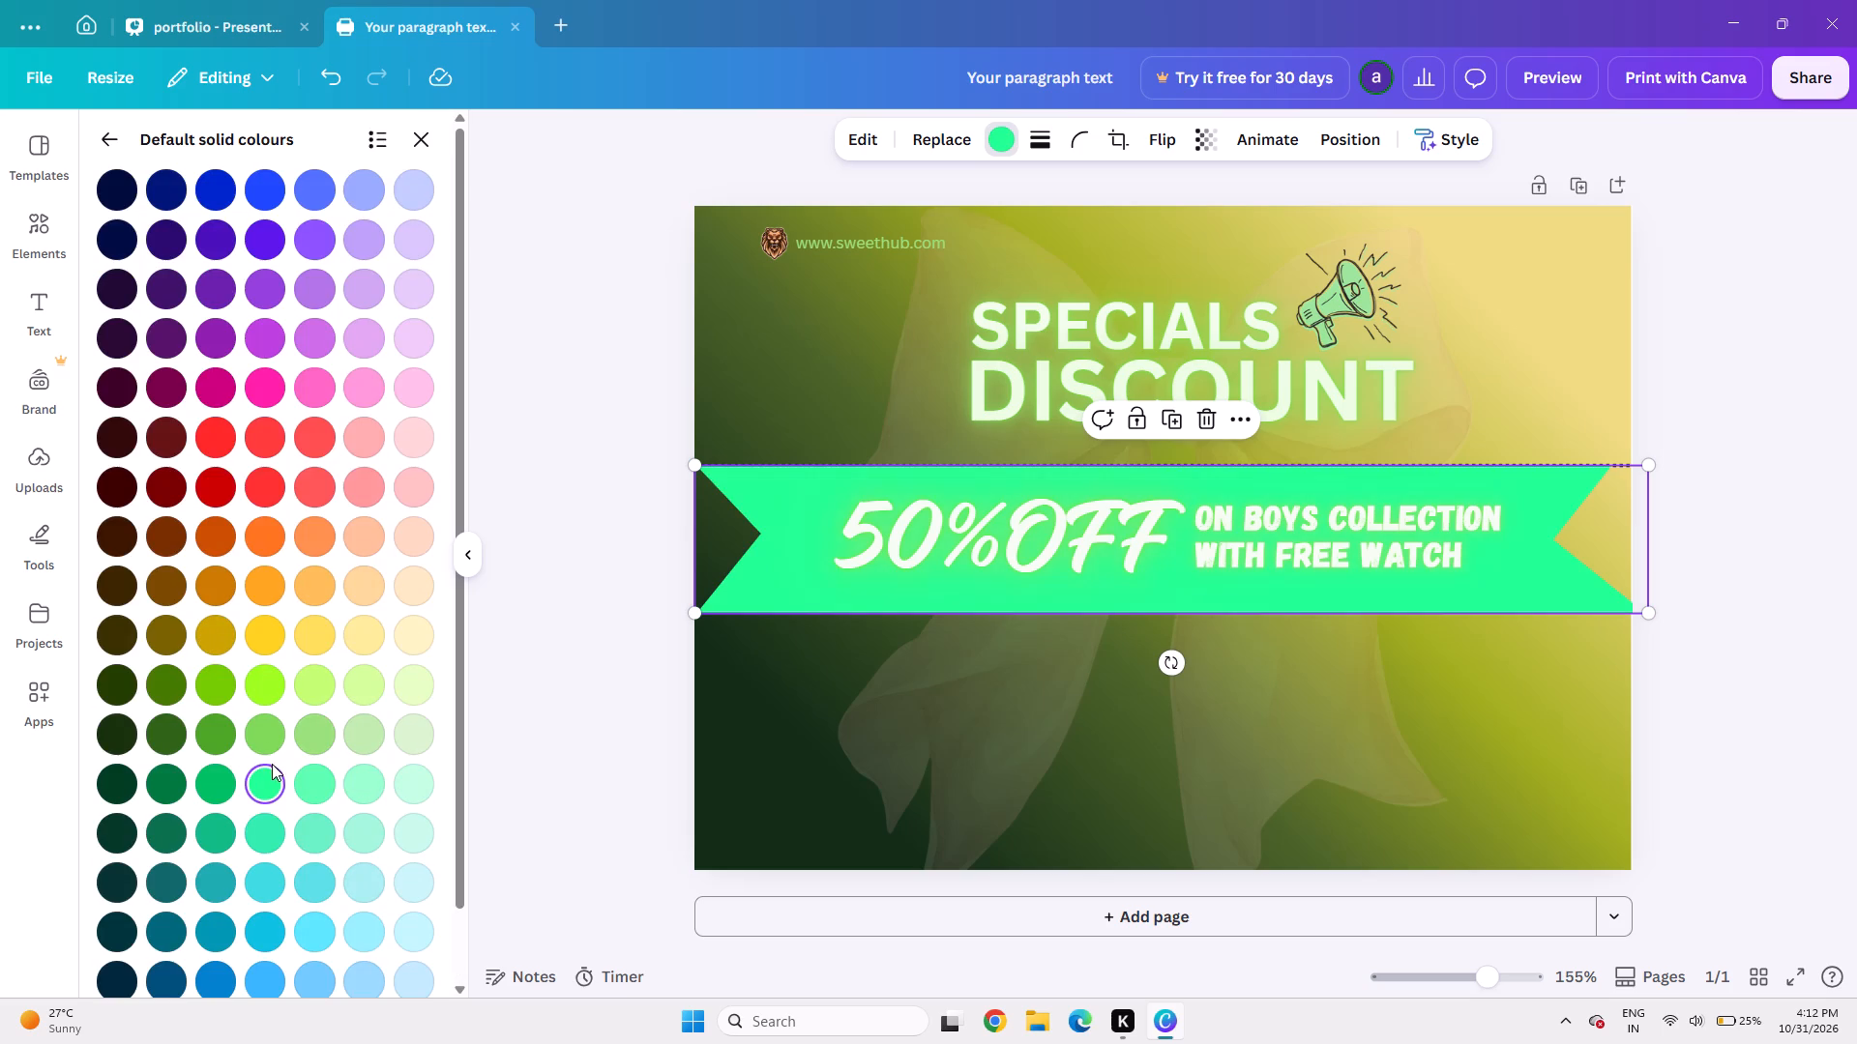
left_click(228, 781)
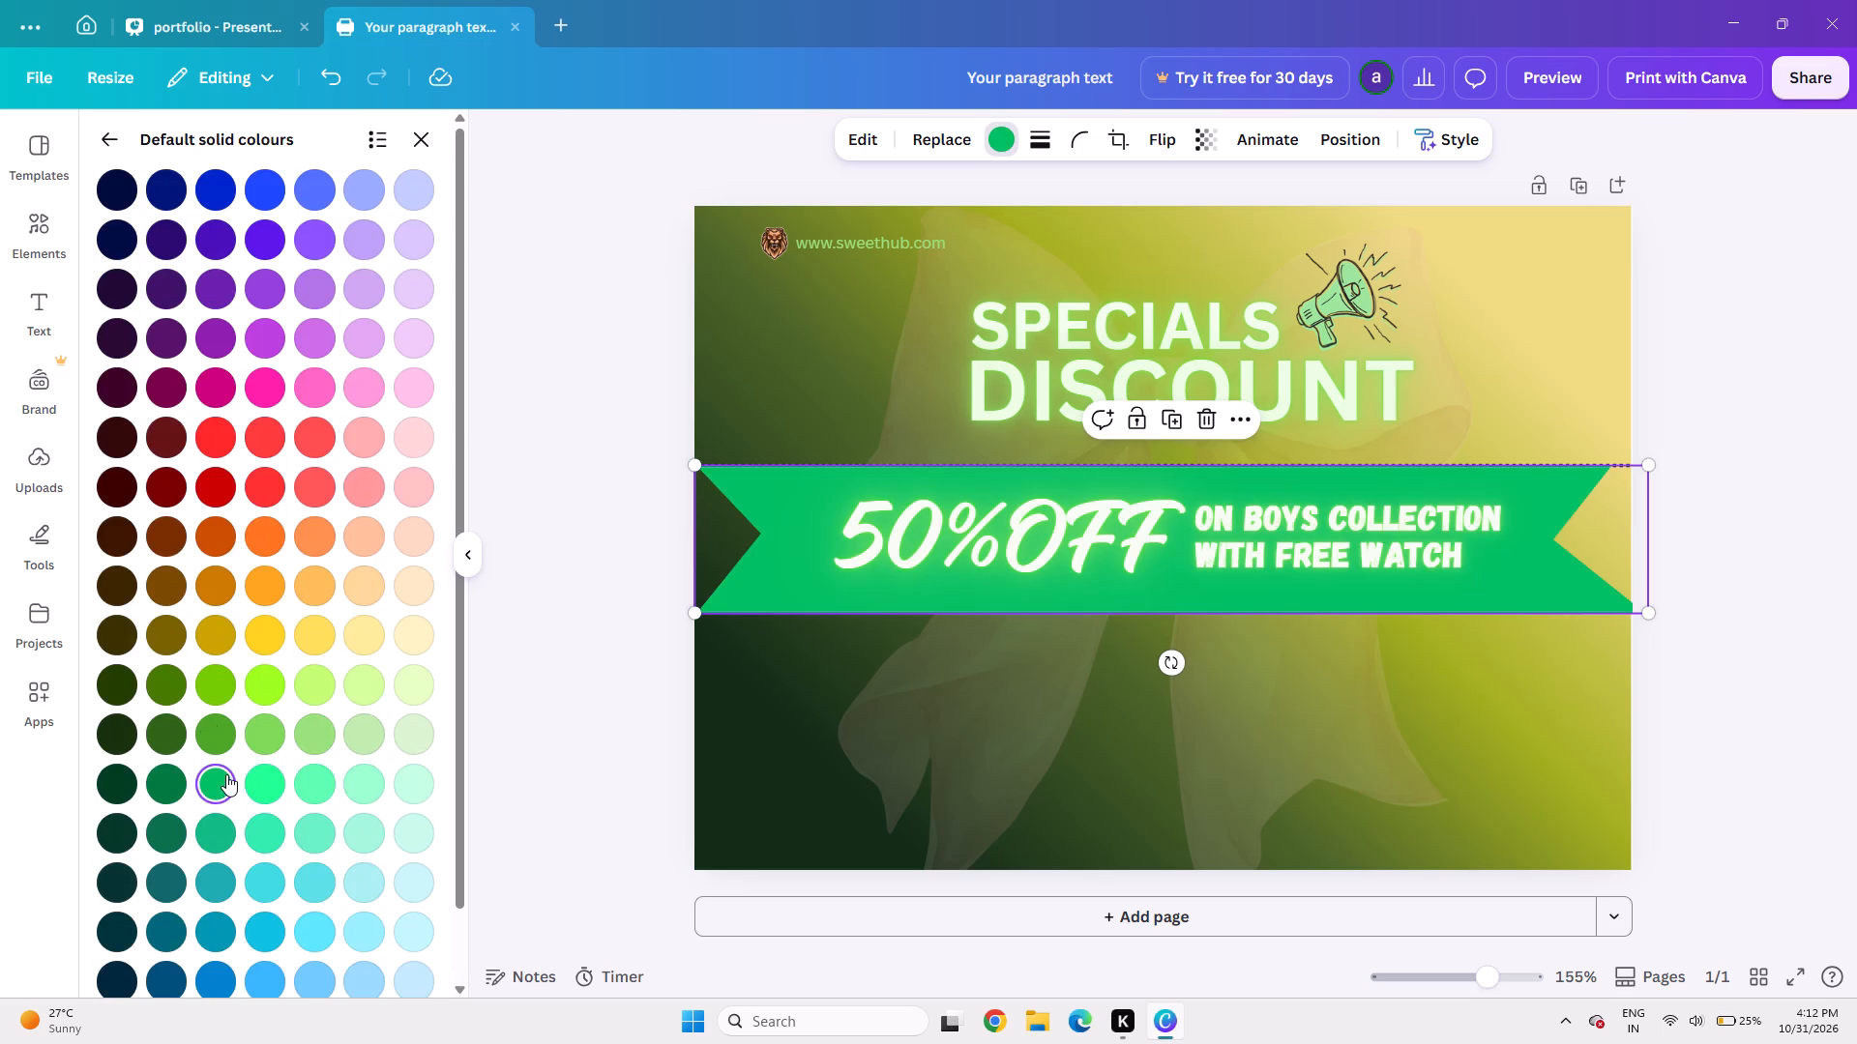
left_click(219, 700)
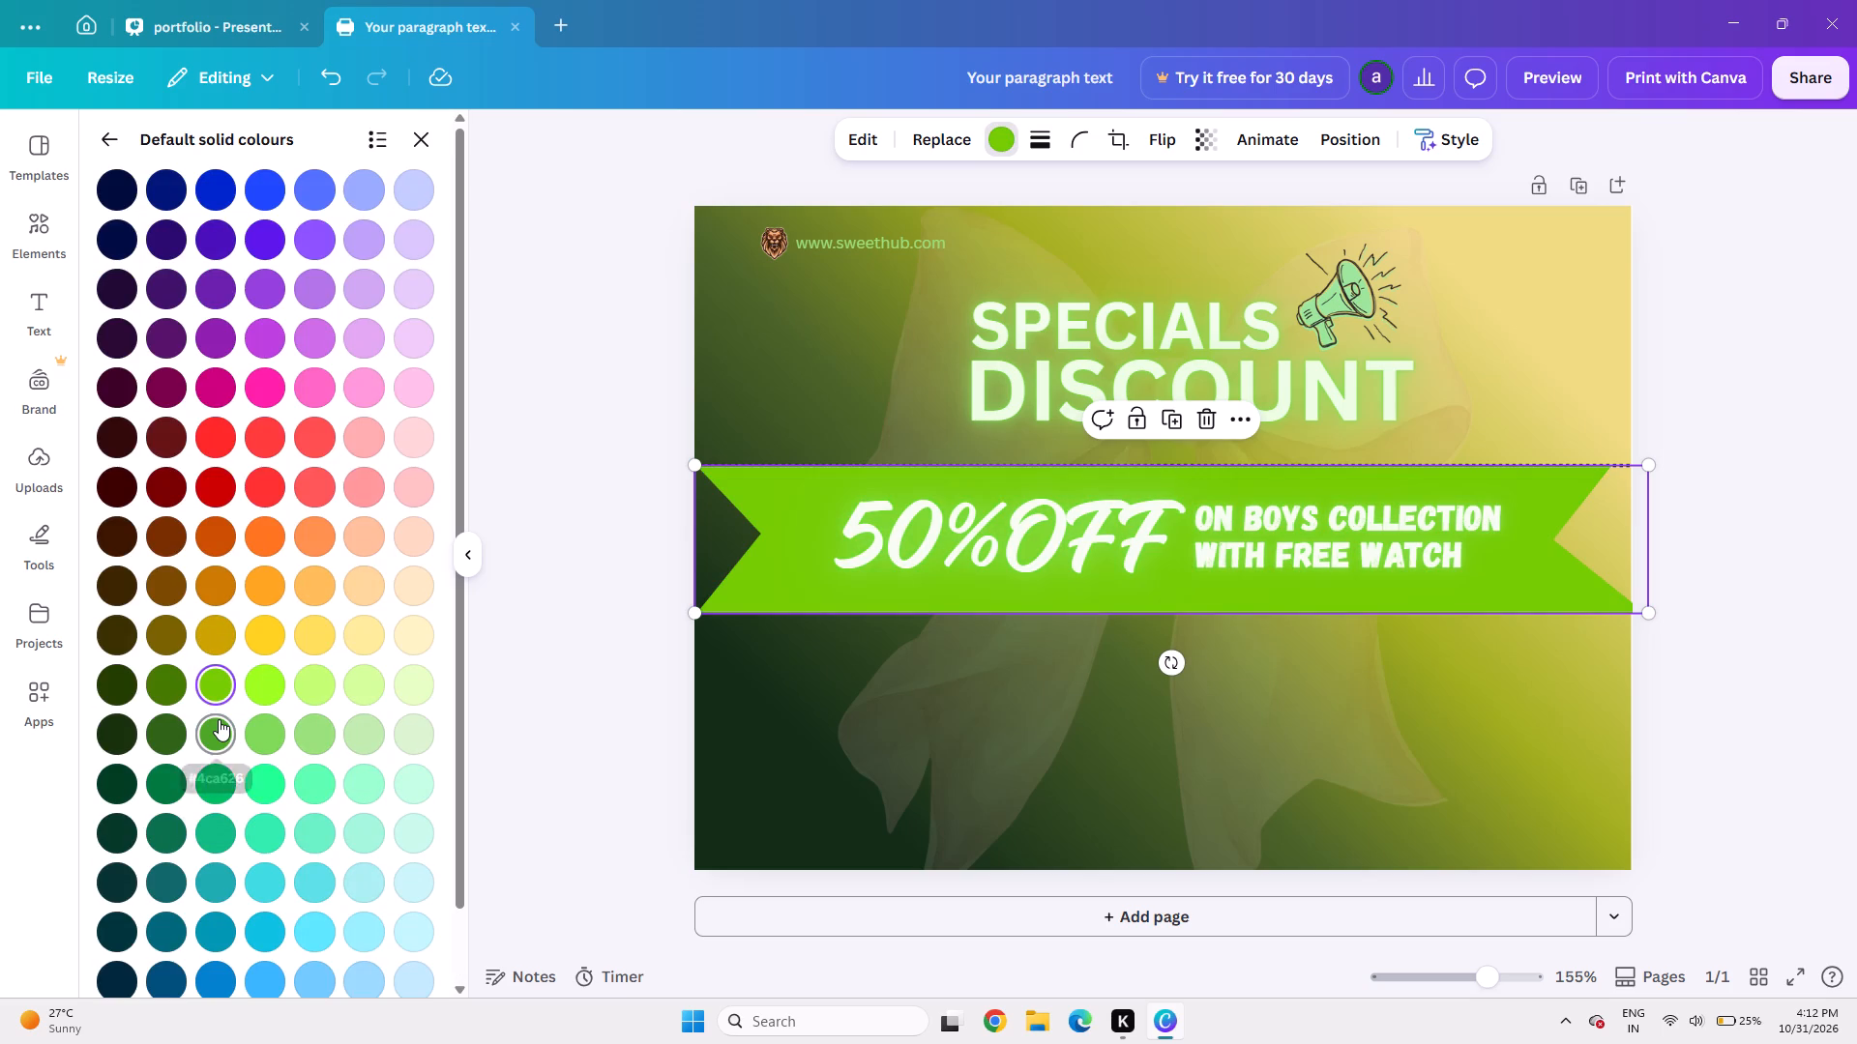
left_click(219, 719)
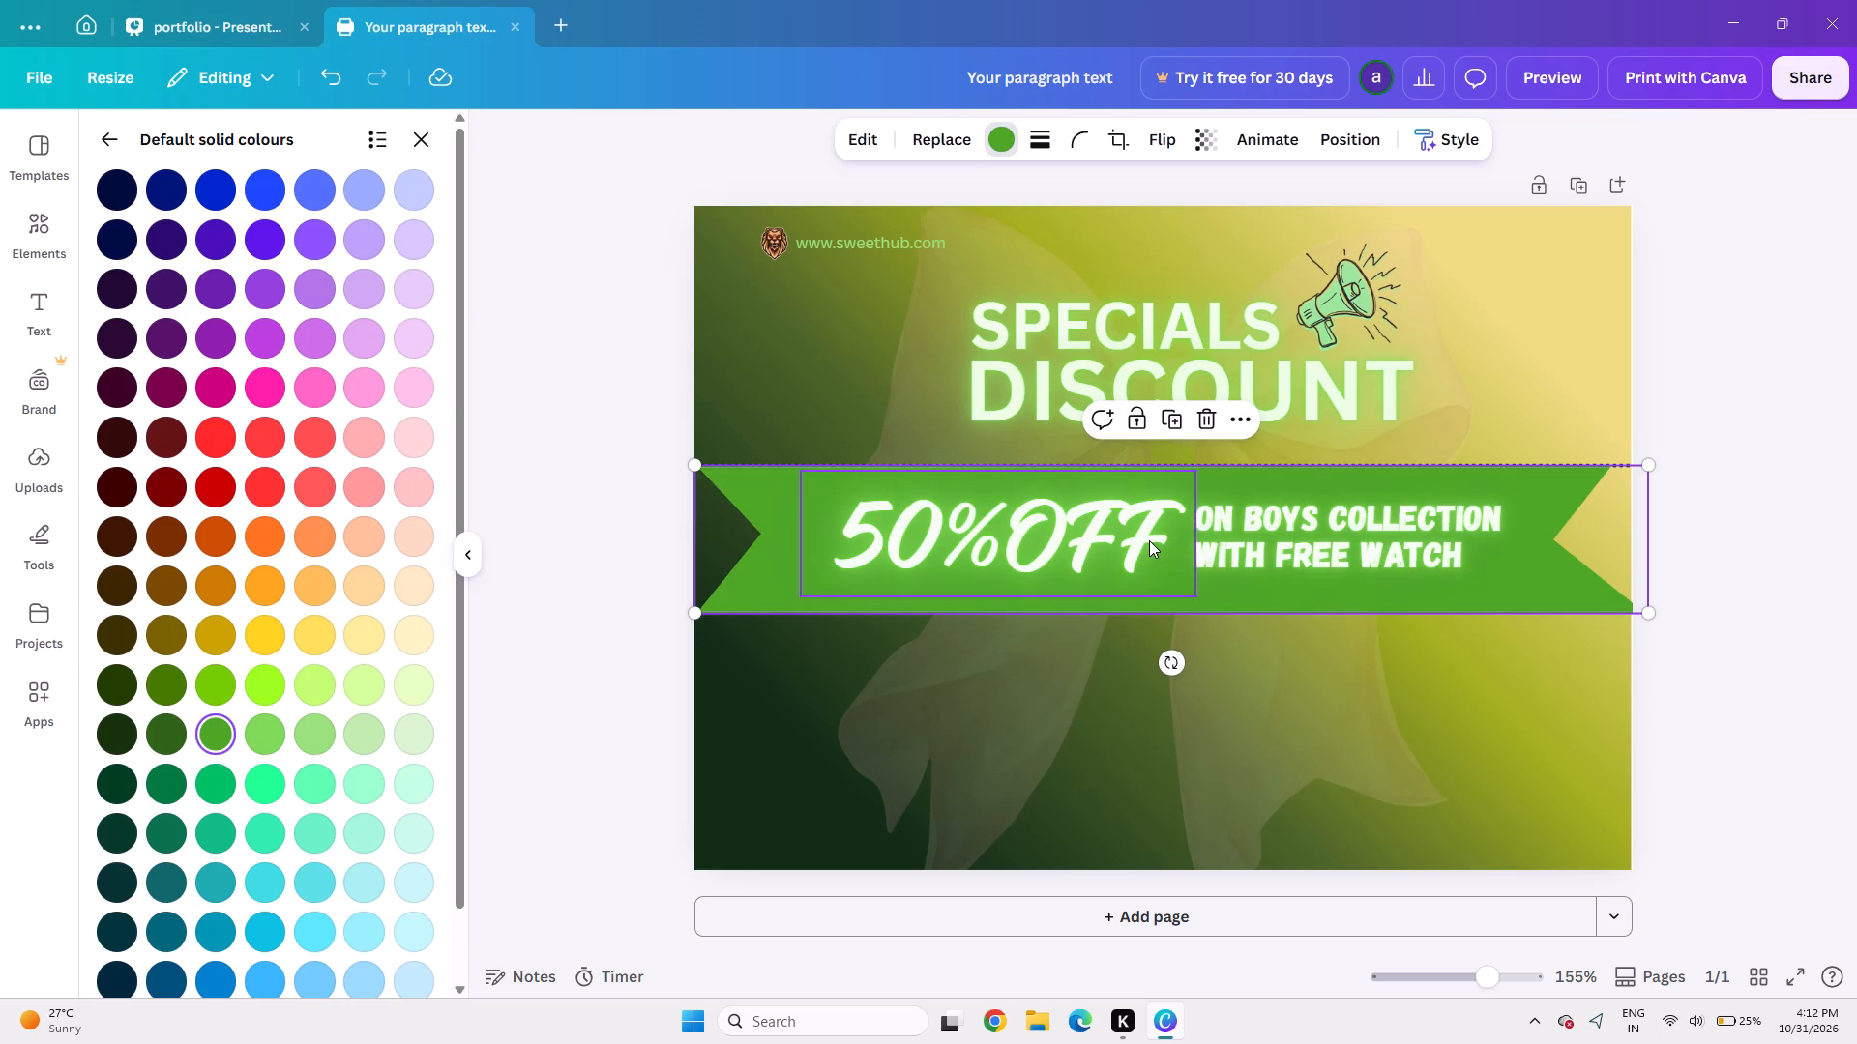
left_click(1731, 449)
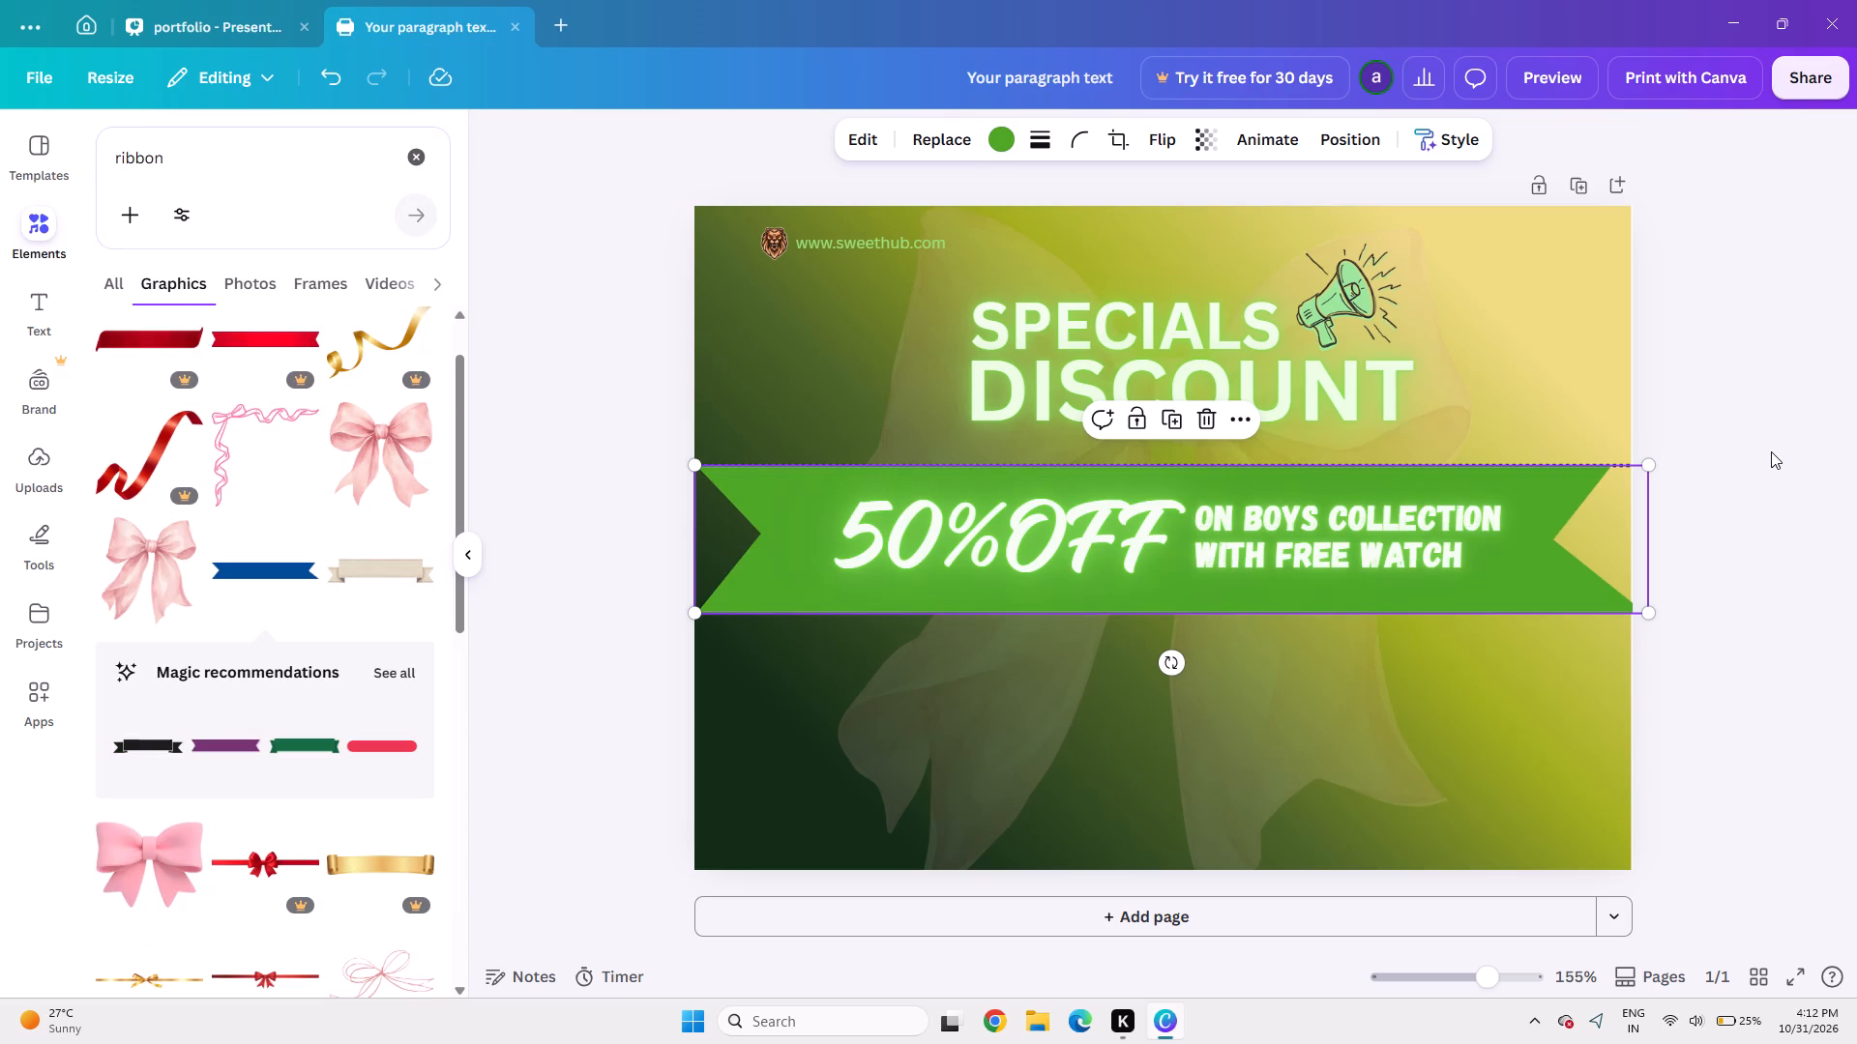
left_click(1771, 451)
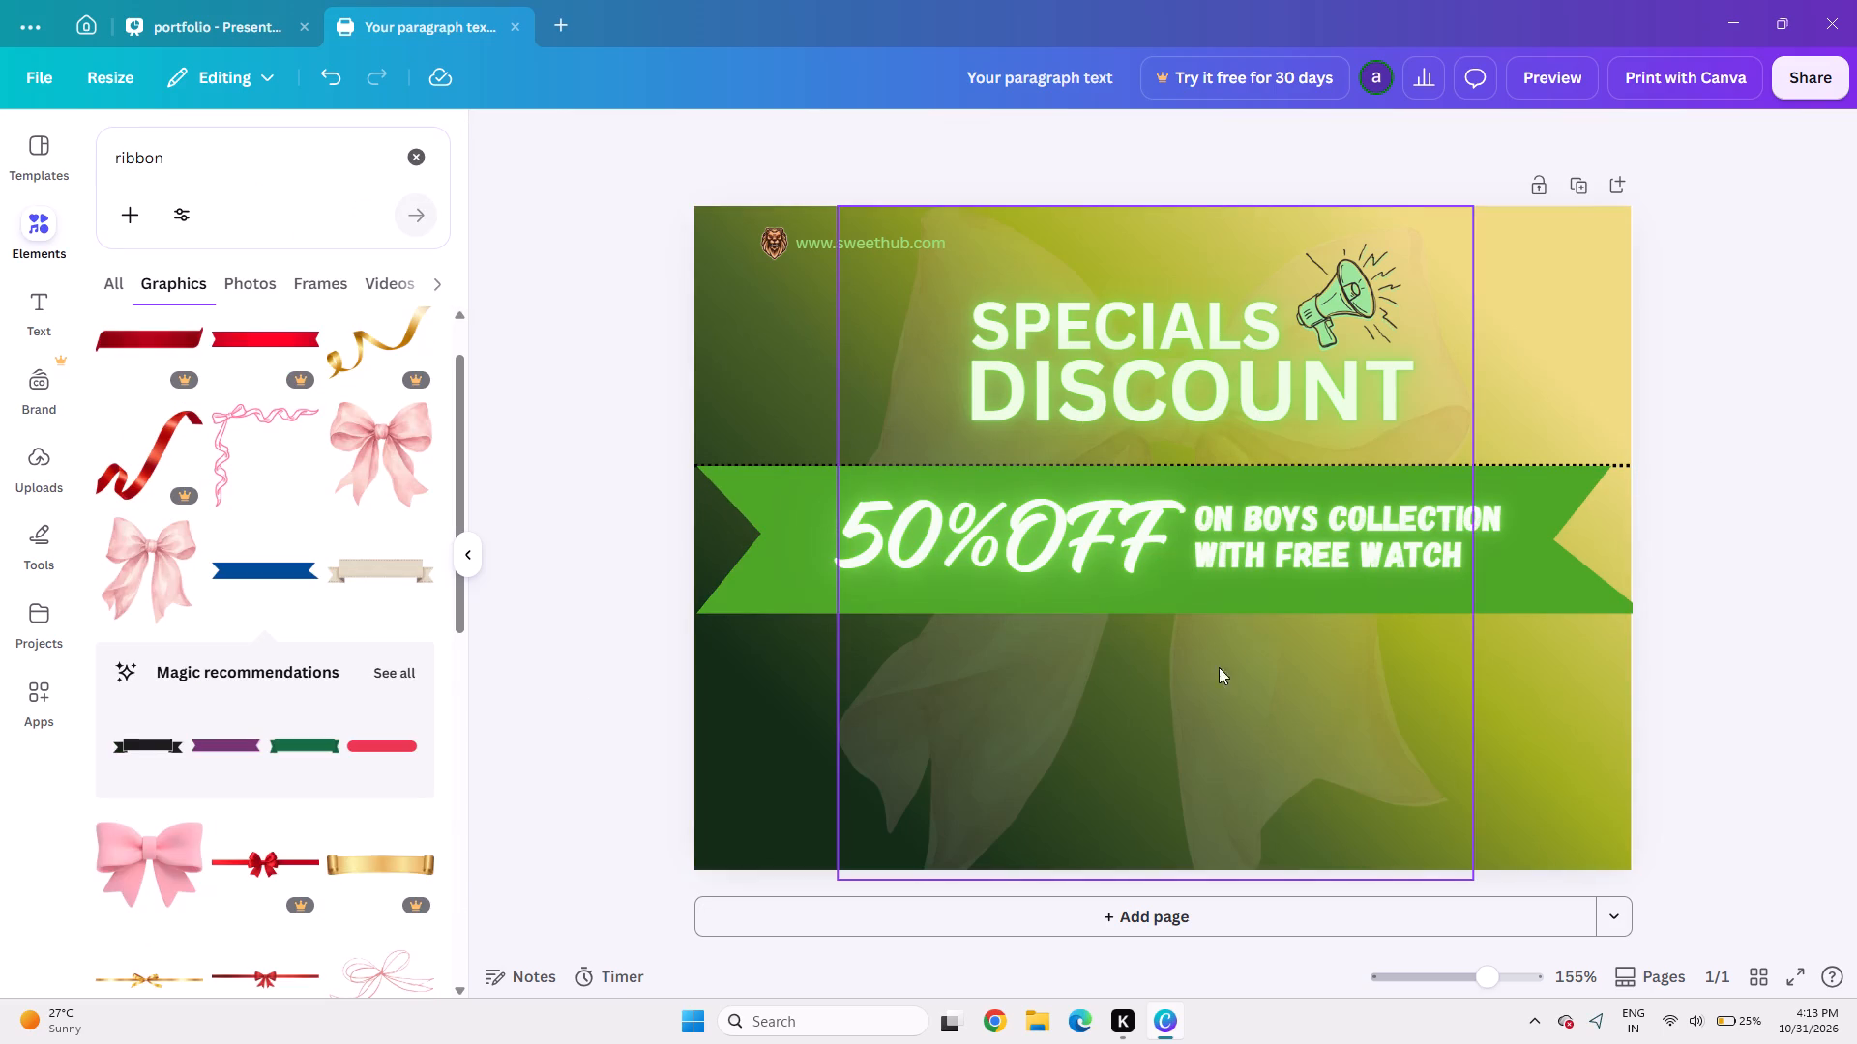
Lower the "DISCOUNT" text slightly towards the ribbon, and bring "SPECIALS" down close above it.
left_click(1079, 413)
key("Down")
key("Down")
key("Down")
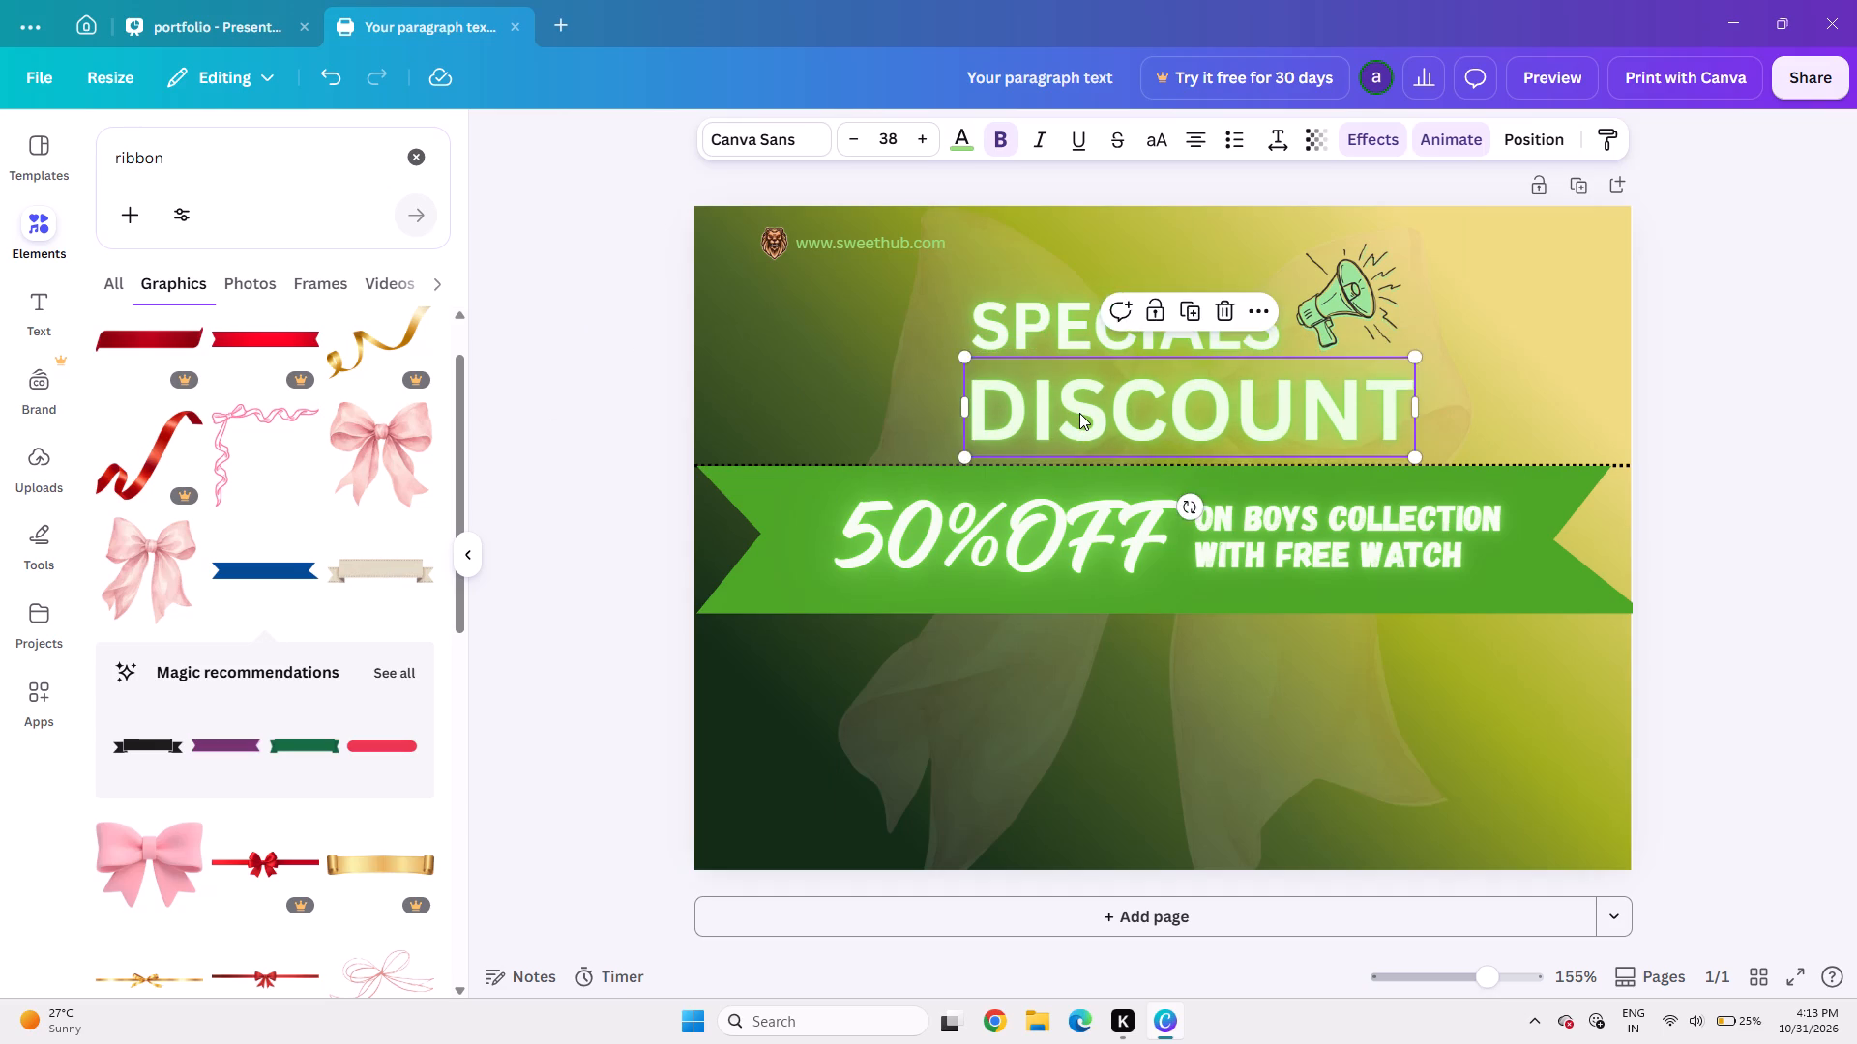
key("Up")
left_click(1026, 321)
key("Down")
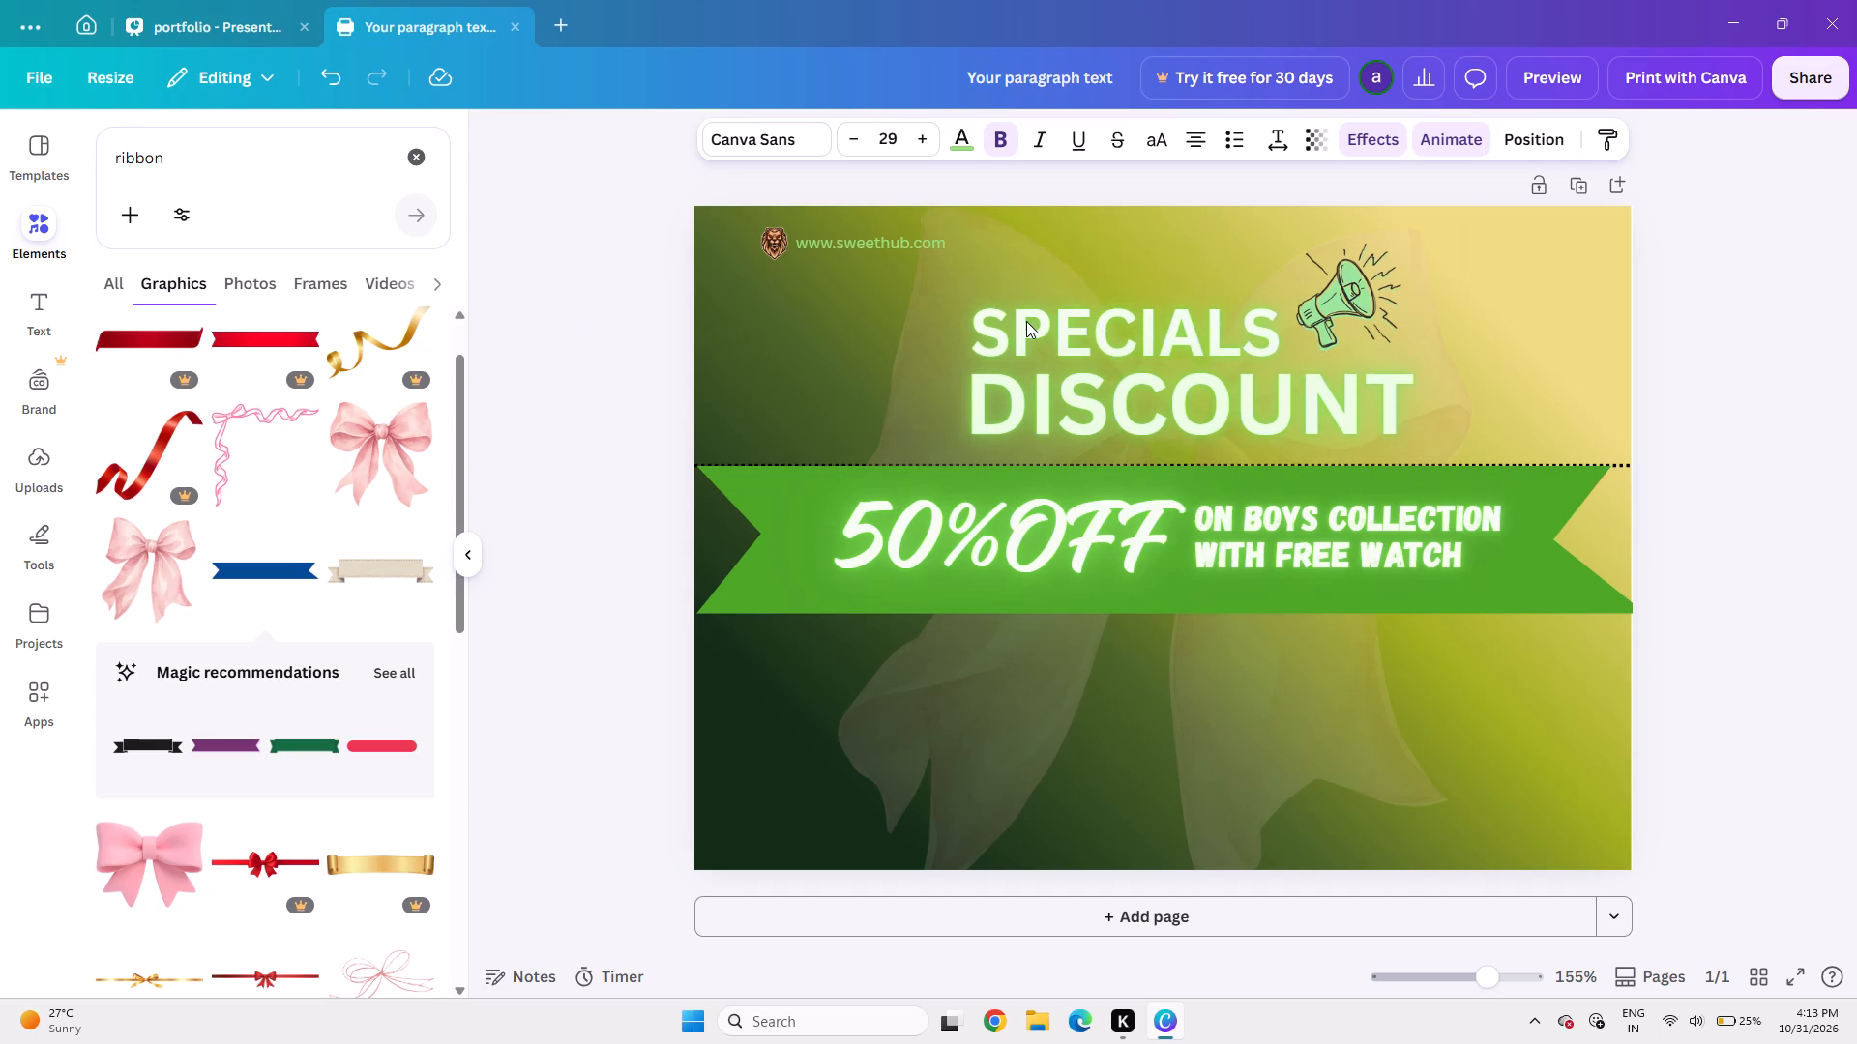
key("Down")
key("Down")
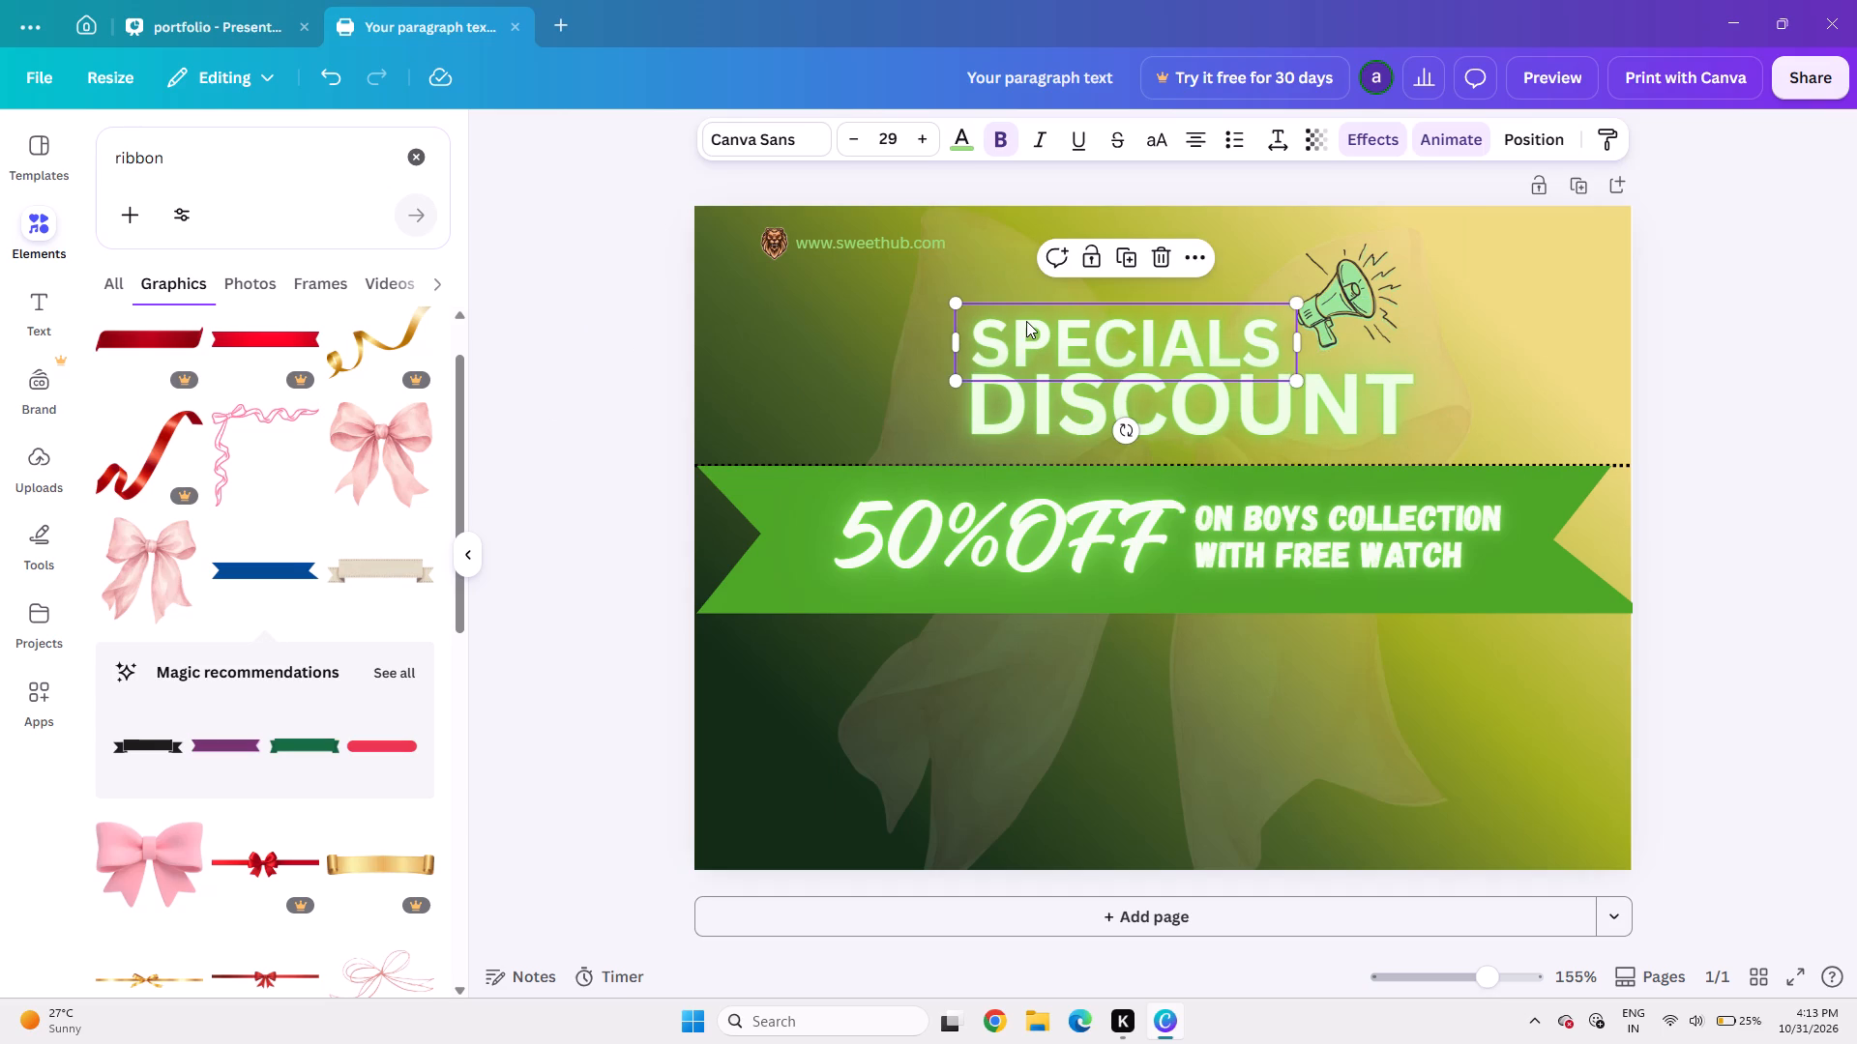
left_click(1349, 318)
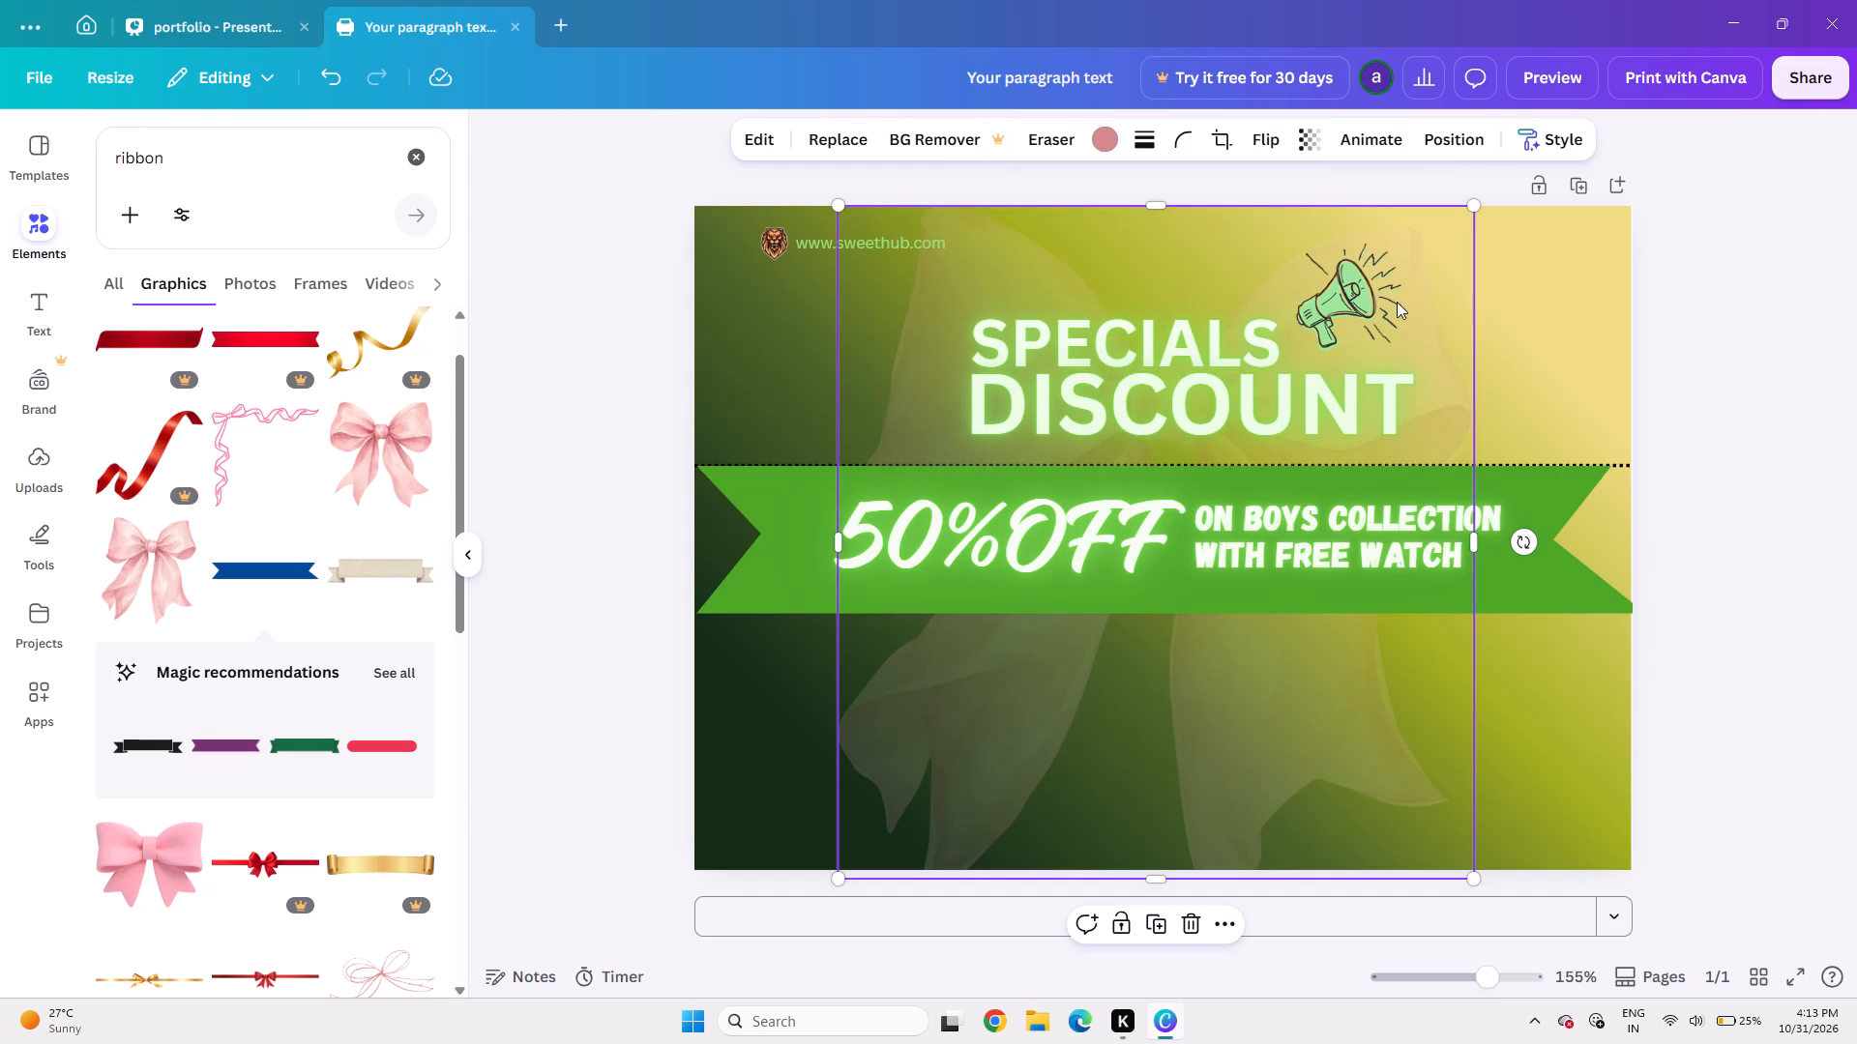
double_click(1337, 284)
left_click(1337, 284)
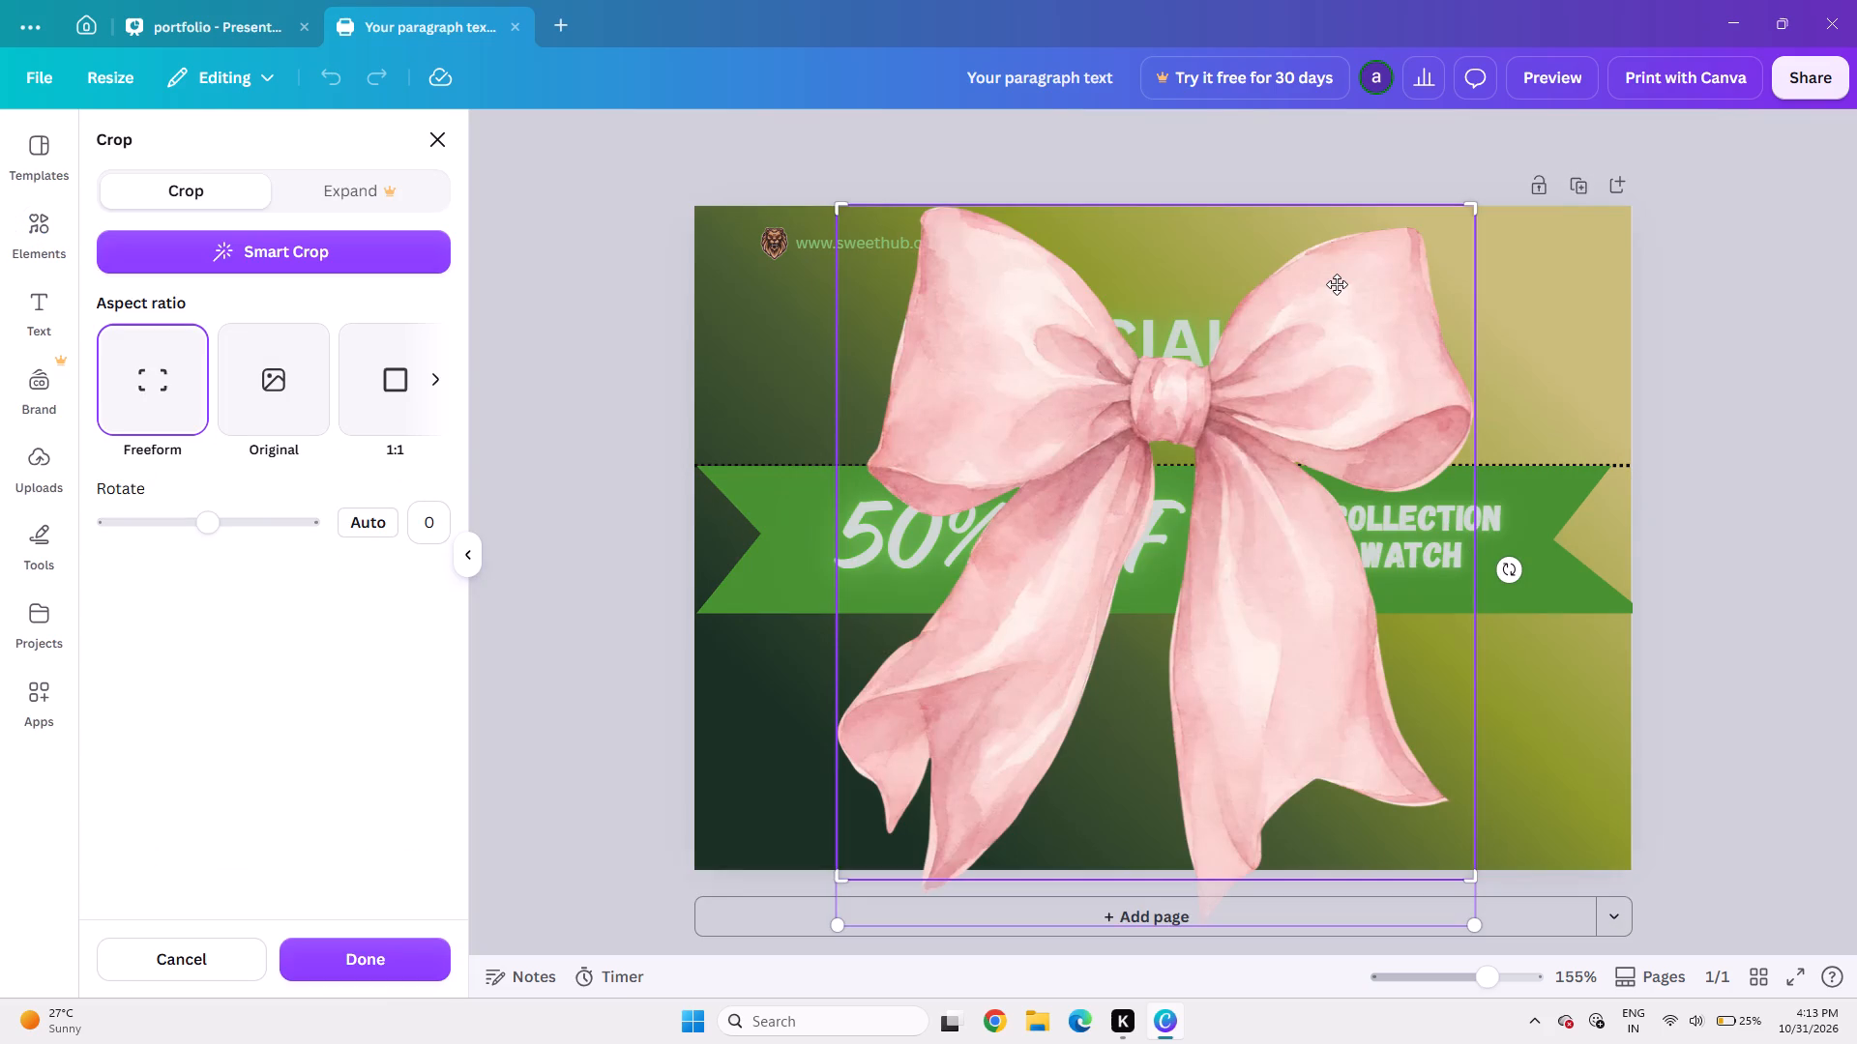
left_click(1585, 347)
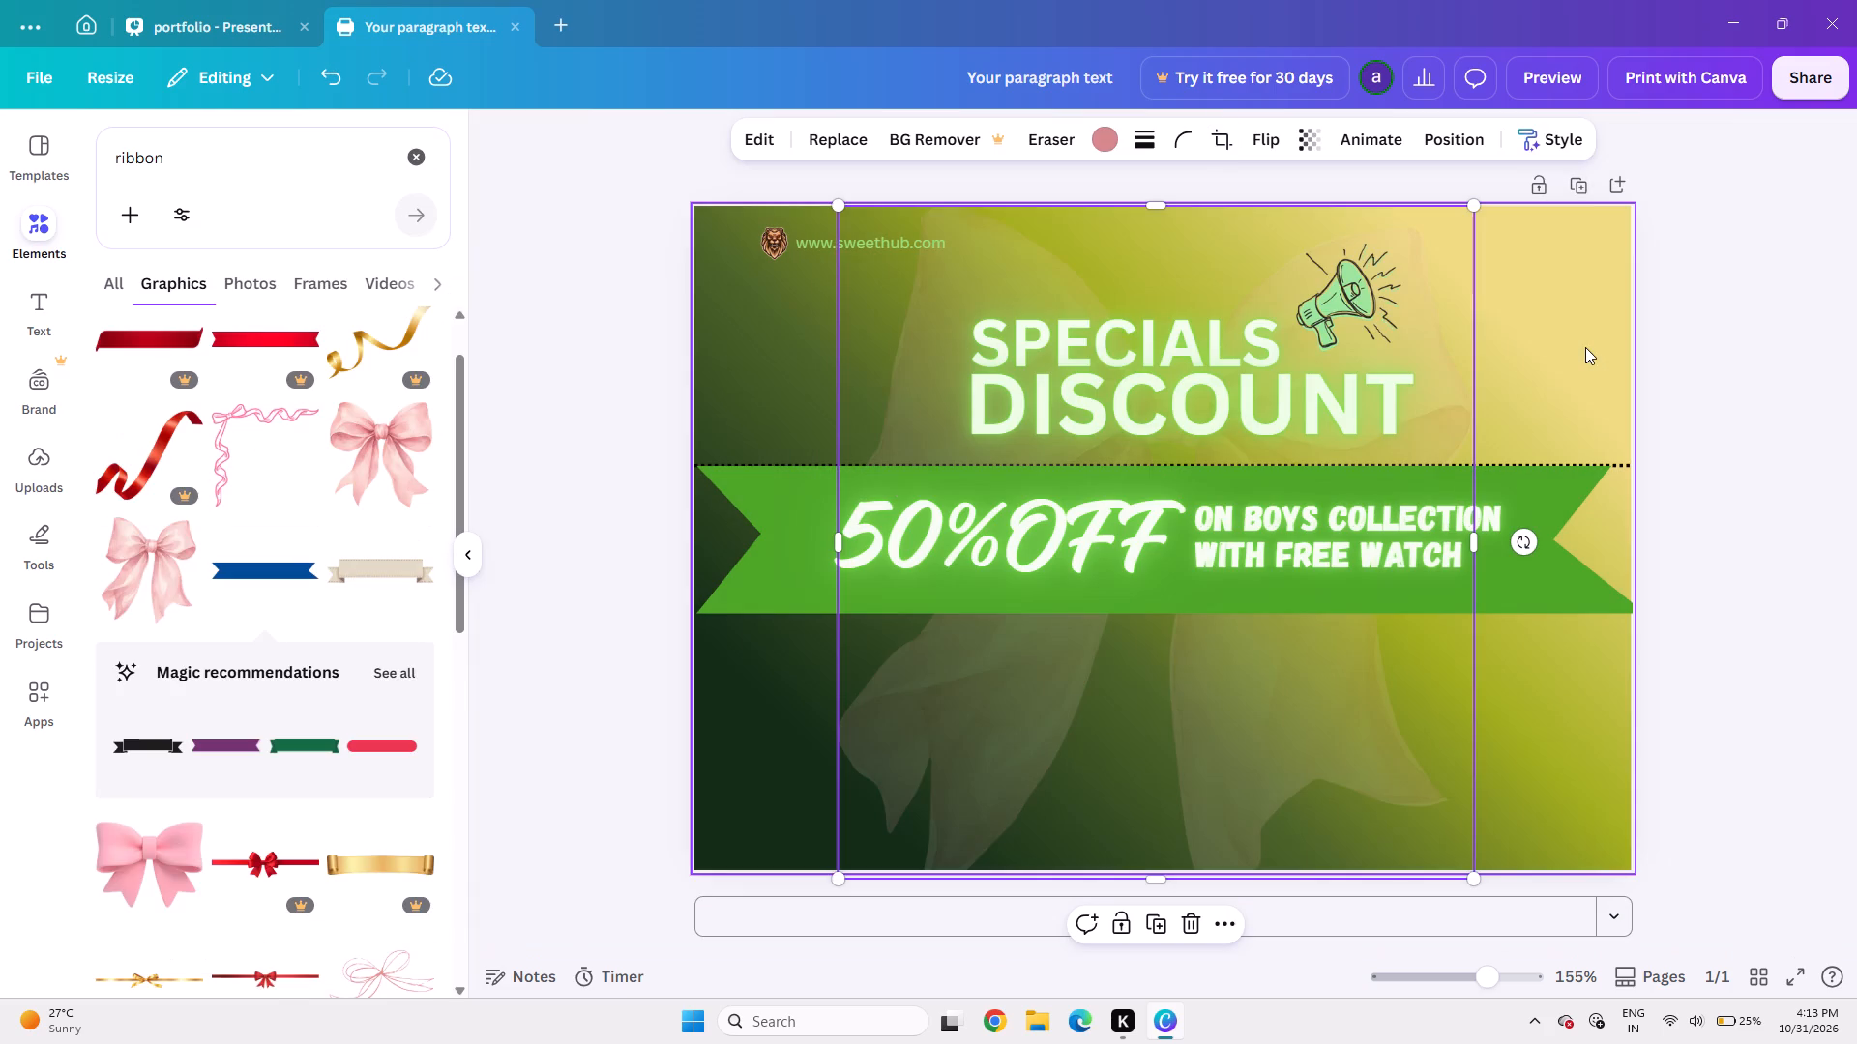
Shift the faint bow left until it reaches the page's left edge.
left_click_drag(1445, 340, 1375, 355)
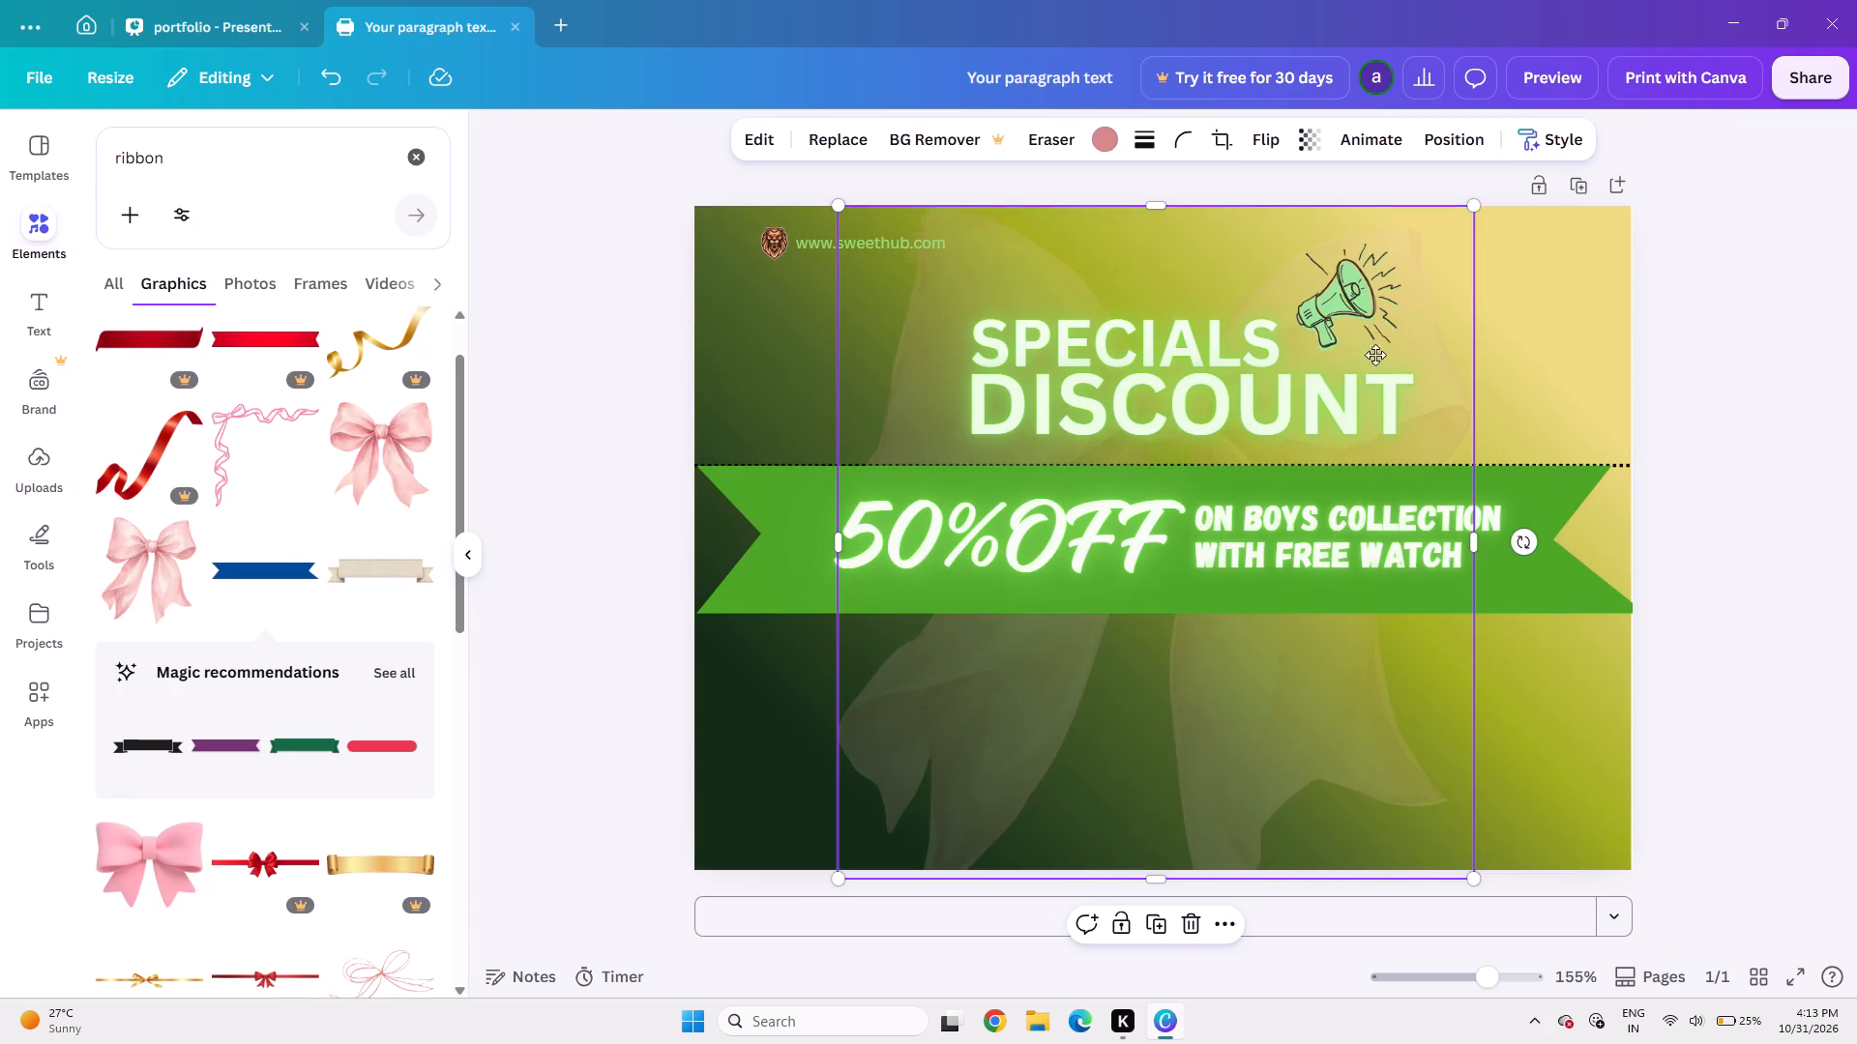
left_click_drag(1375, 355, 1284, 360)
Lower the megaphone slightly so it sits beside the end of "SPECIALS", just above "DISCOUNT".
left_click(1356, 283)
key("Down")
key("Down")
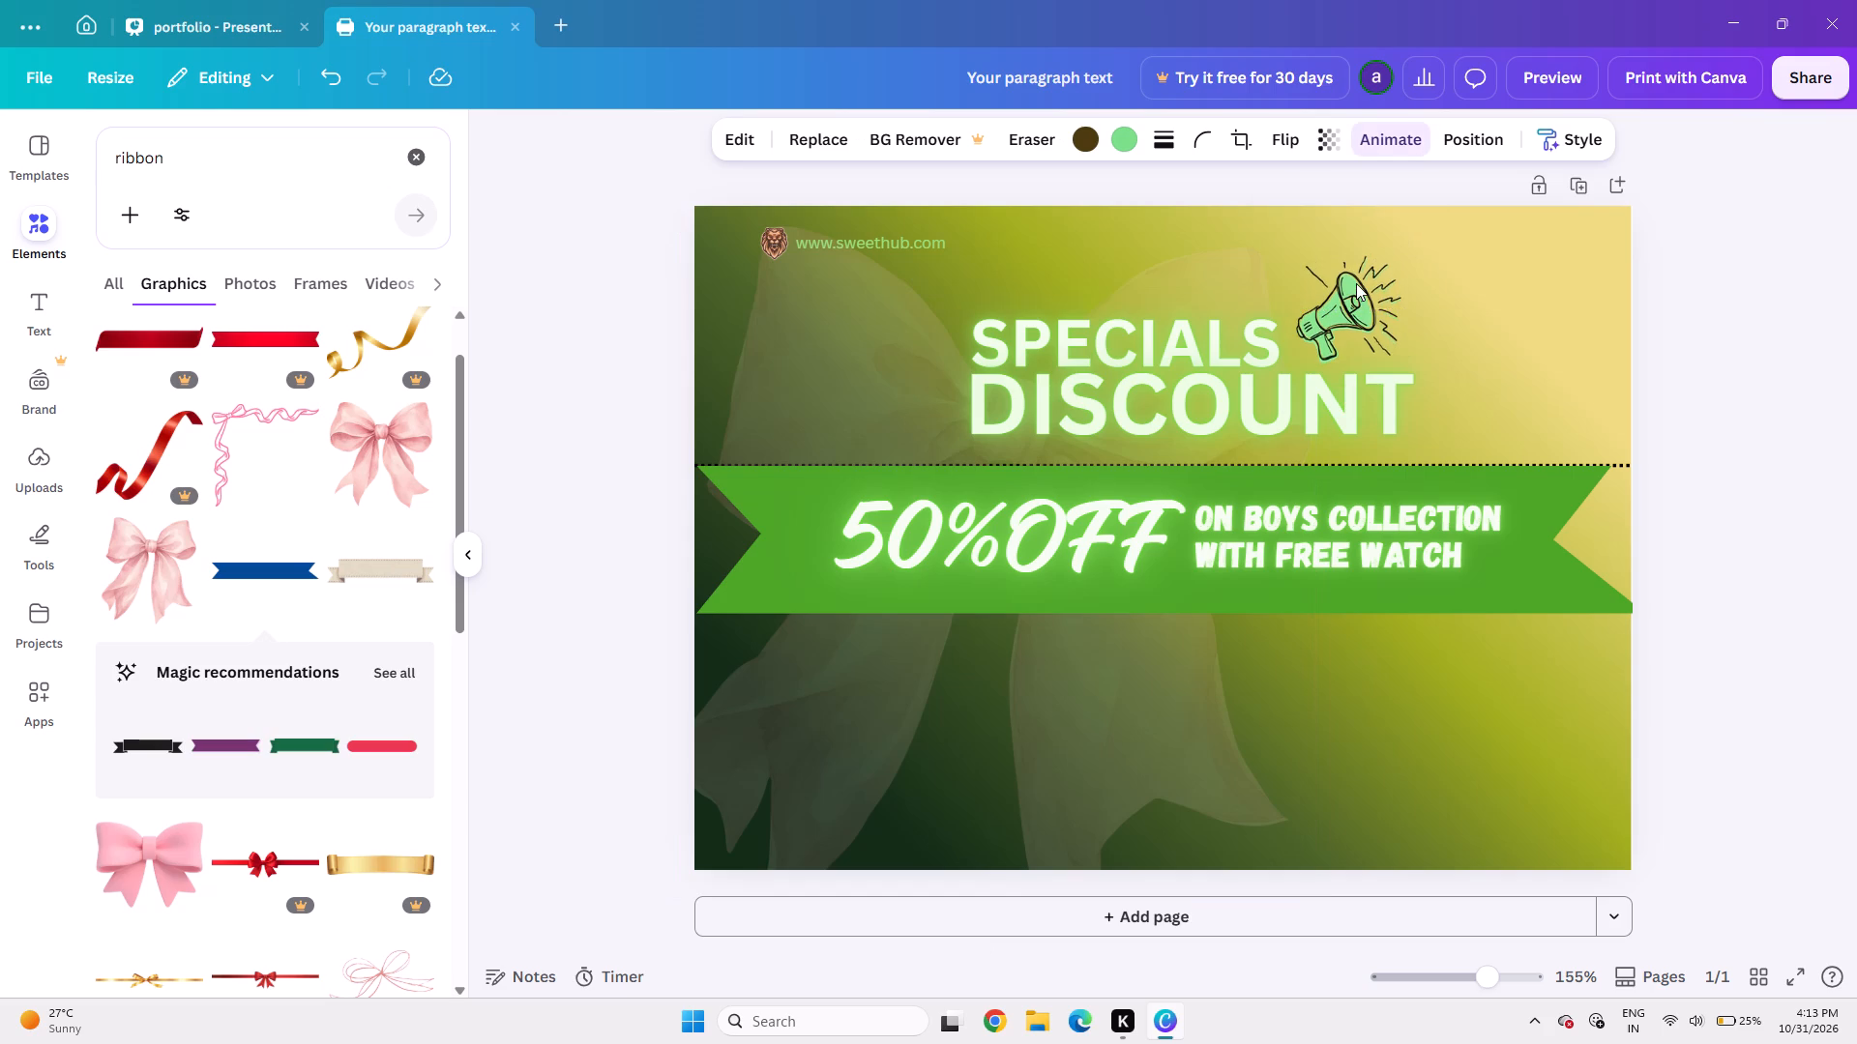
key("Down")
key("Down")
key("Up")
key("Left")
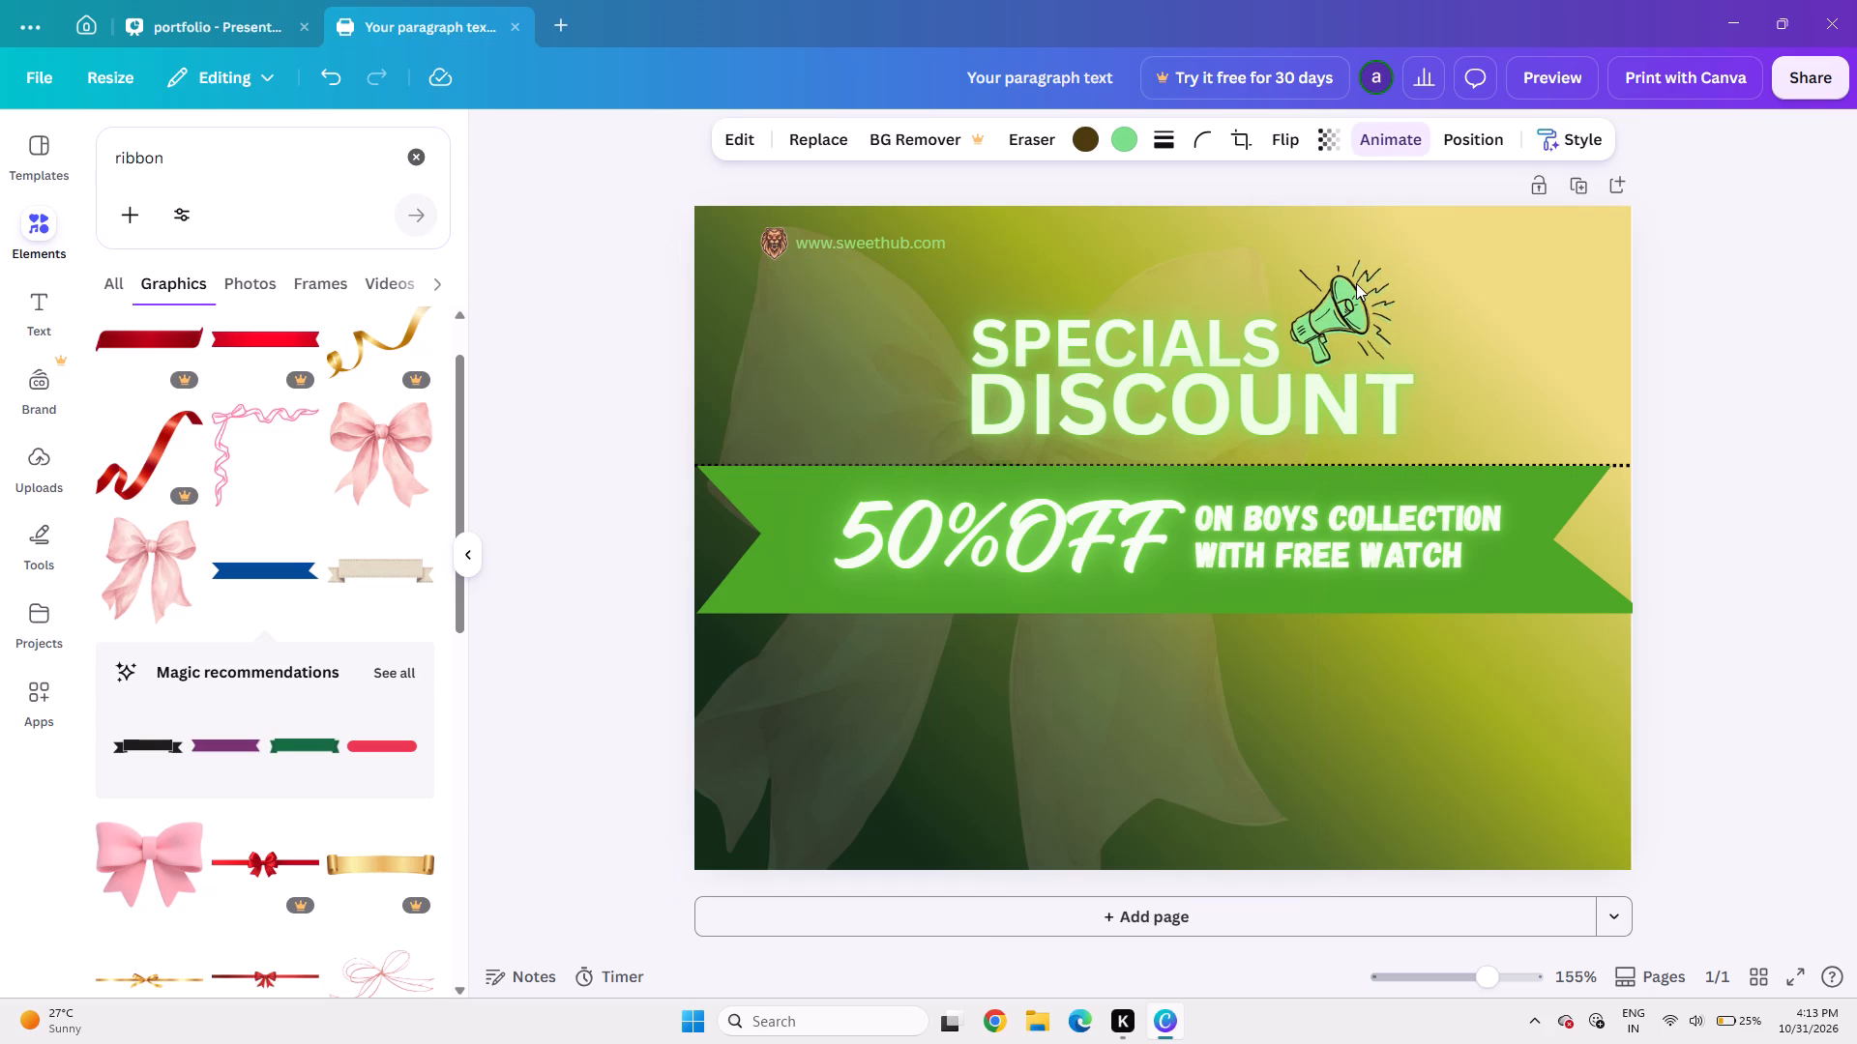
key("Right")
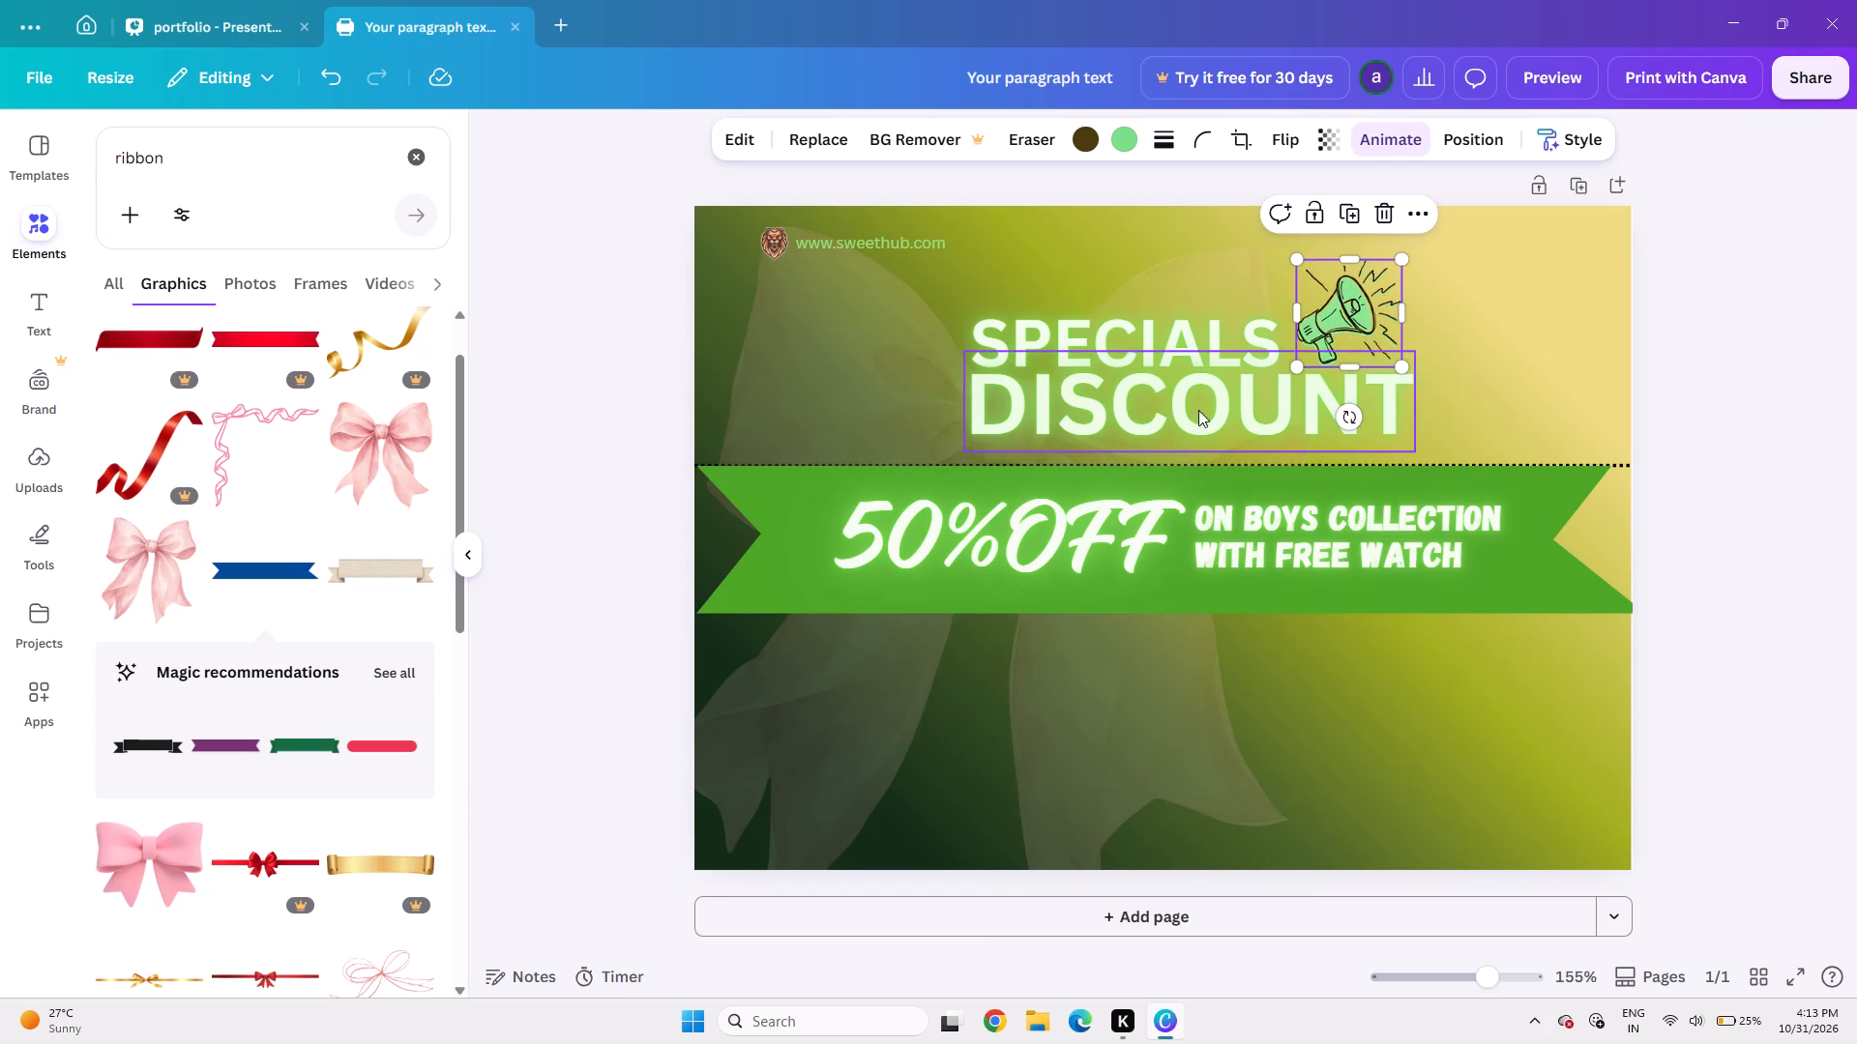
Move the faint bow right, back behind the heading and offer text, with its frame just below the page's top edge.
left_click(833, 333)
key("Right")
key("Right")
key("Right")
key("Right")
key("Right")
key("Right")
key("Right")
key("Right")
key("Right")
key("Right")
key("Right")
key("Right")
key("Right")
key("Right")
key("Right")
key("Right")
key("Right")
key("Right")
key("Right")
key("Right")
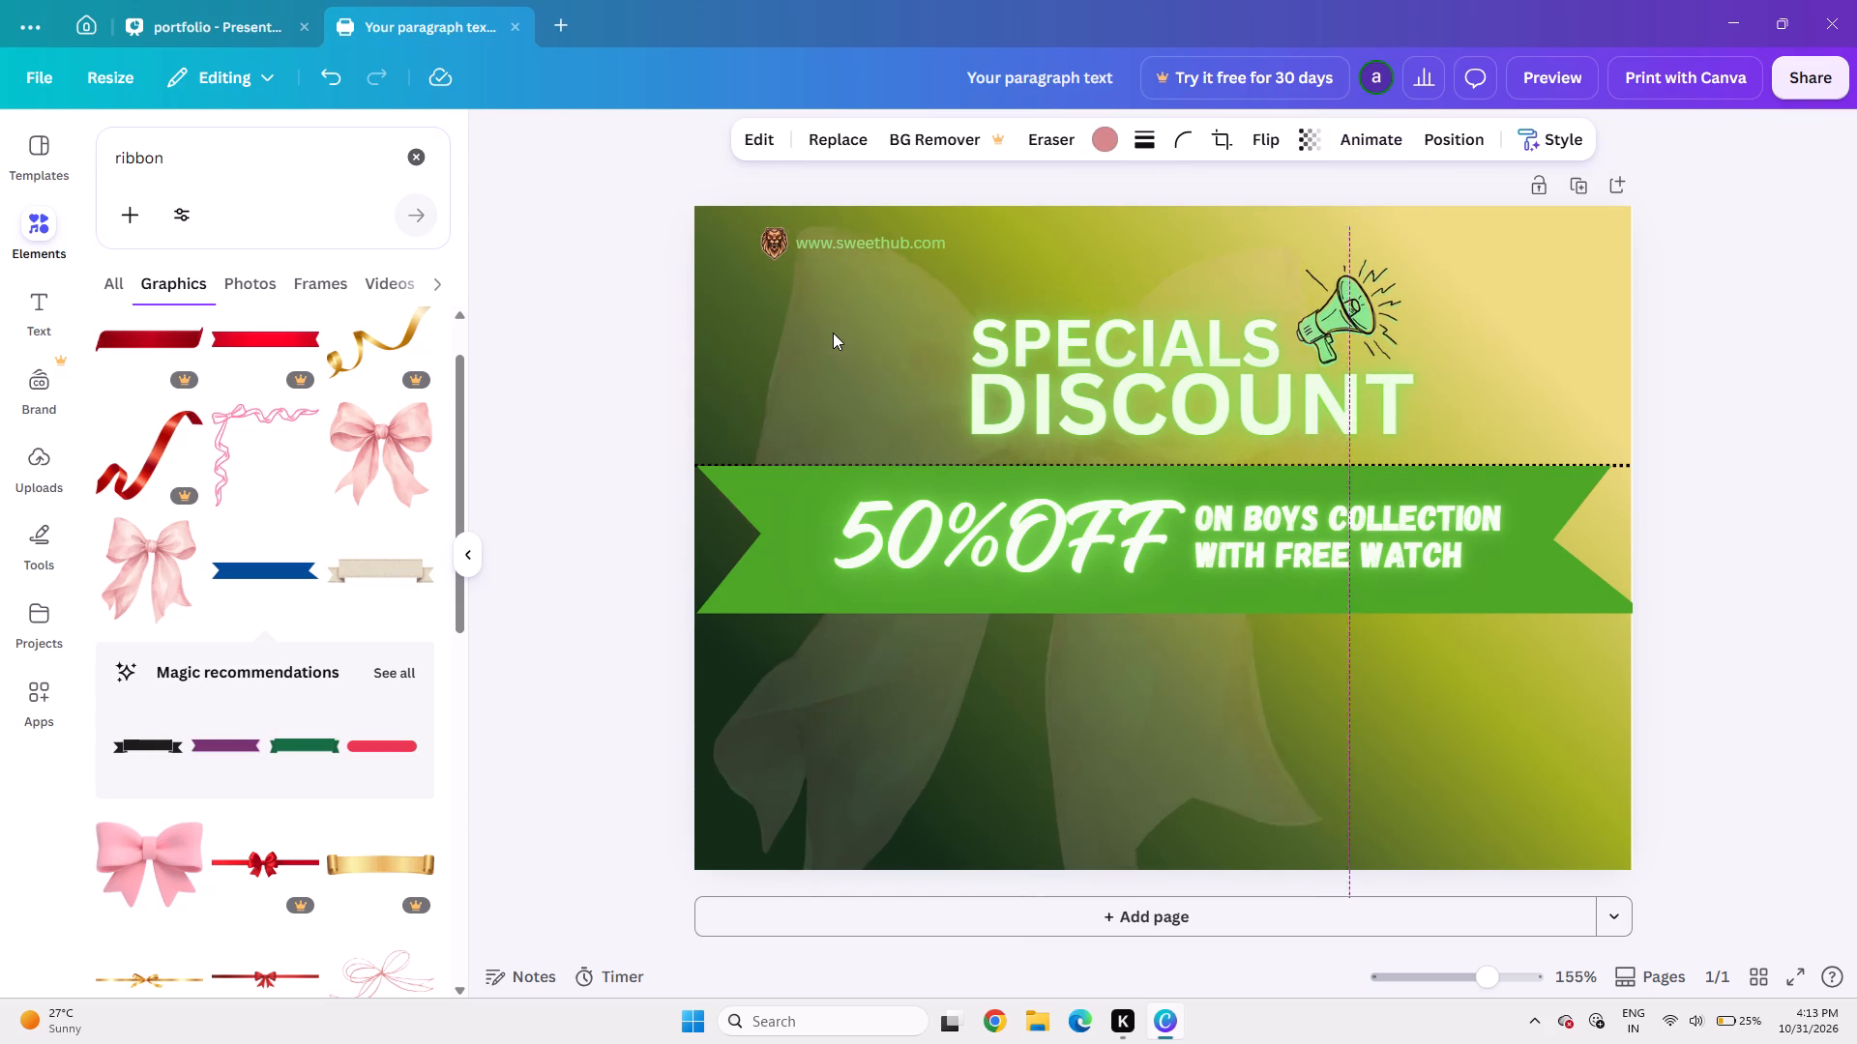
key("Up")
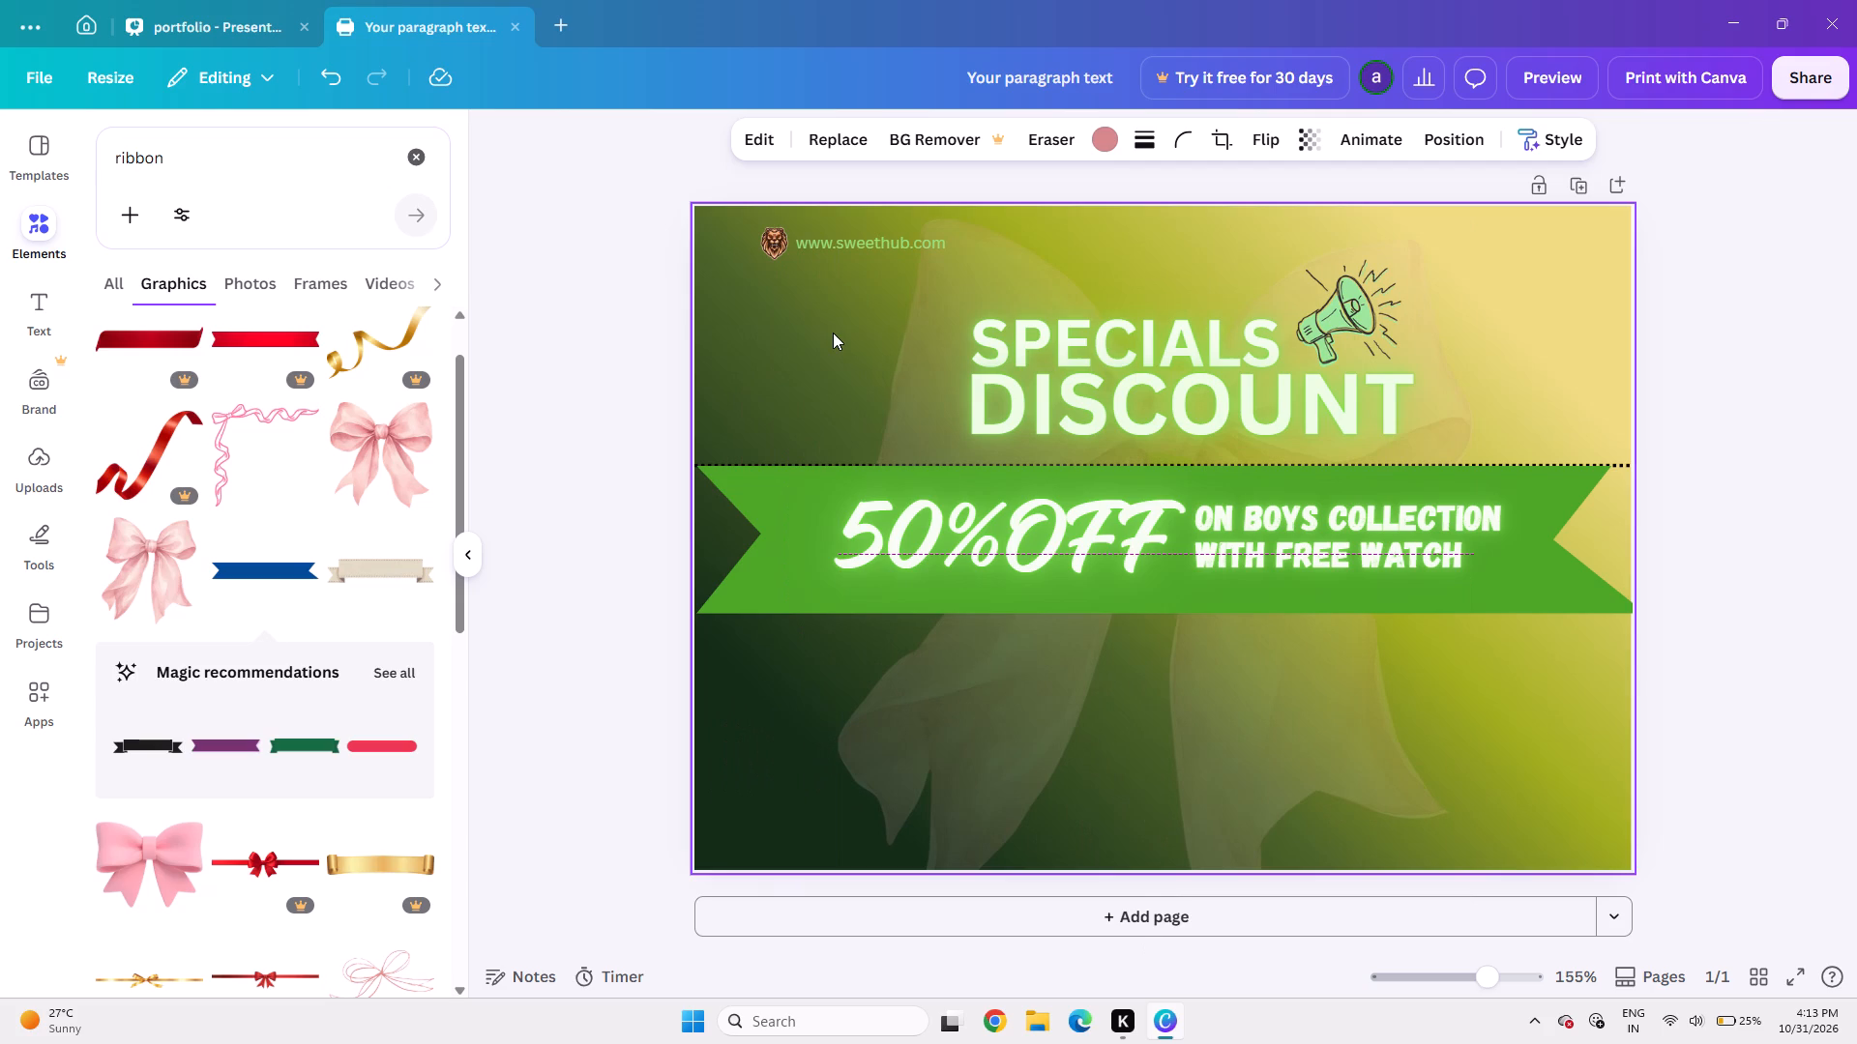
Search the graphics for "party pop" and add the multicoloured falling confetti graphic to the page.
left_click(246, 178)
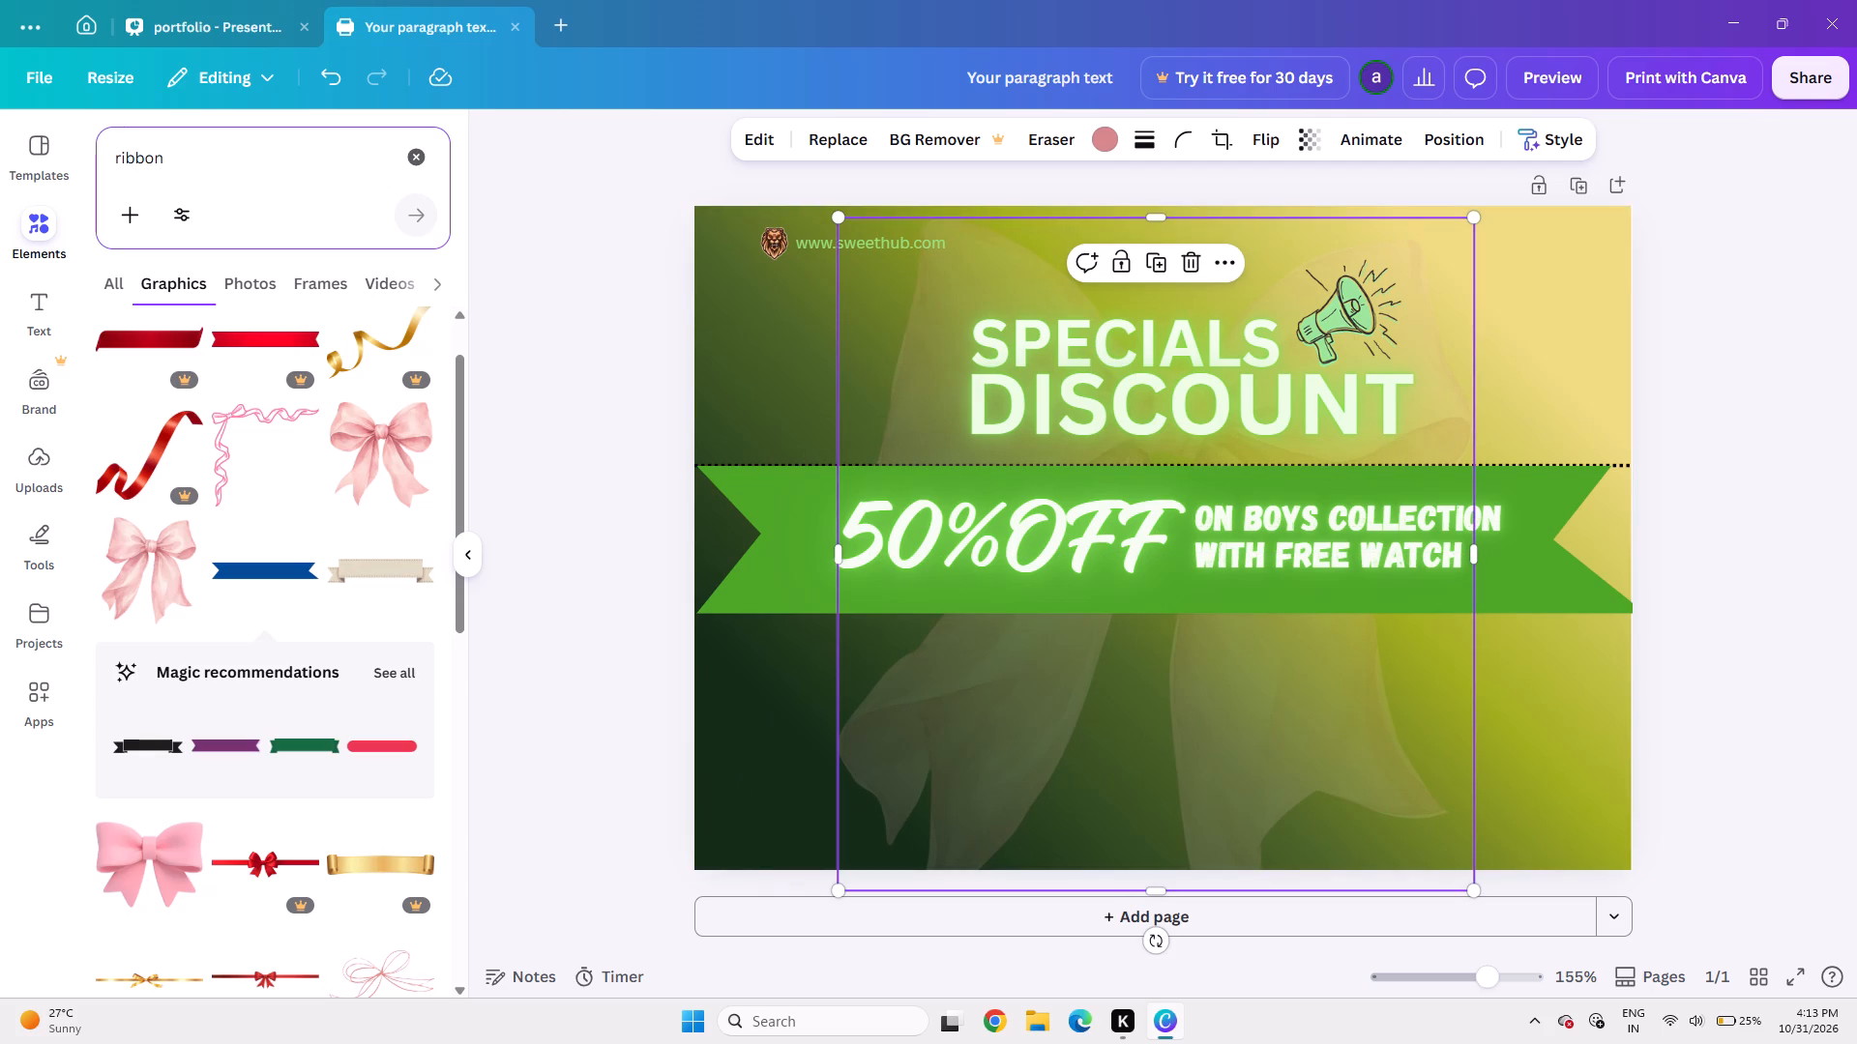
left_click(188, 150)
key("BackSpace")
key("BackSpace")
key("BackSpace")
key("BackSpace")
key("BackSpace")
key("BackSpace")
key("BackSpace")
key("BackSpace")
key("BackSpace")
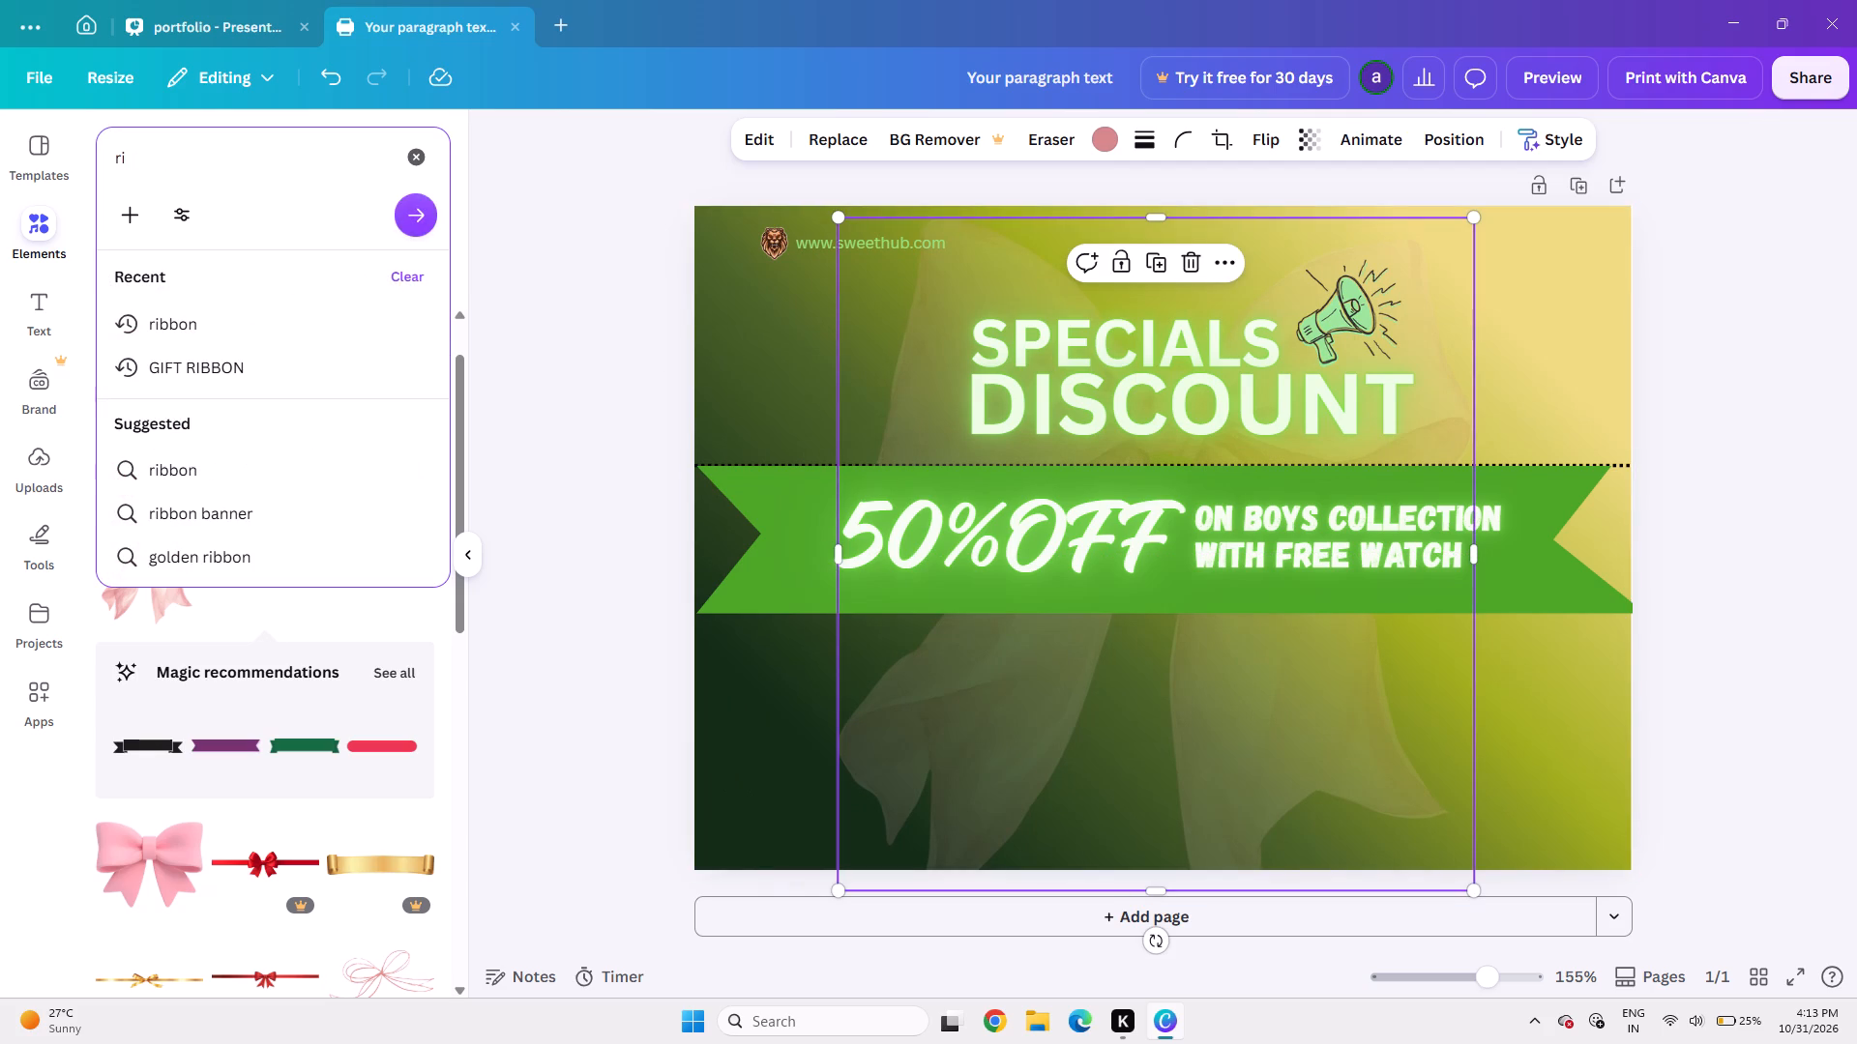
type("party")
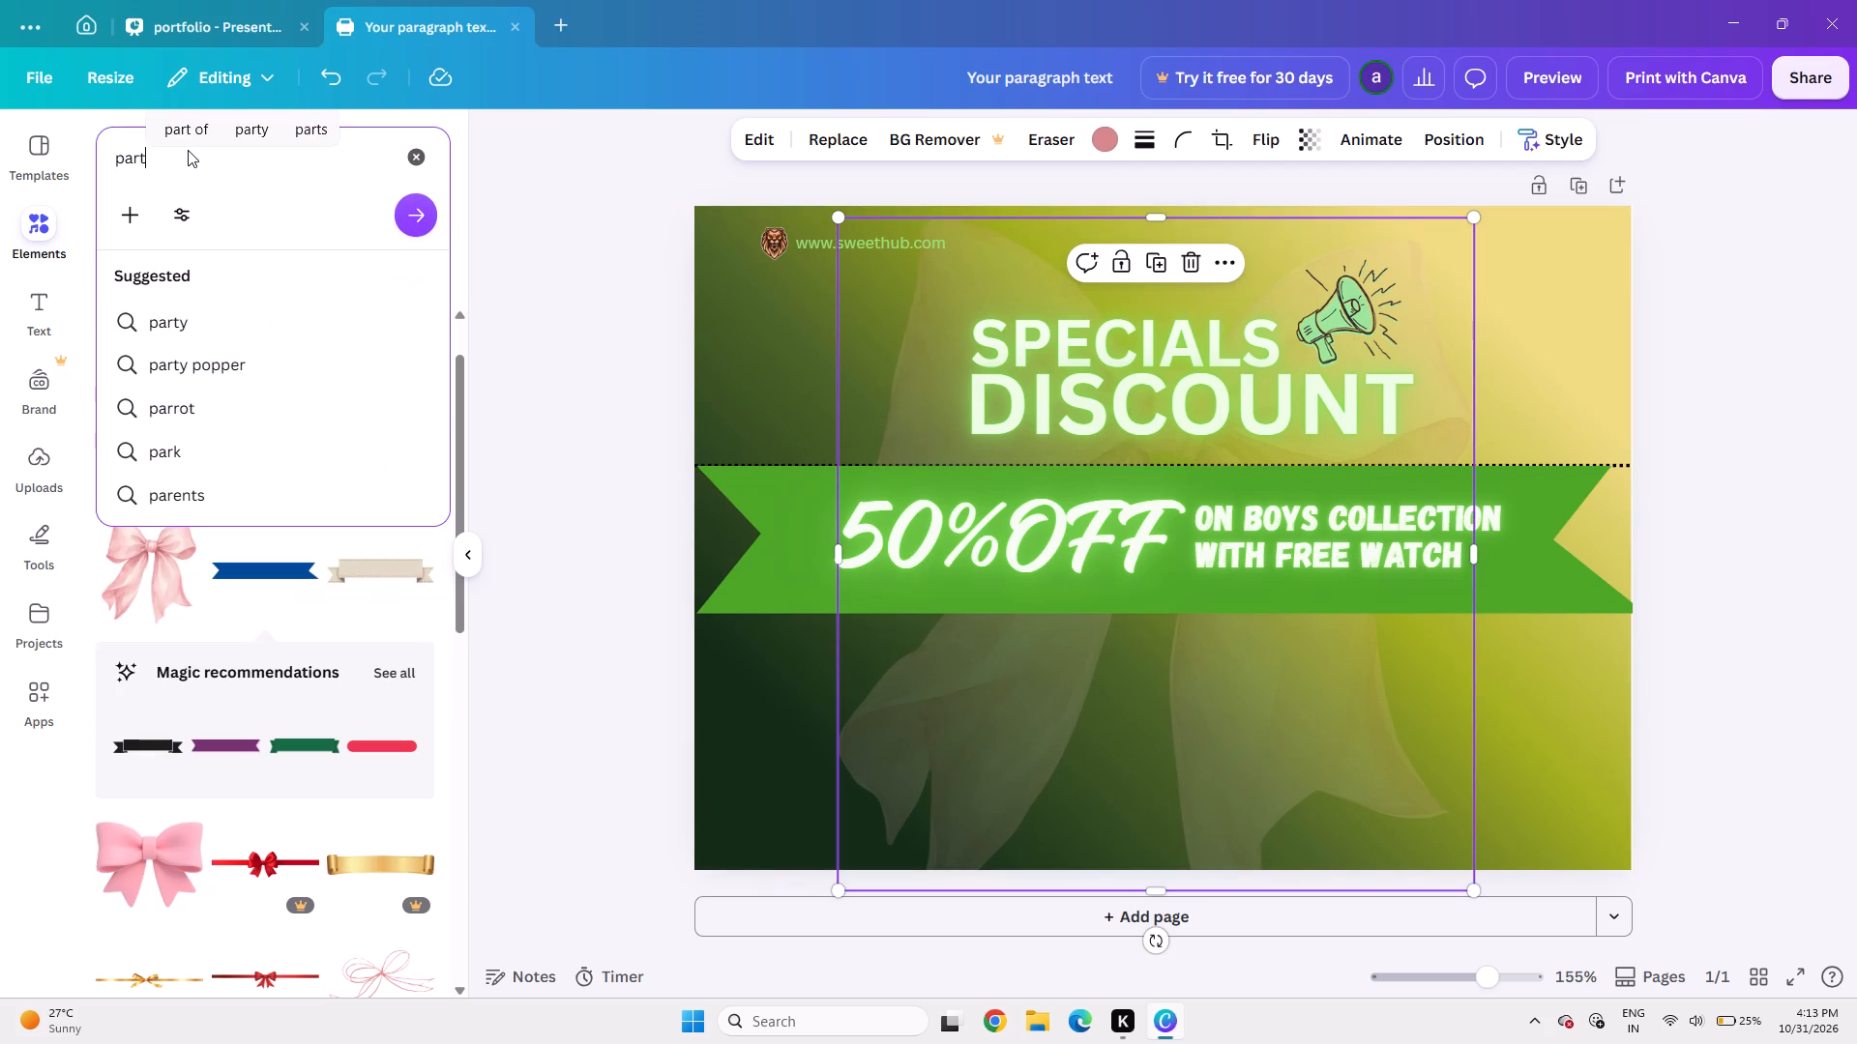
key("space")
type("pop")
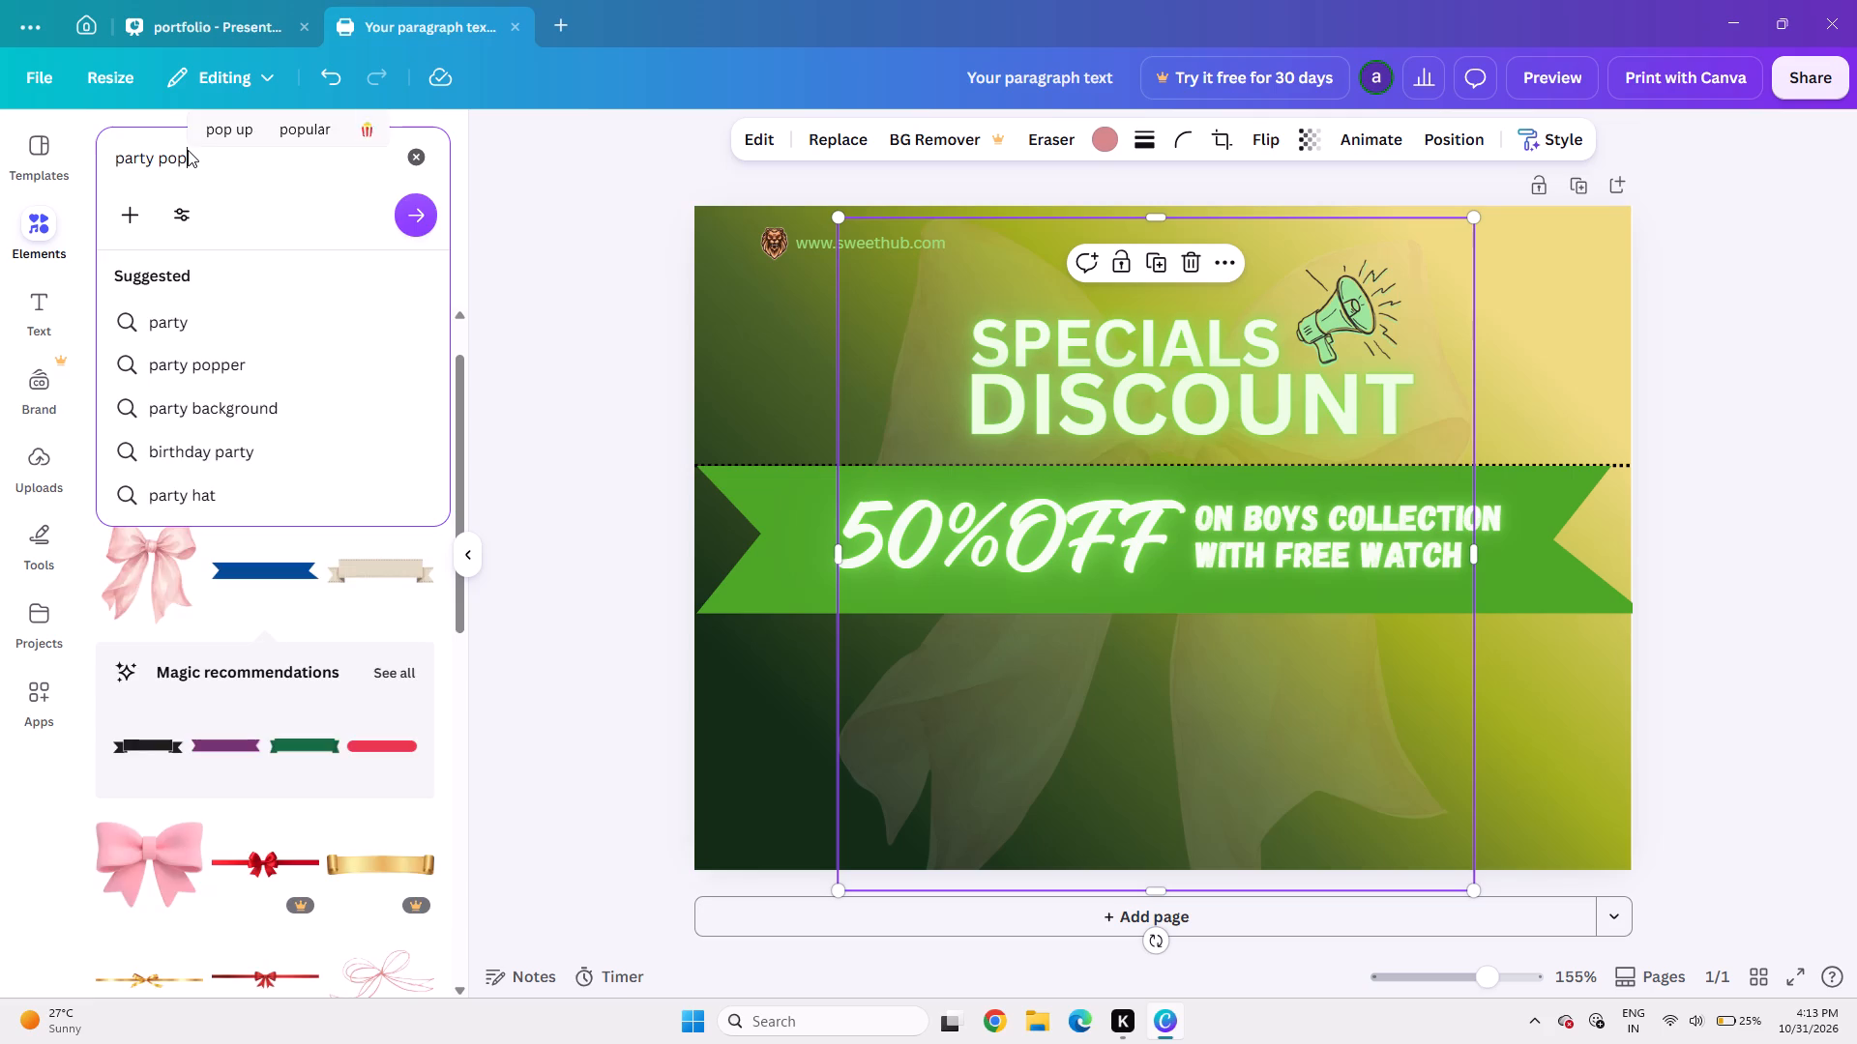
key("Return")
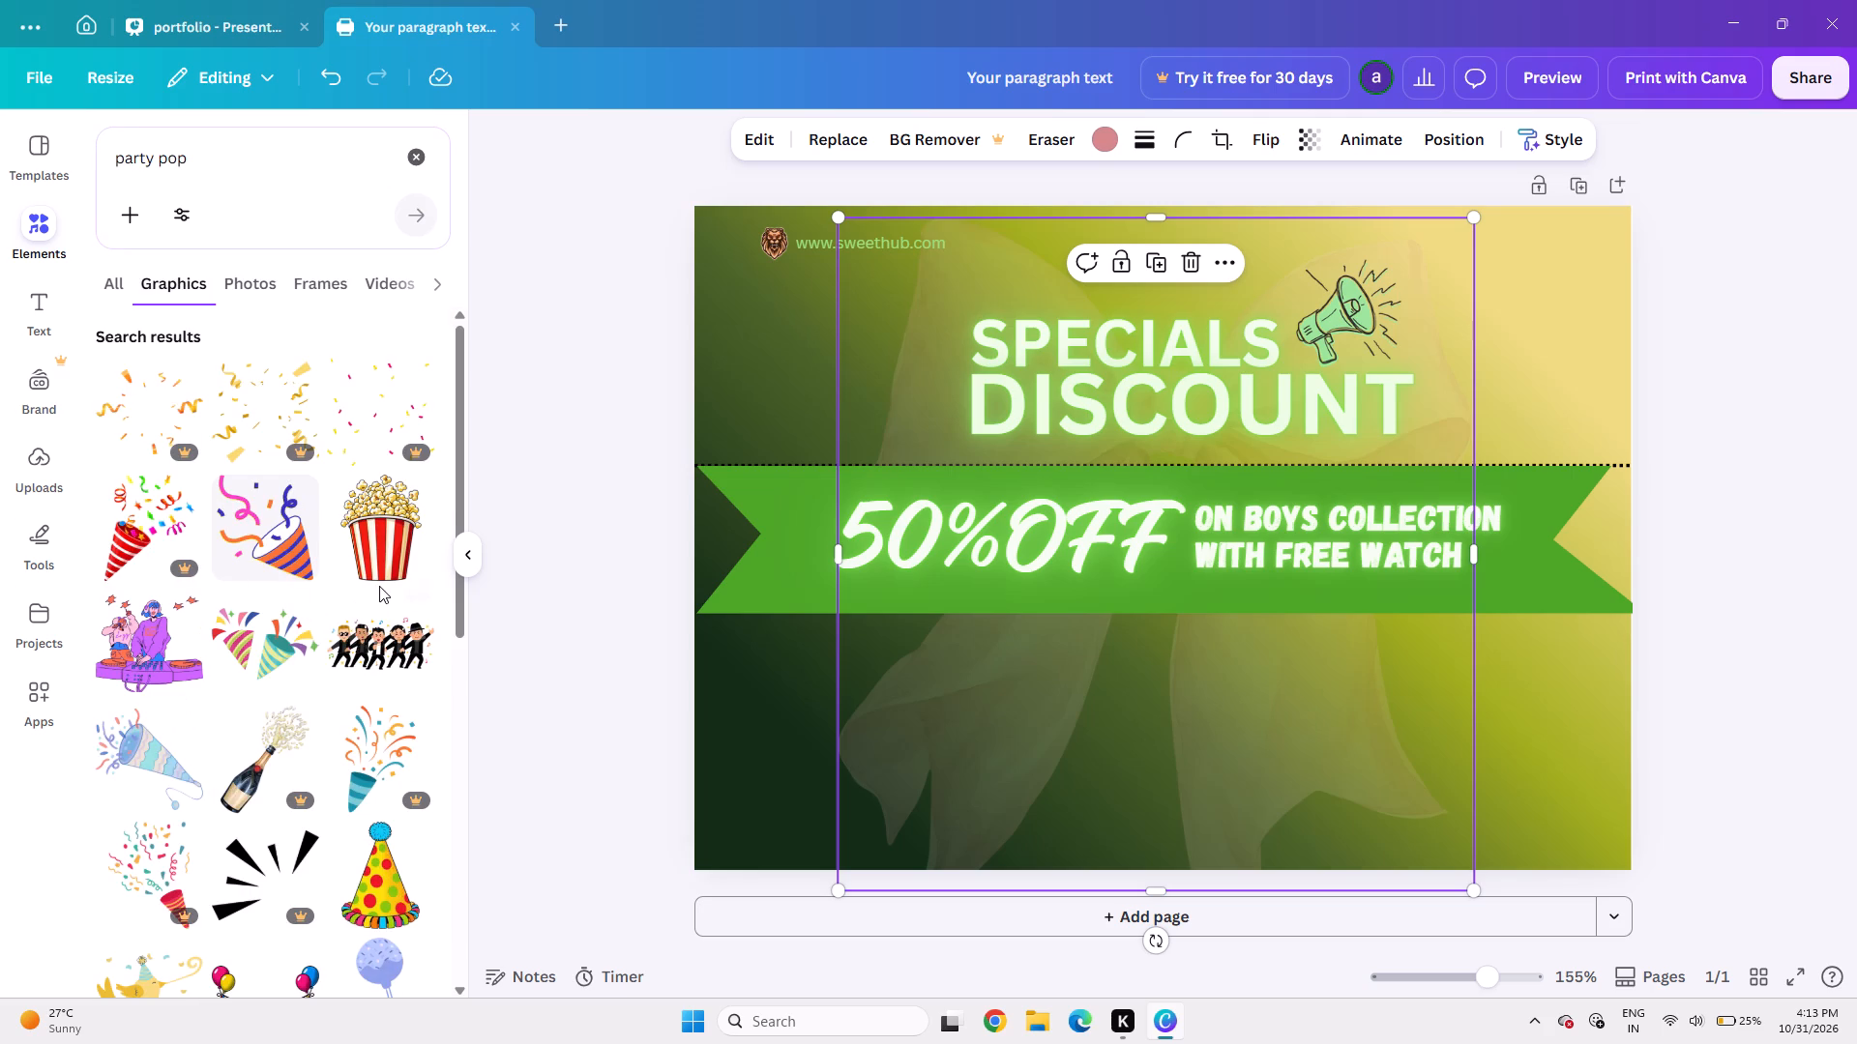
scroll(339, 783, "down", 2)
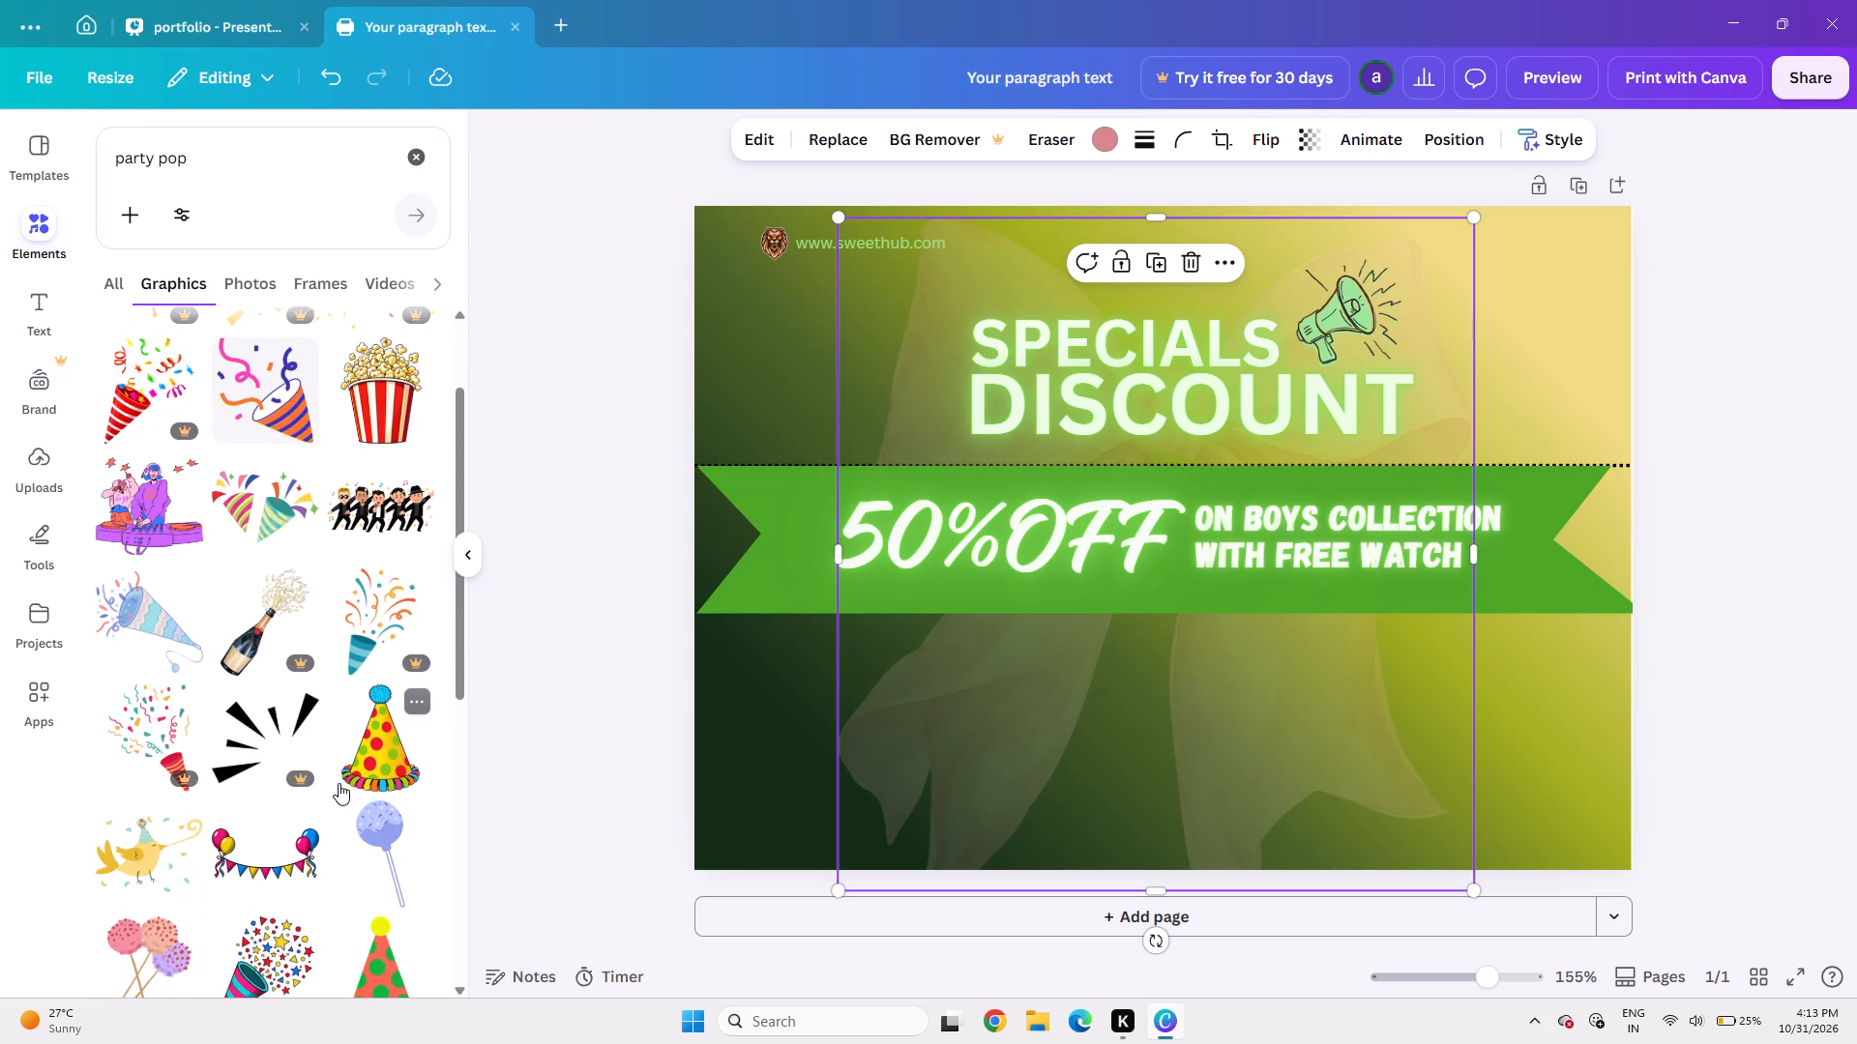
scroll(339, 783, "down", 1)
scroll(234, 970, "down", 2)
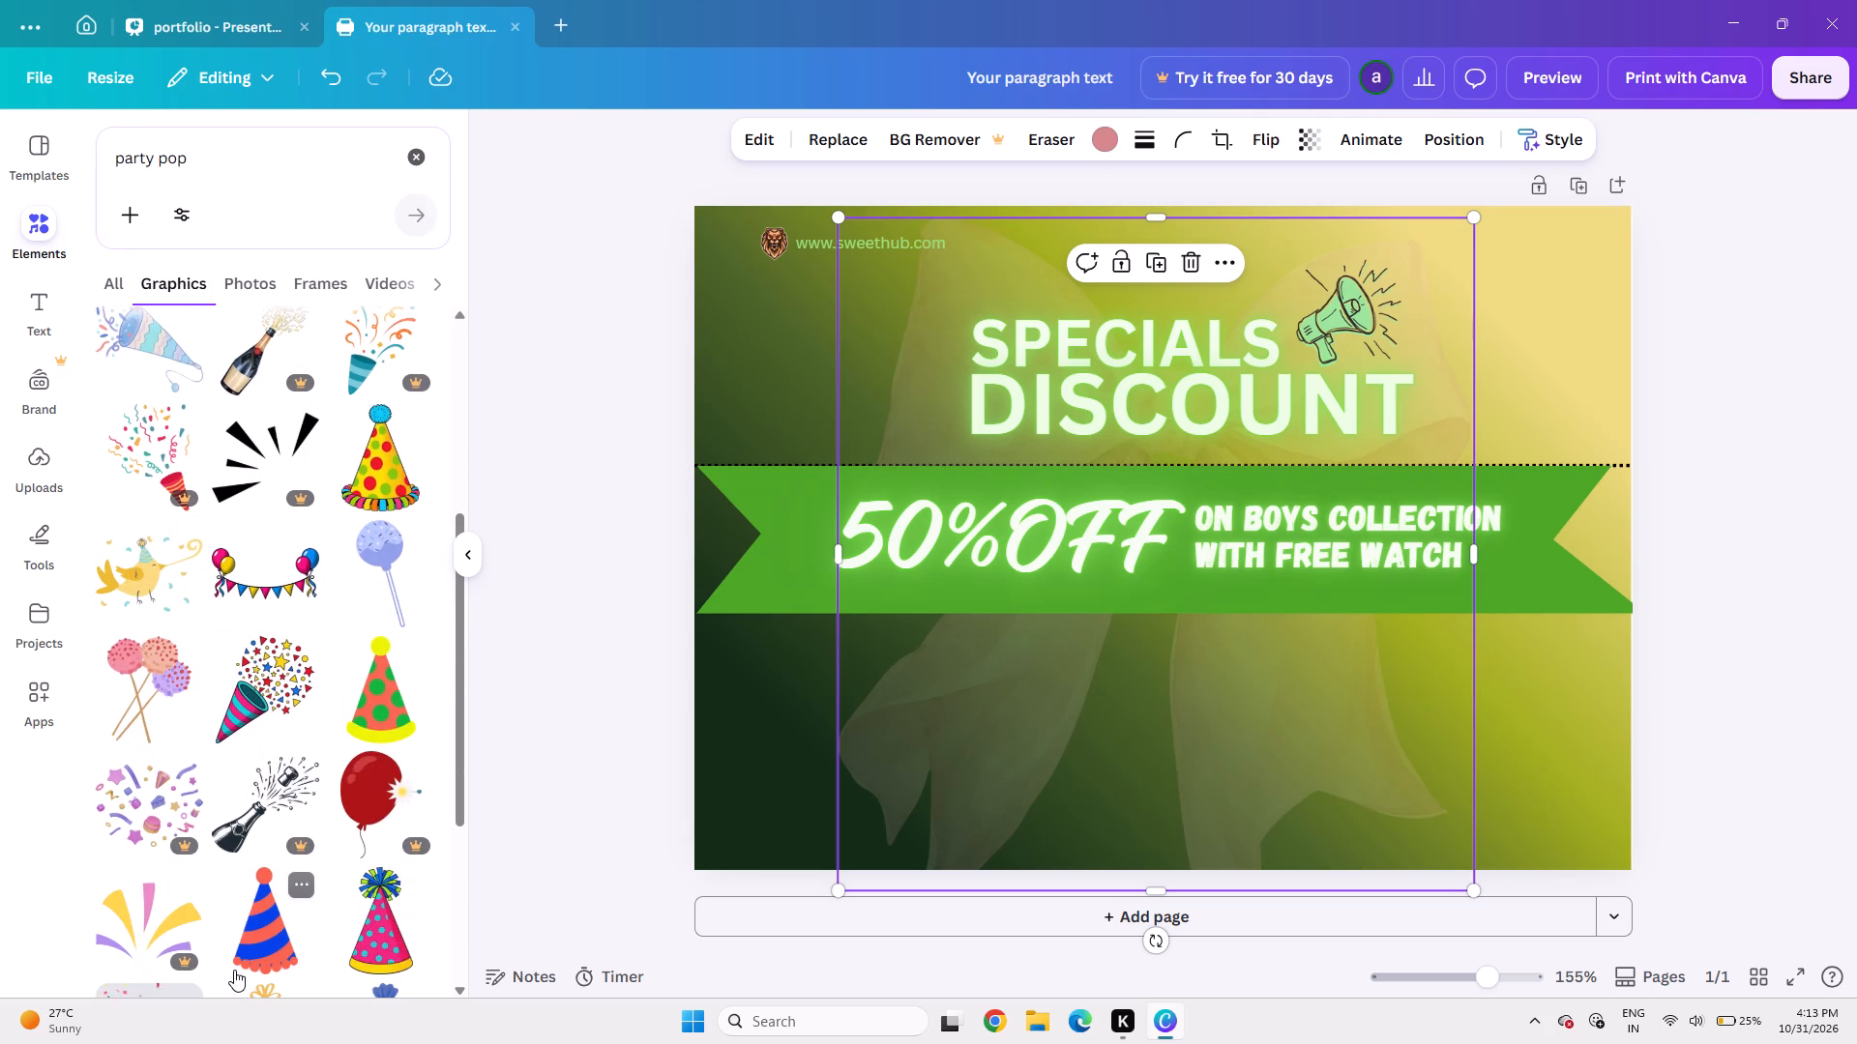
scroll(234, 970, "down", 4)
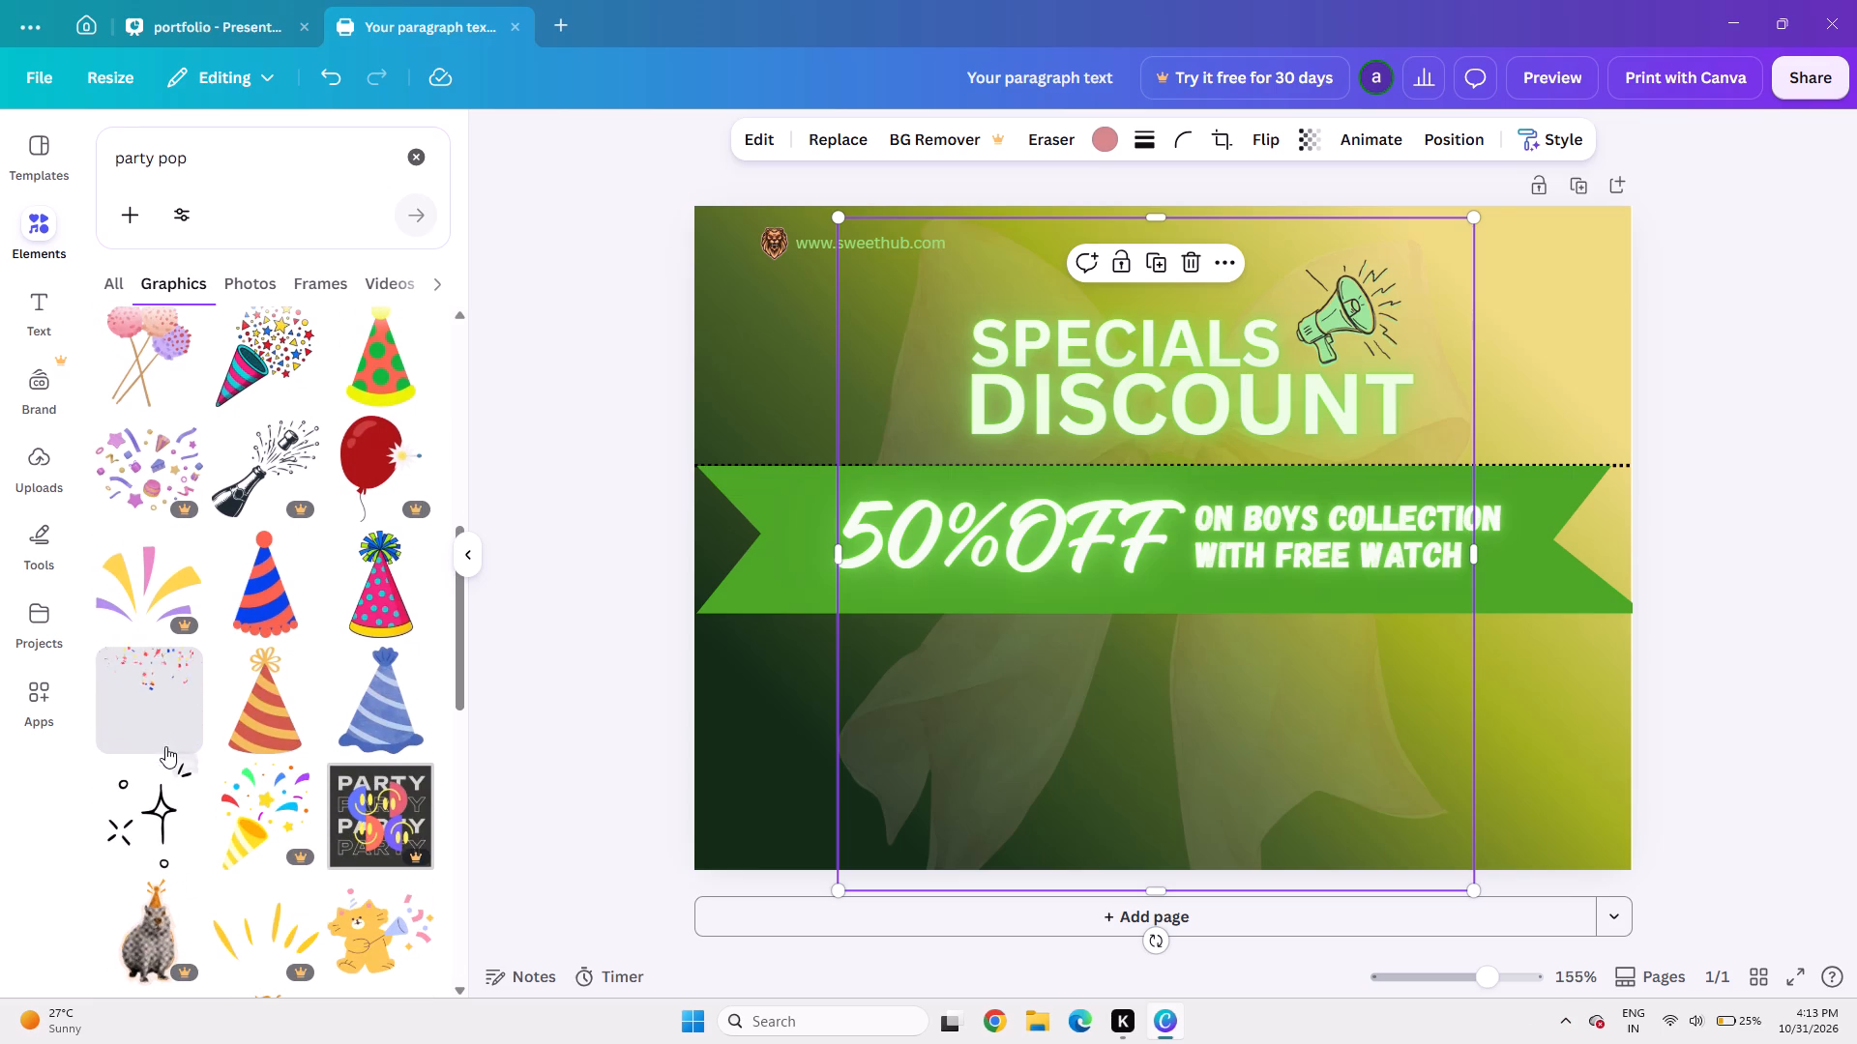
left_click(155, 718)
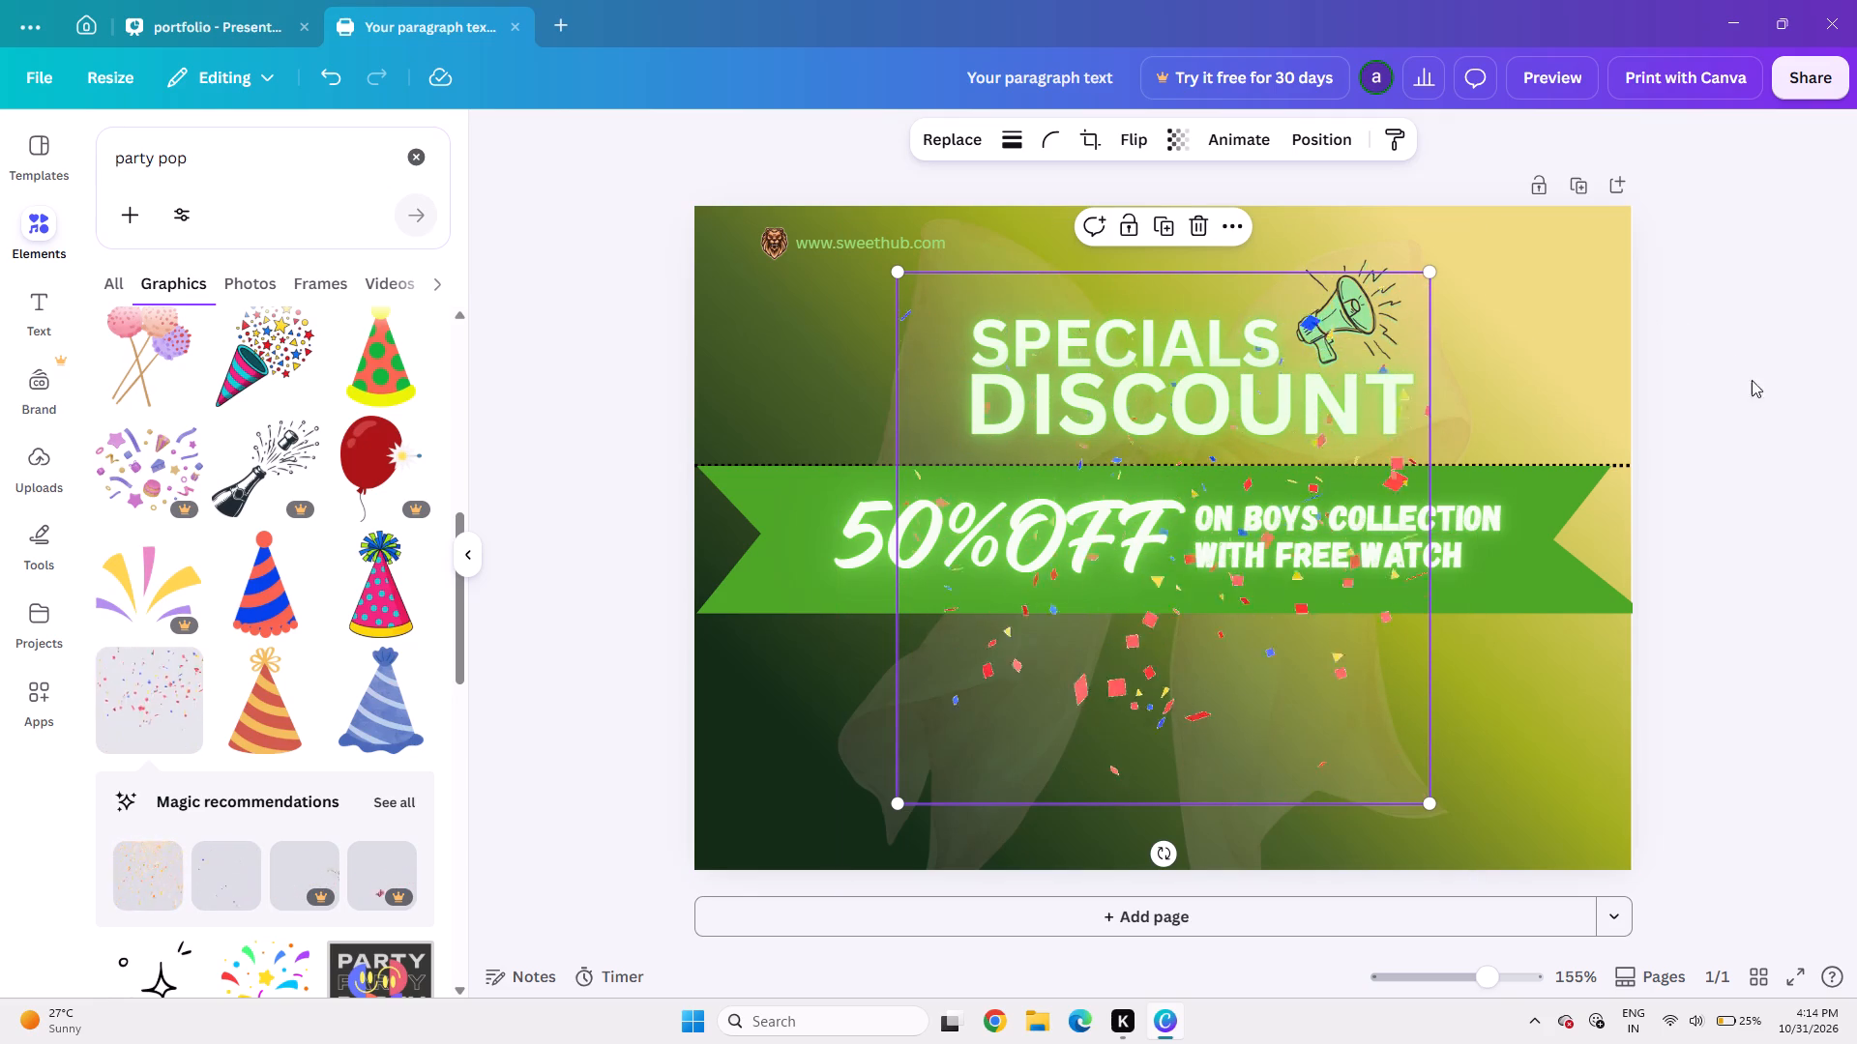
Move the multicoloured confetti graphic up until its frame meets the page's top edge.
left_click(1842, 431)
left_click(1290, 729)
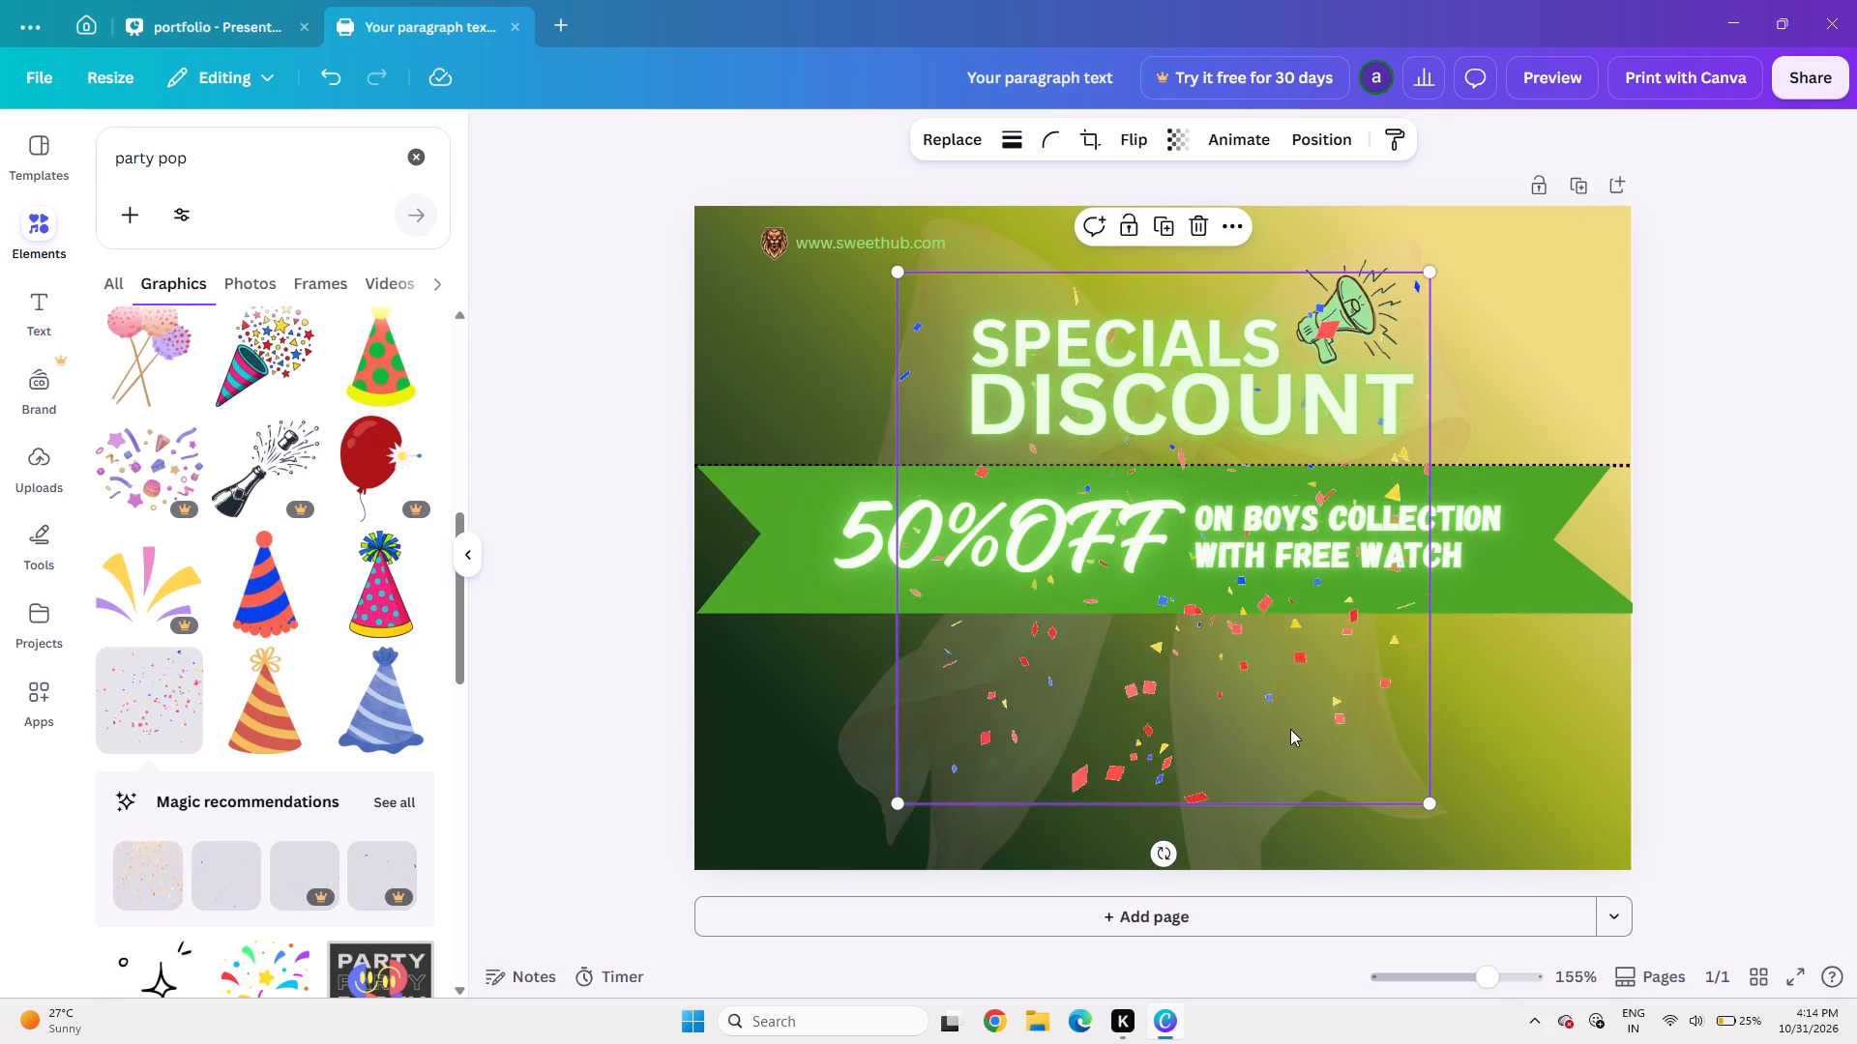
key("Up")
key("Up")
key("Up")
key("Up")
key("Up")
key("Up")
key("Up")
key("Up")
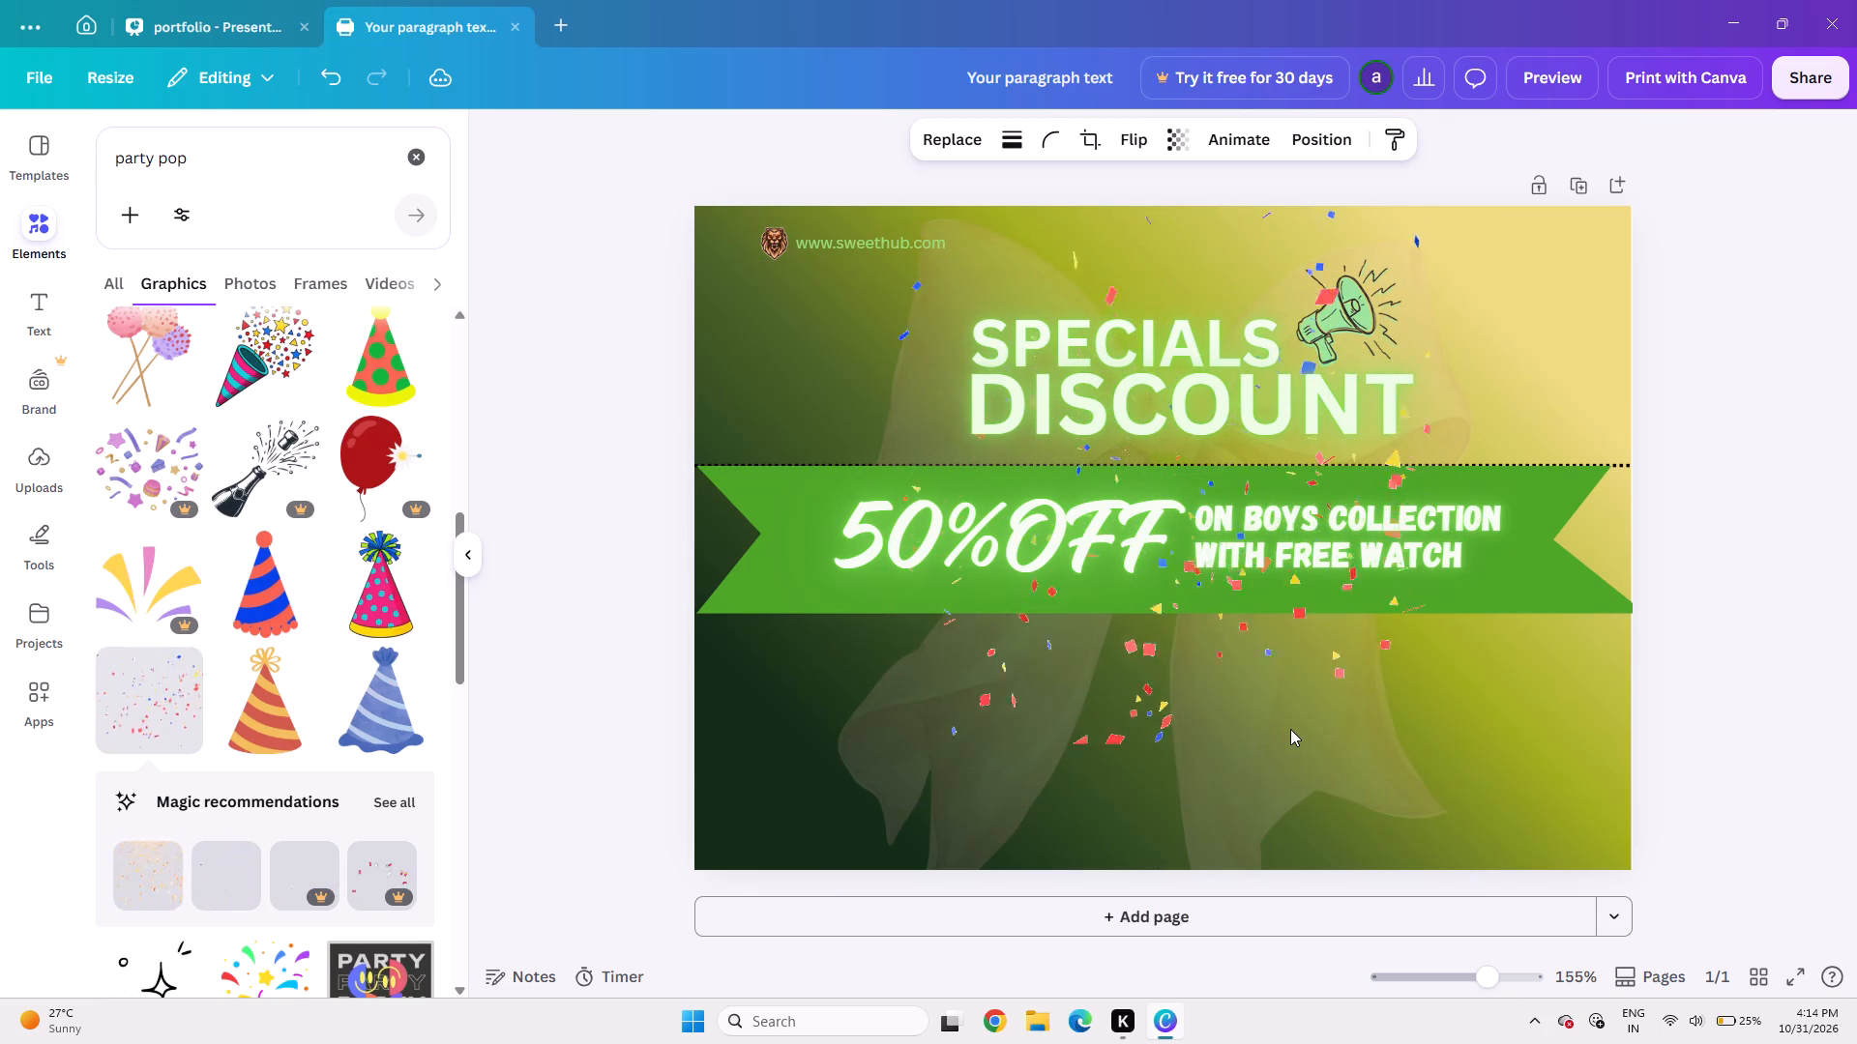
key("Up")
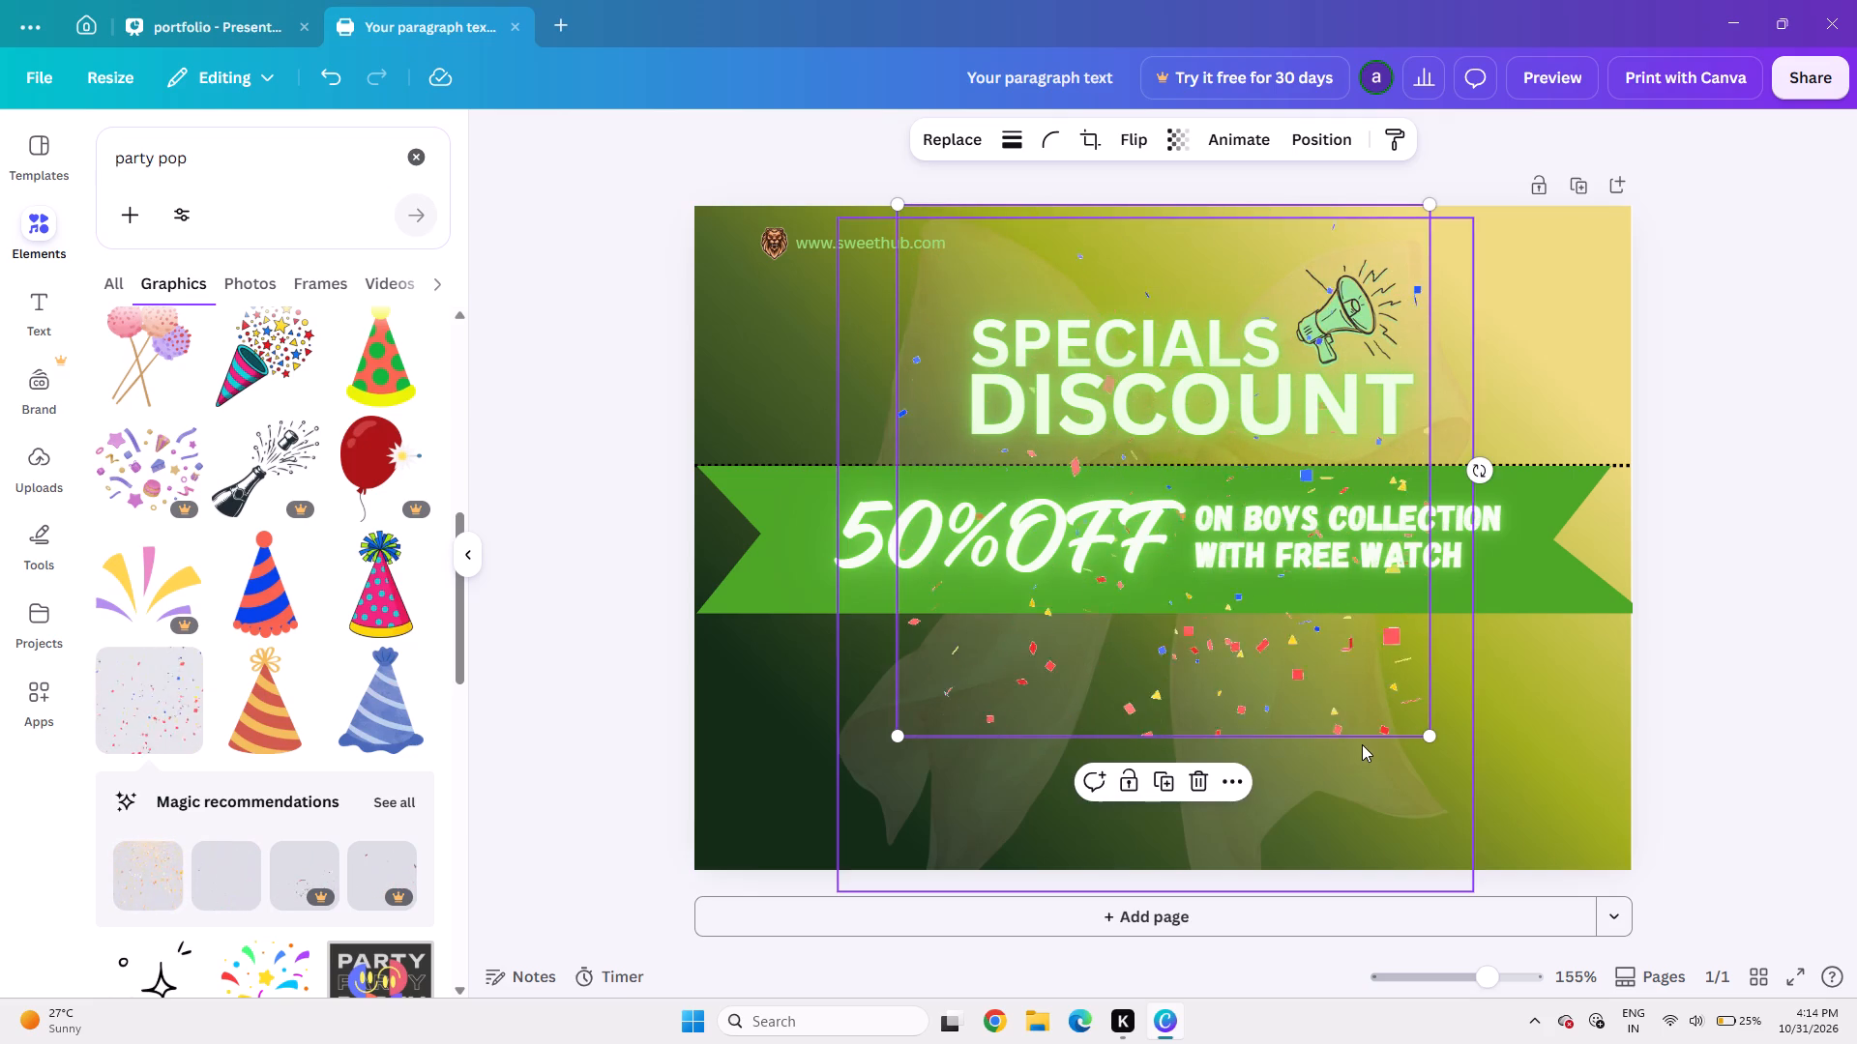
Enlarge the confetti graphic proportionally from its lower-right corner until it spans the full page height.
left_click_drag(1431, 732, 1441, 795)
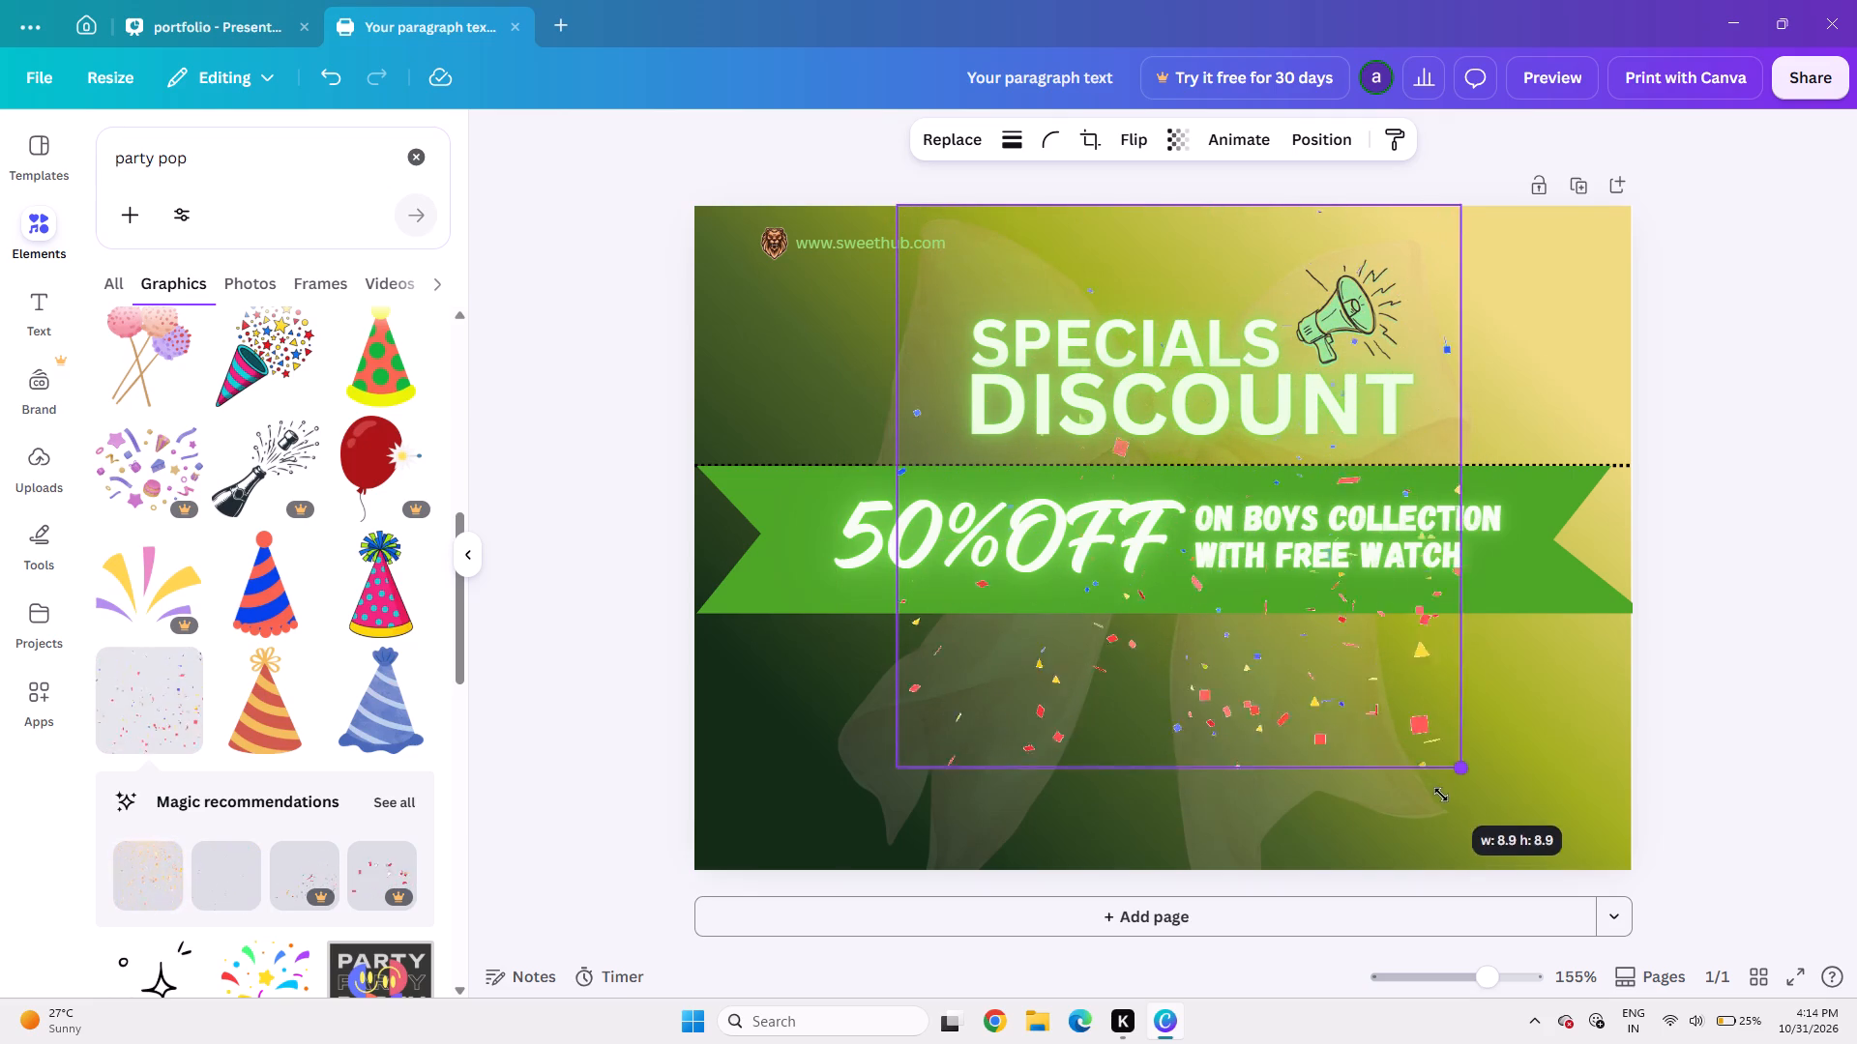
left_click_drag(1441, 795, 1465, 927)
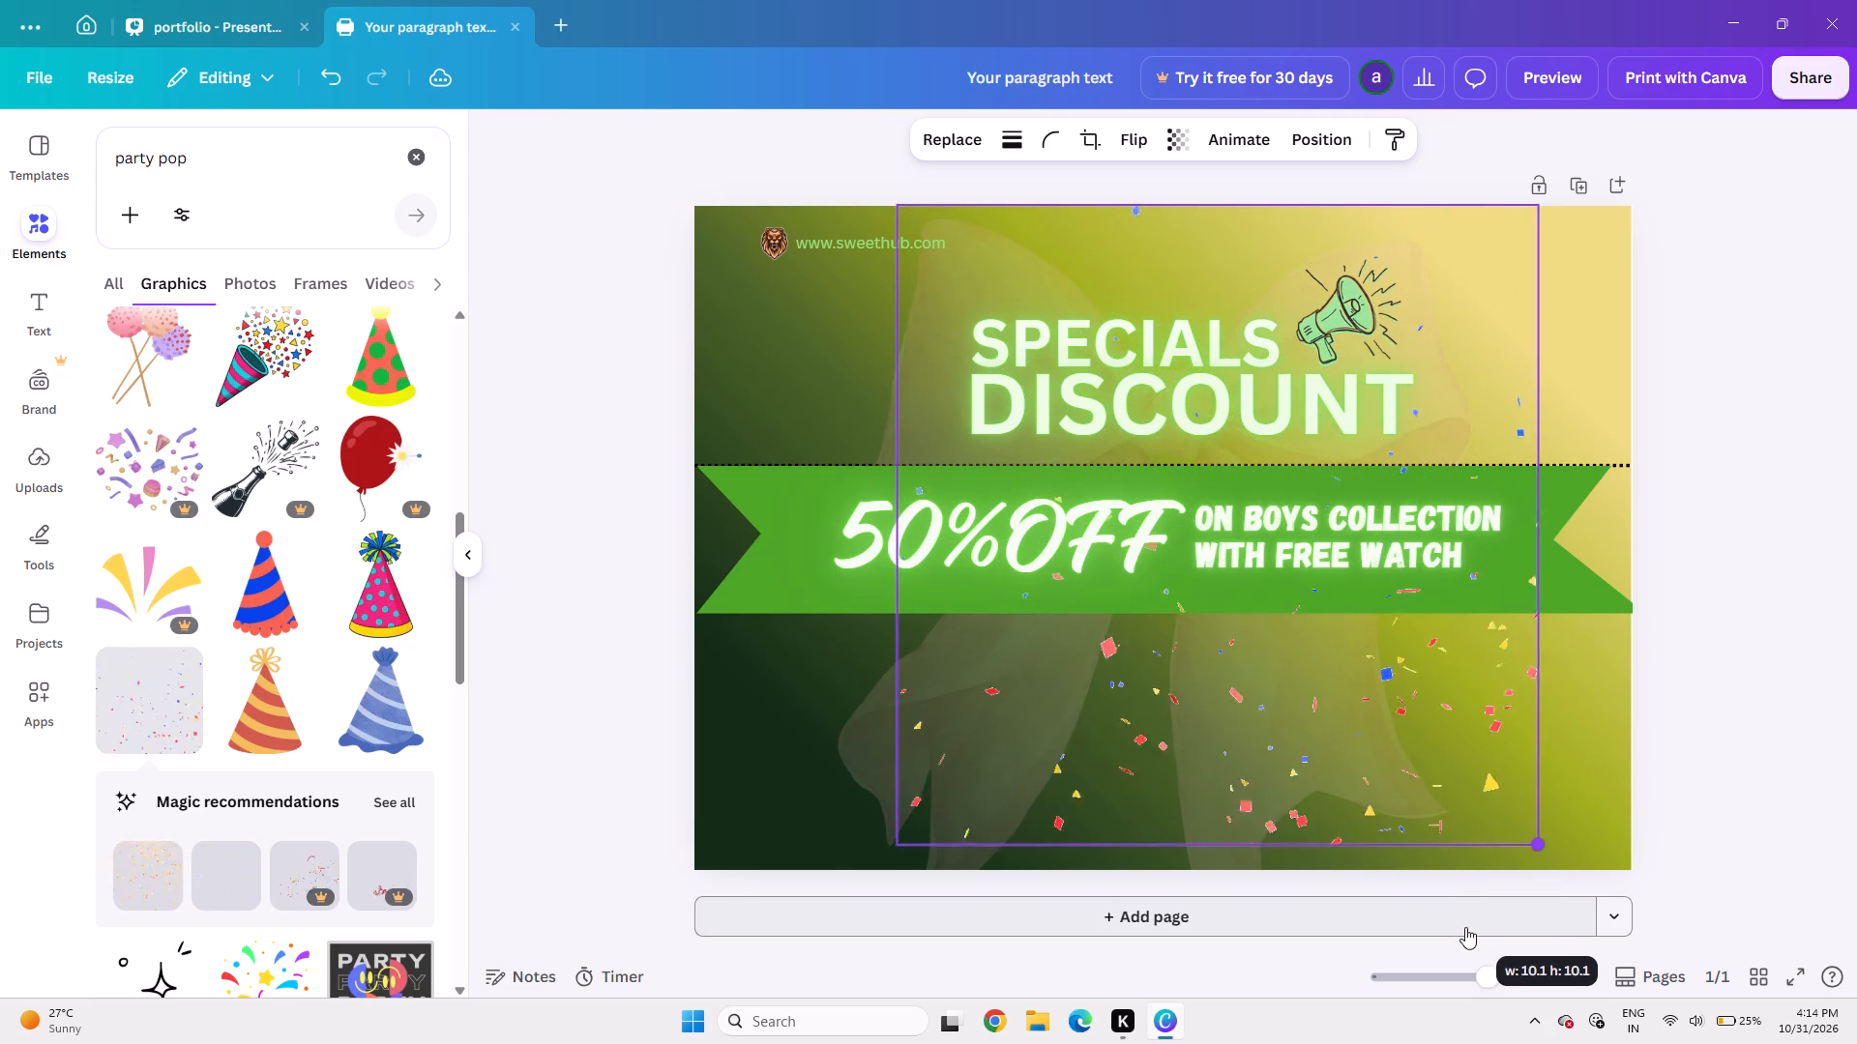
left_click_drag(1465, 927, 1473, 949)
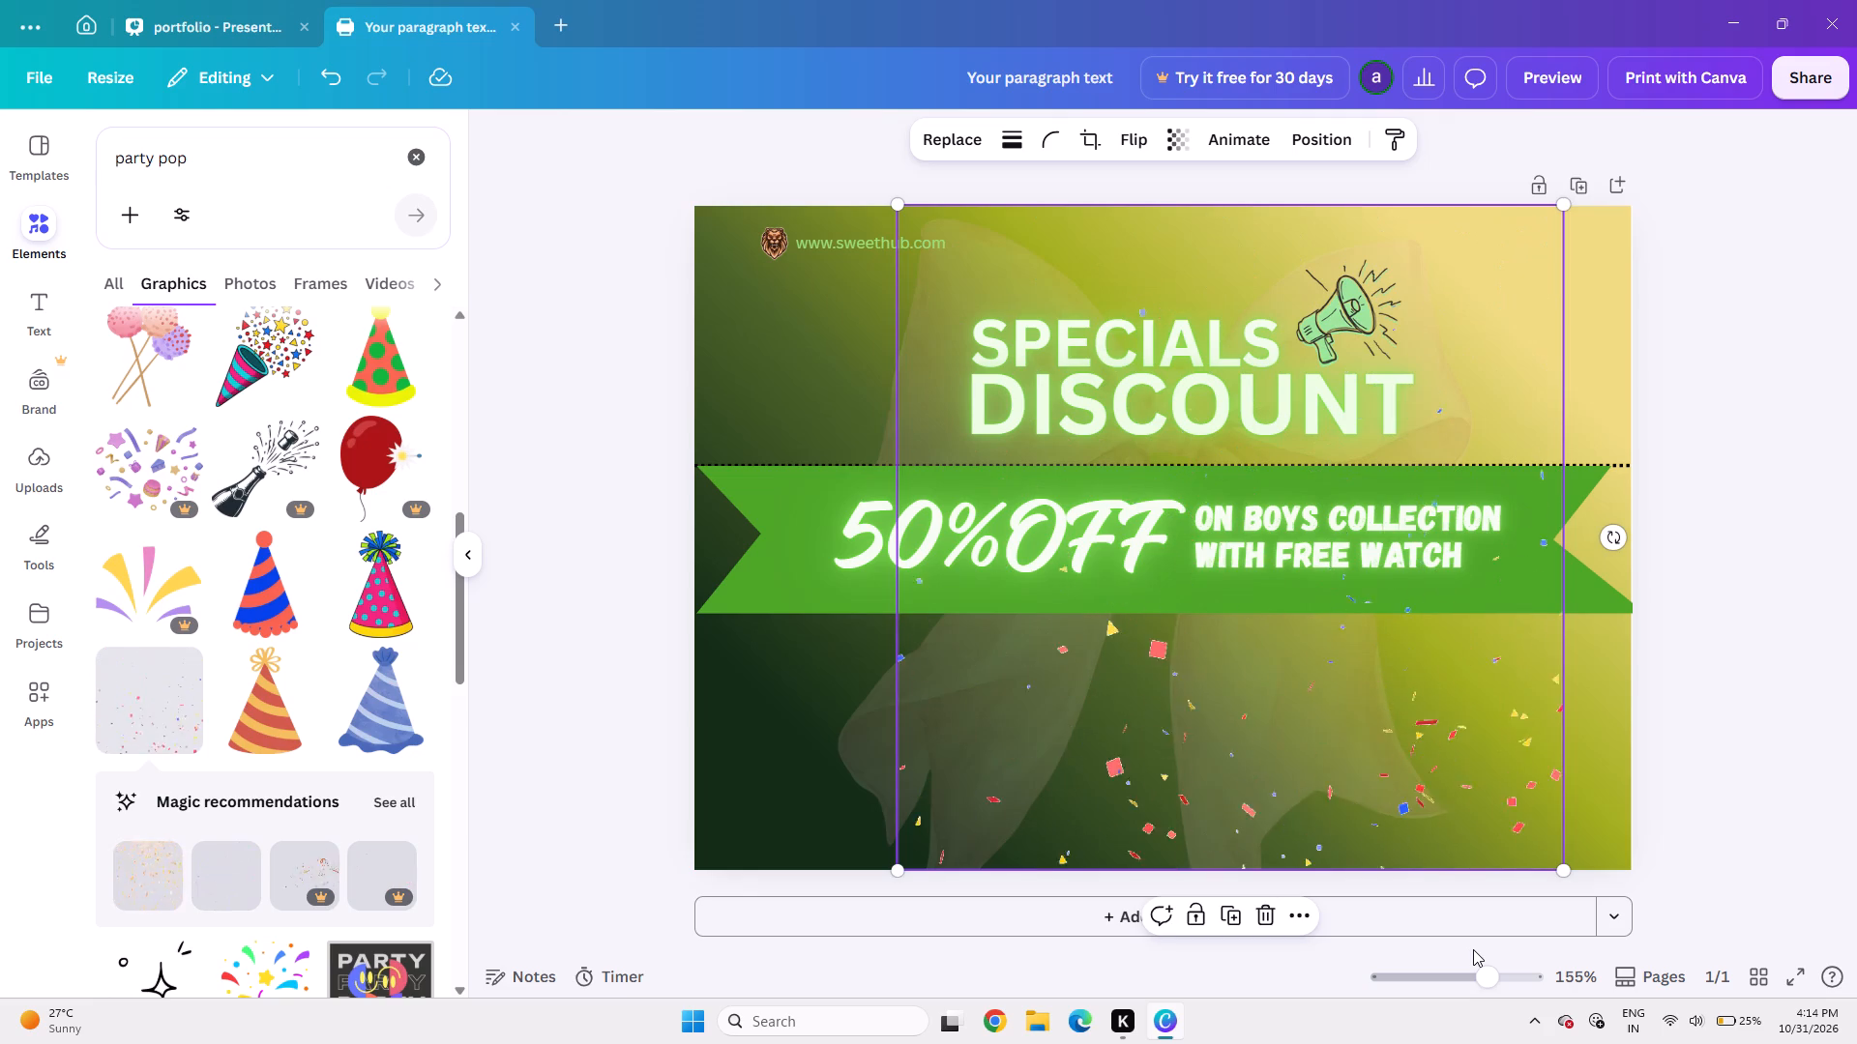
Shift the enlarged confetti left until it is horizontally centred on the page.
key("Left")
key("Left")
key("Left")
key("Left")
key("Left")
key("Left")
key("Left")
key("Left")
key("Left")
key("Left")
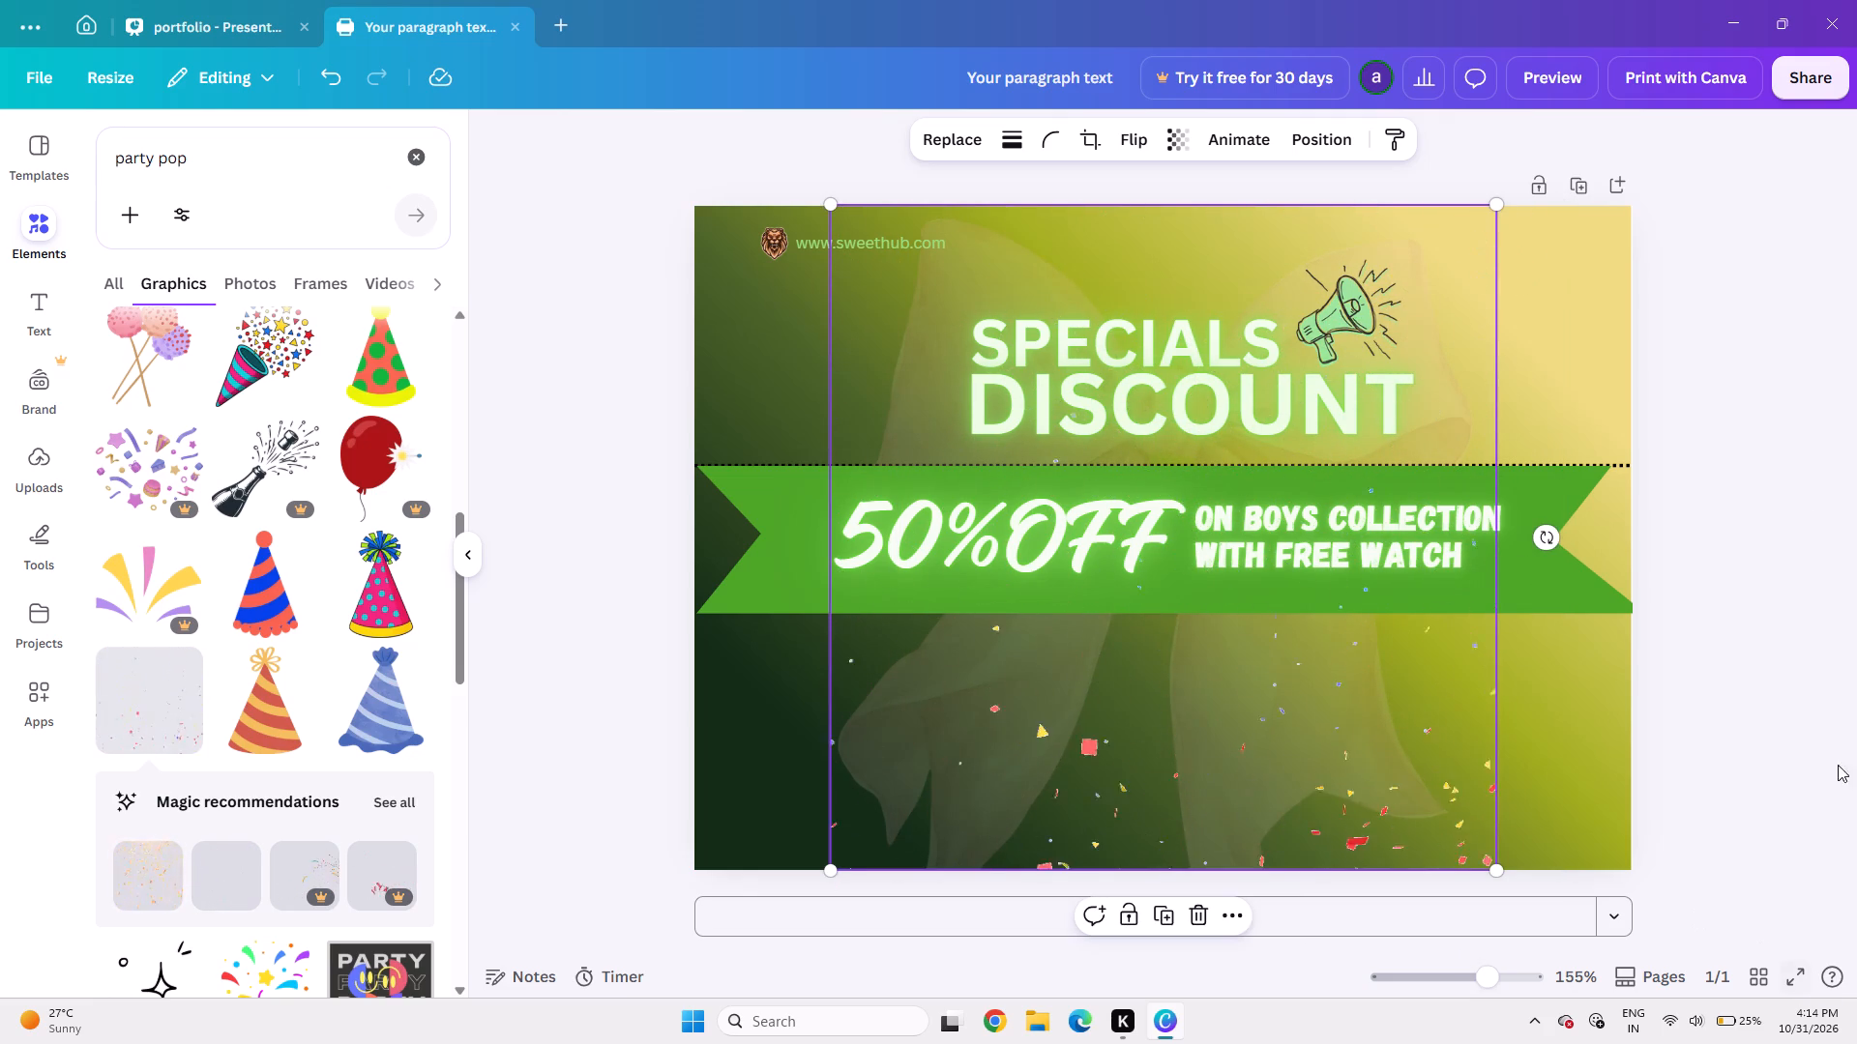
left_click(1796, 496)
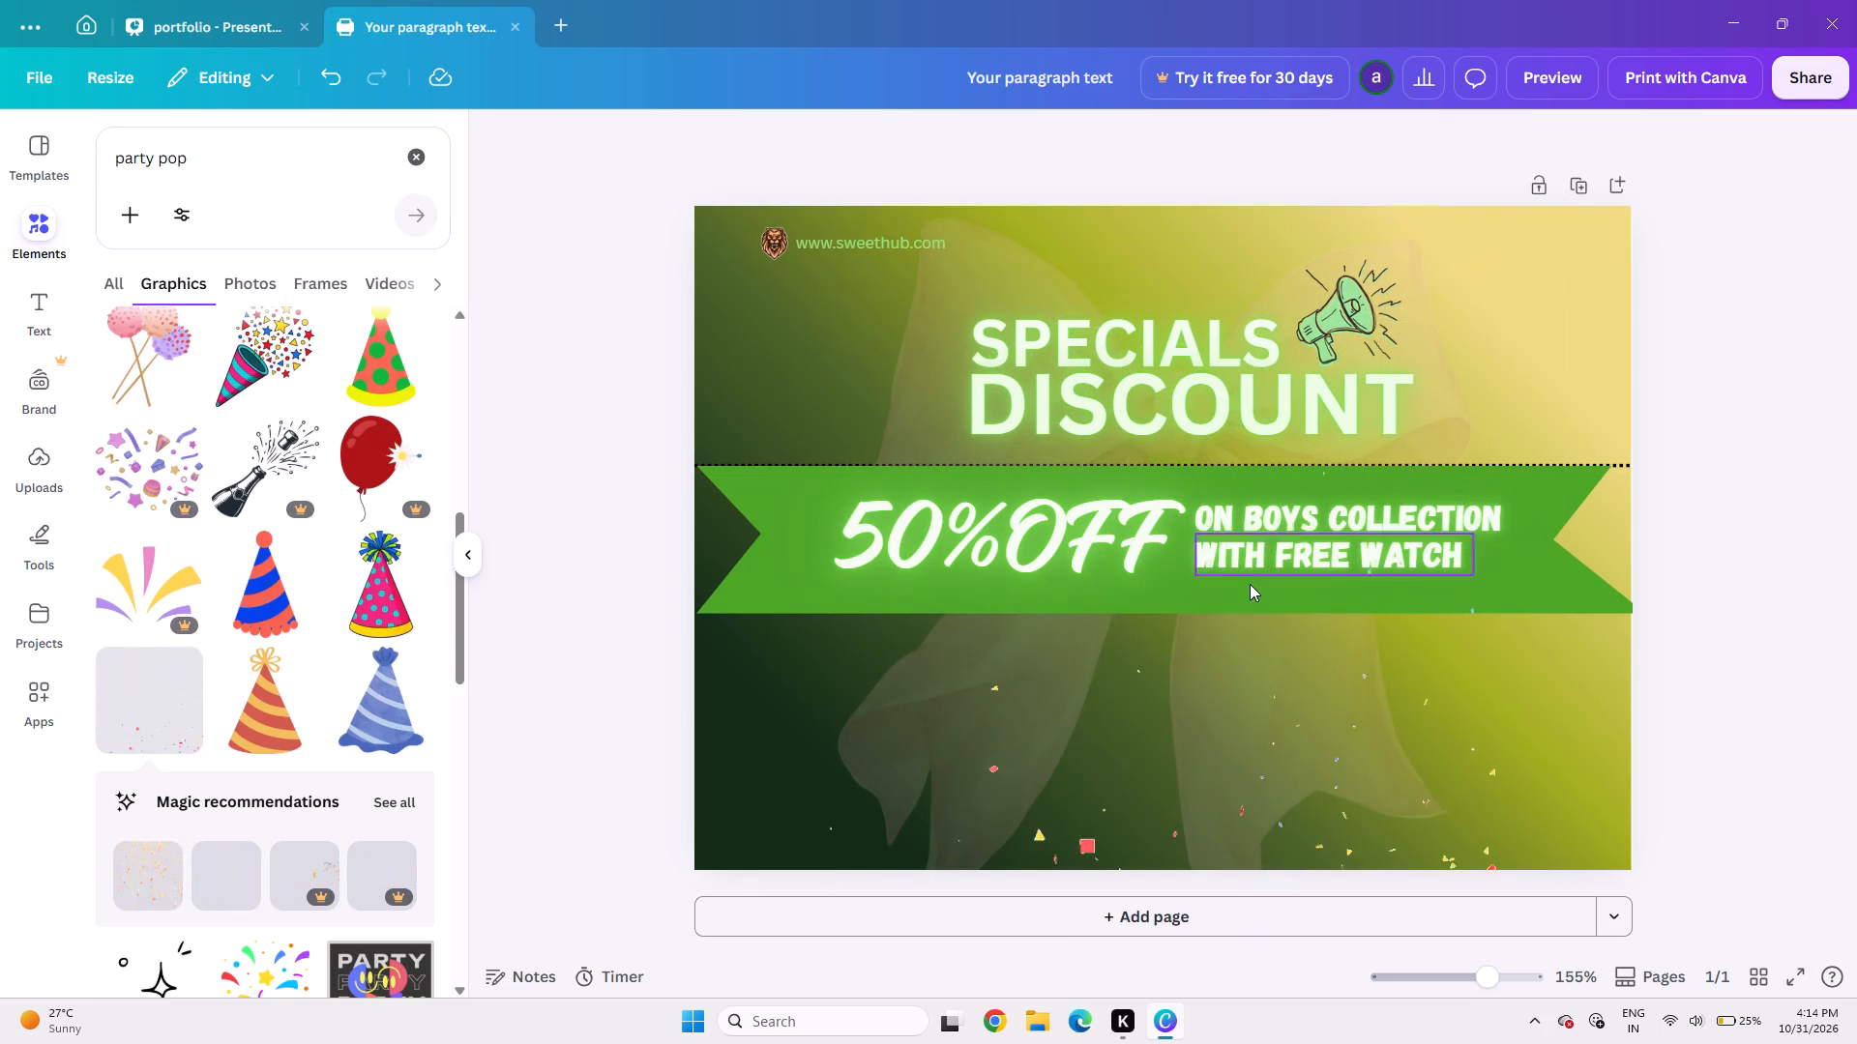
Set the confetti graphic's transparency to 25.
left_click(1135, 712)
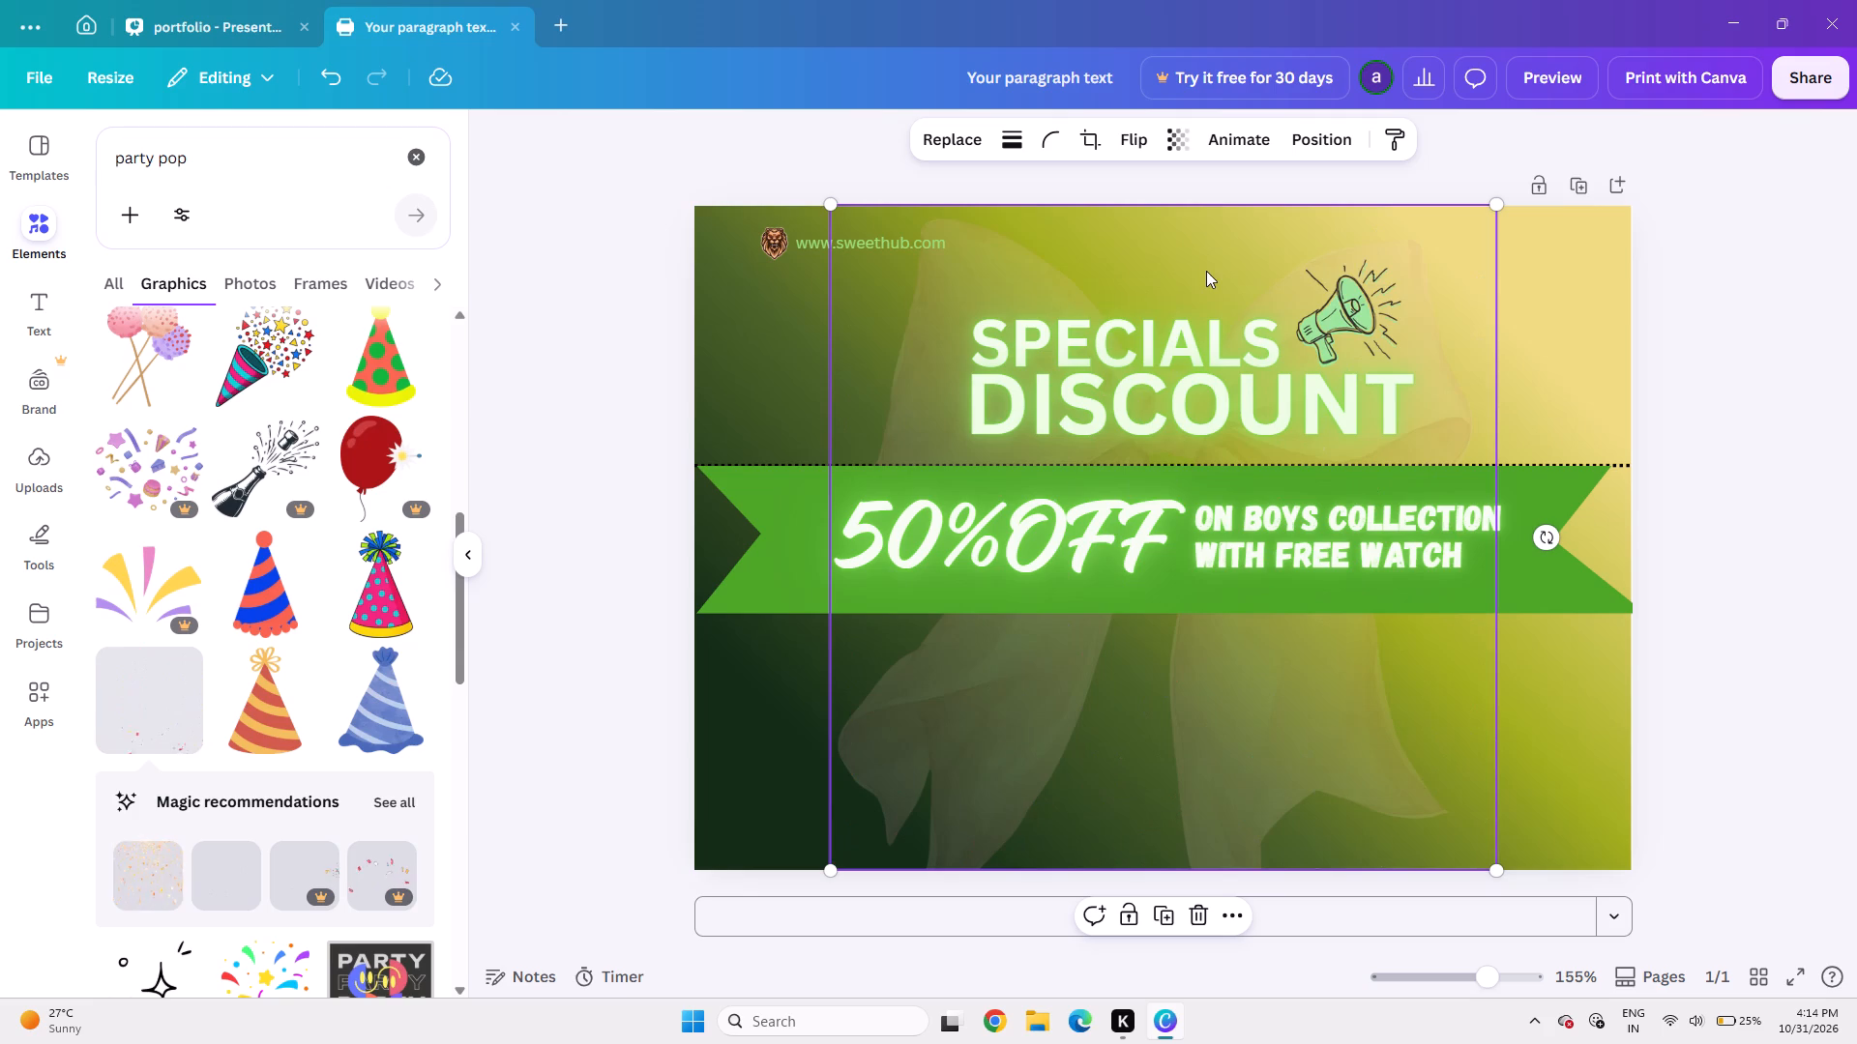
left_click(1182, 135)
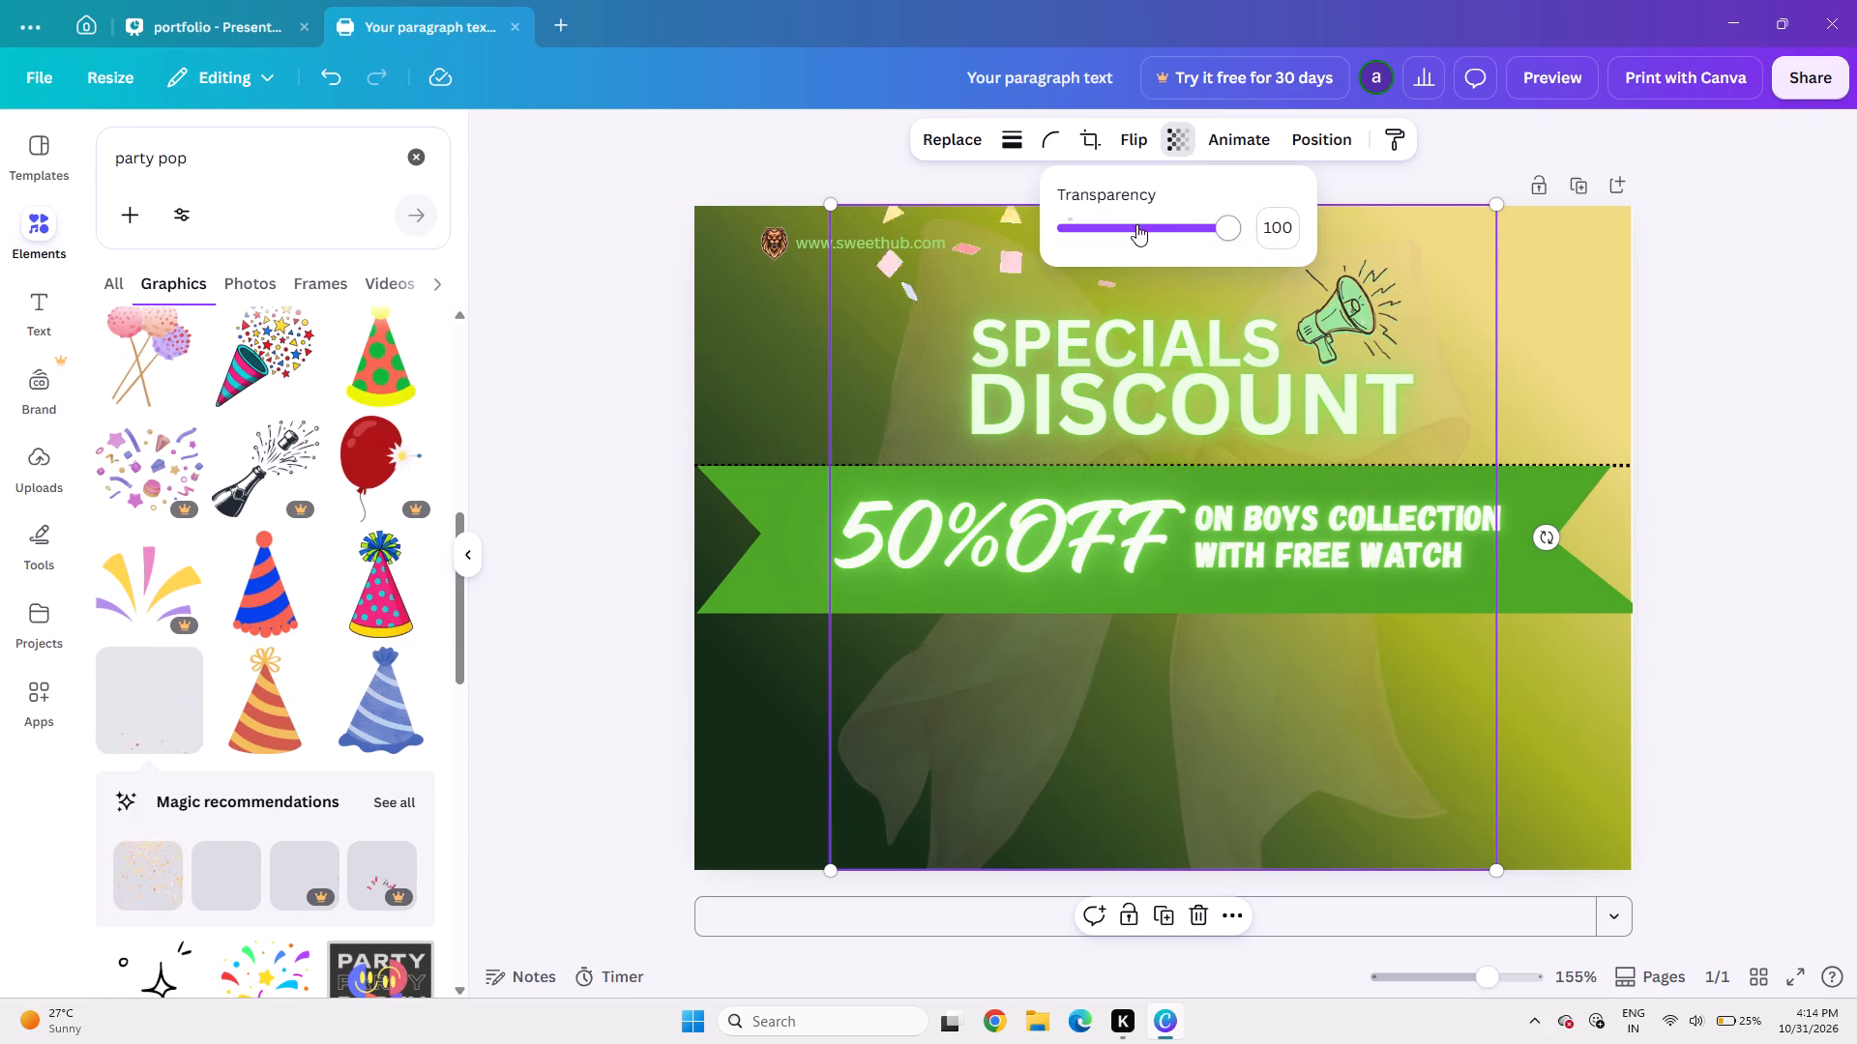
left_click(1136, 224)
left_click(1107, 224)
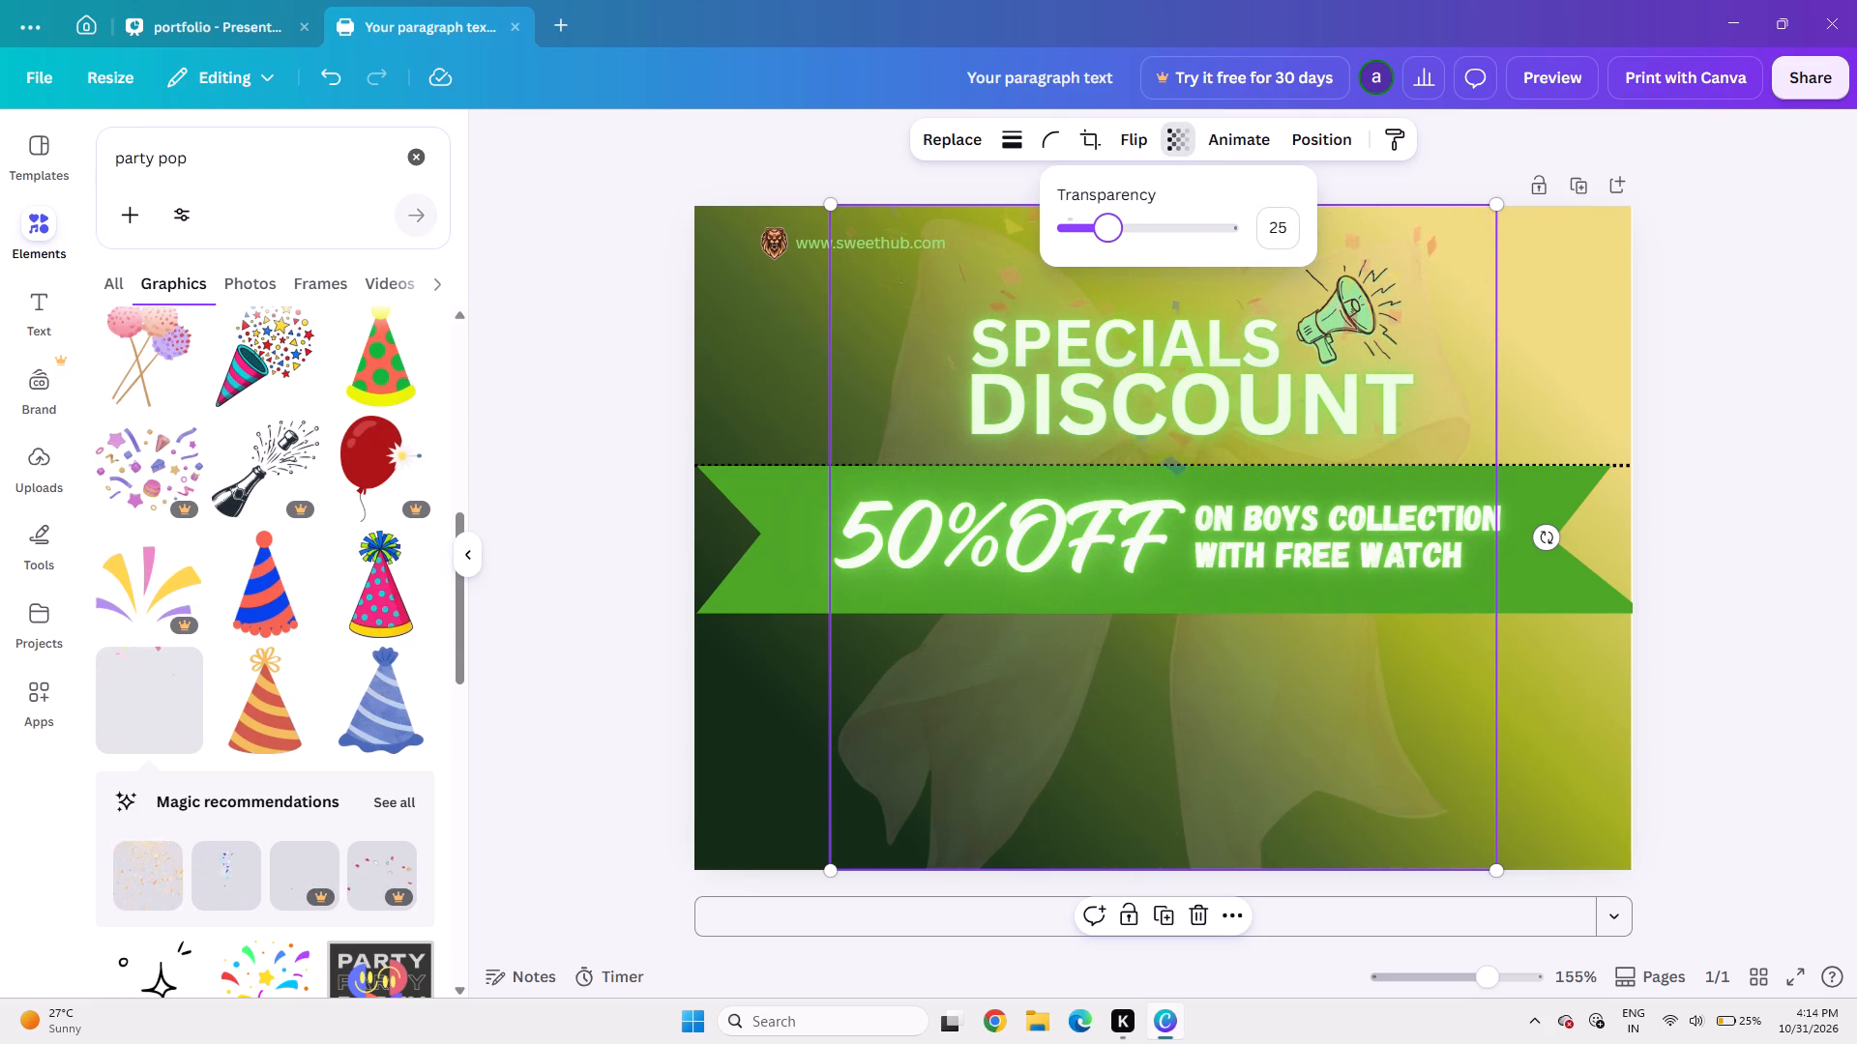
left_click(1710, 425)
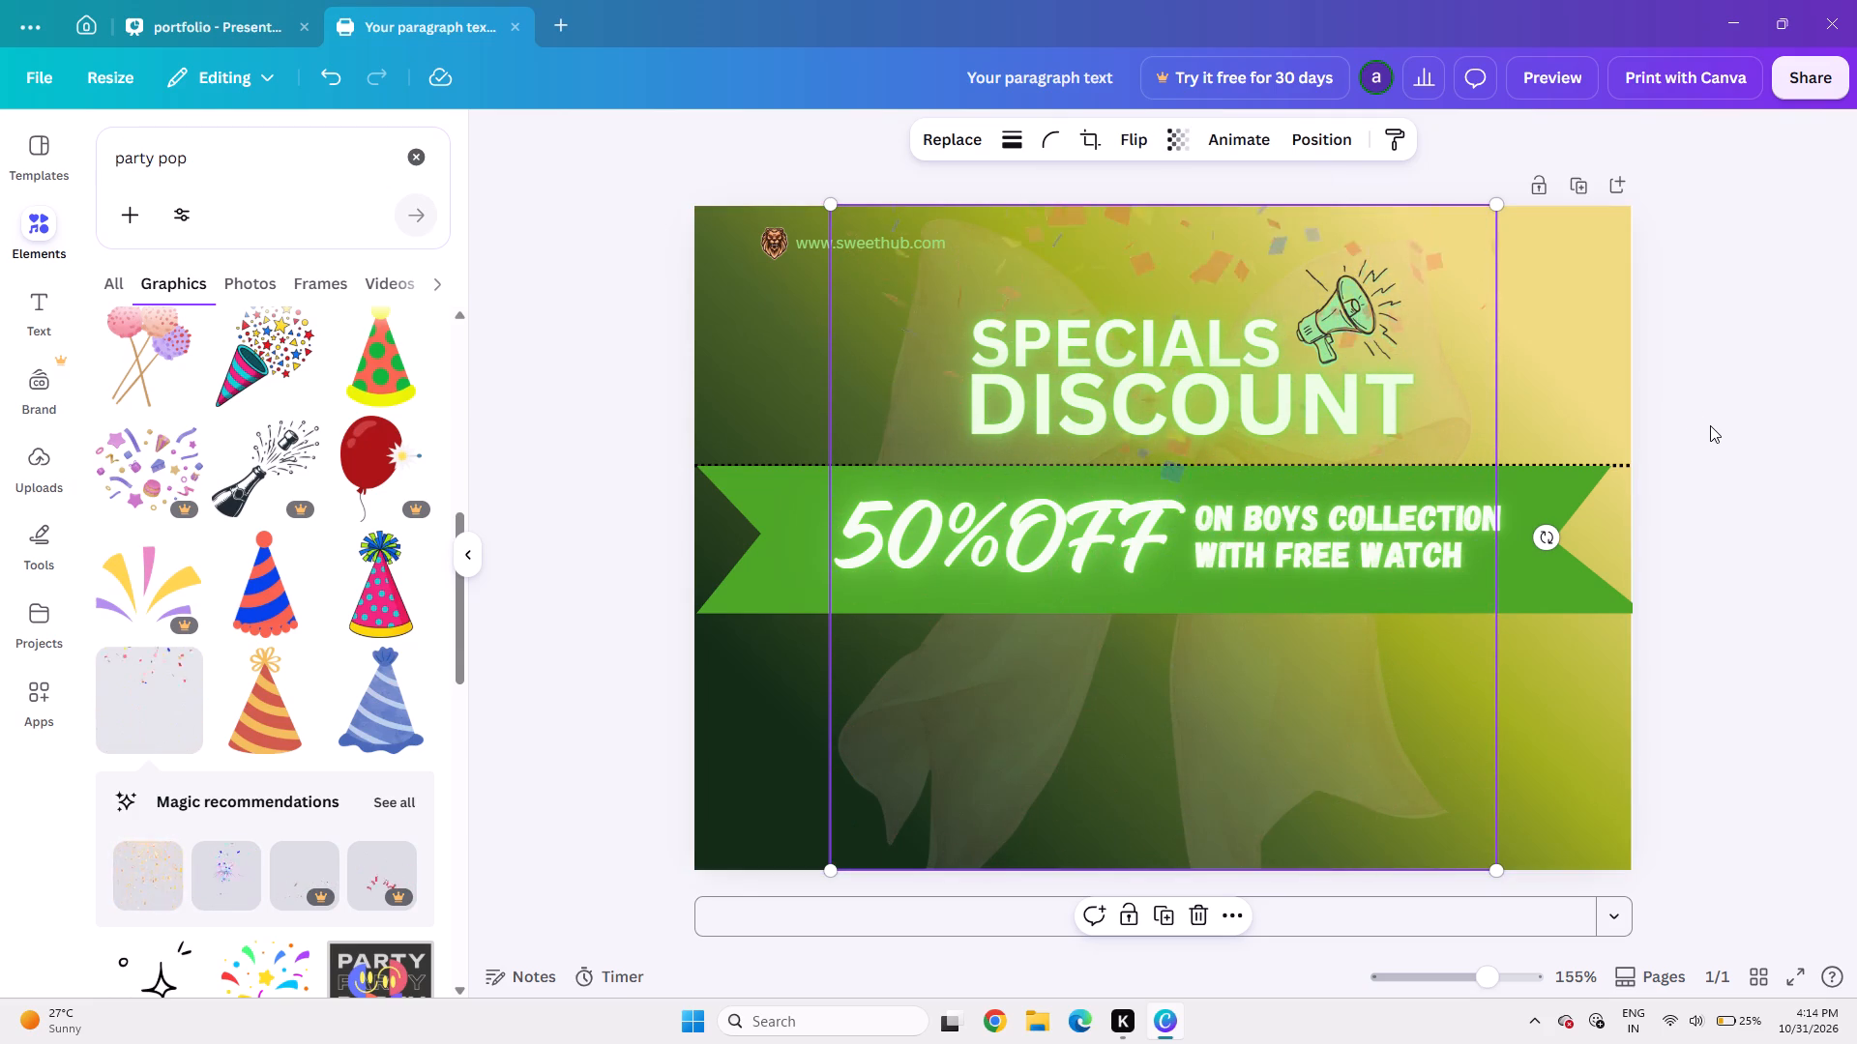
left_click(1836, 442)
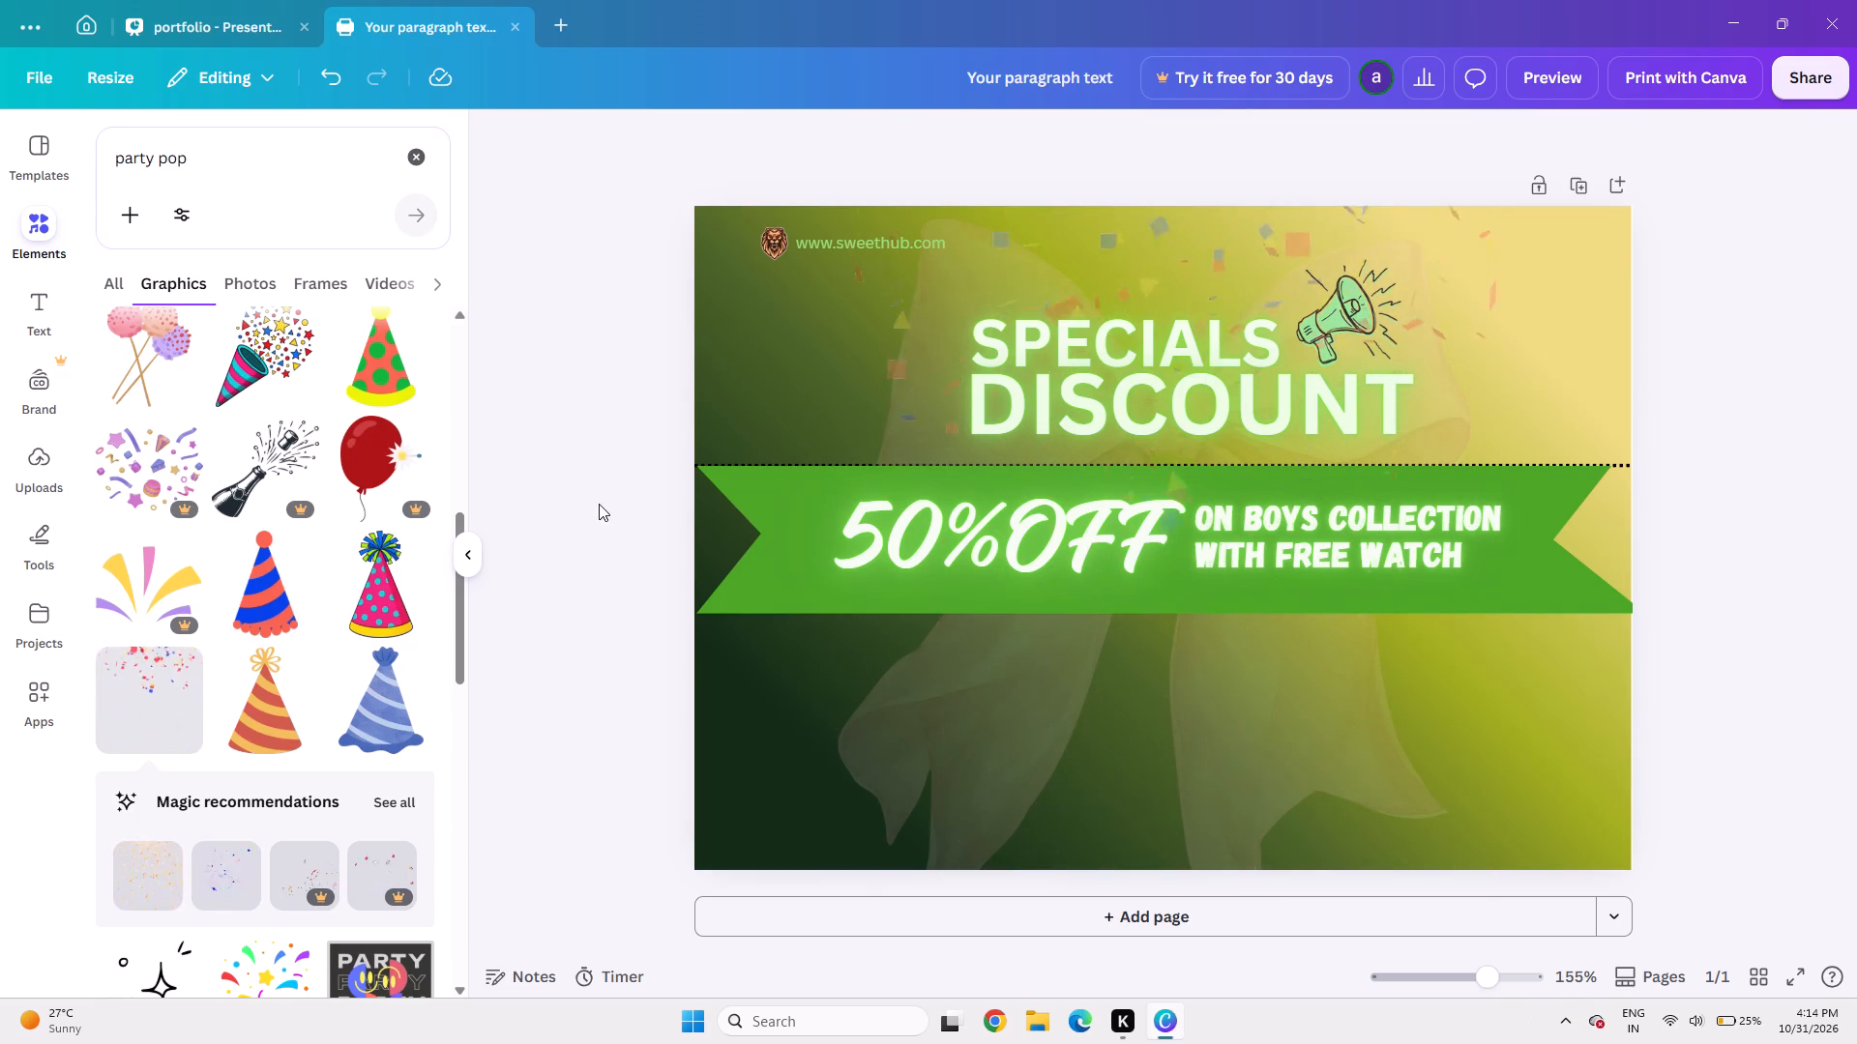
Search the graphics for "balloon with gift" and add the open red gift box with blue, orange and green balloons.
left_click(225, 154)
key("BackSpace")
key("BackSpace")
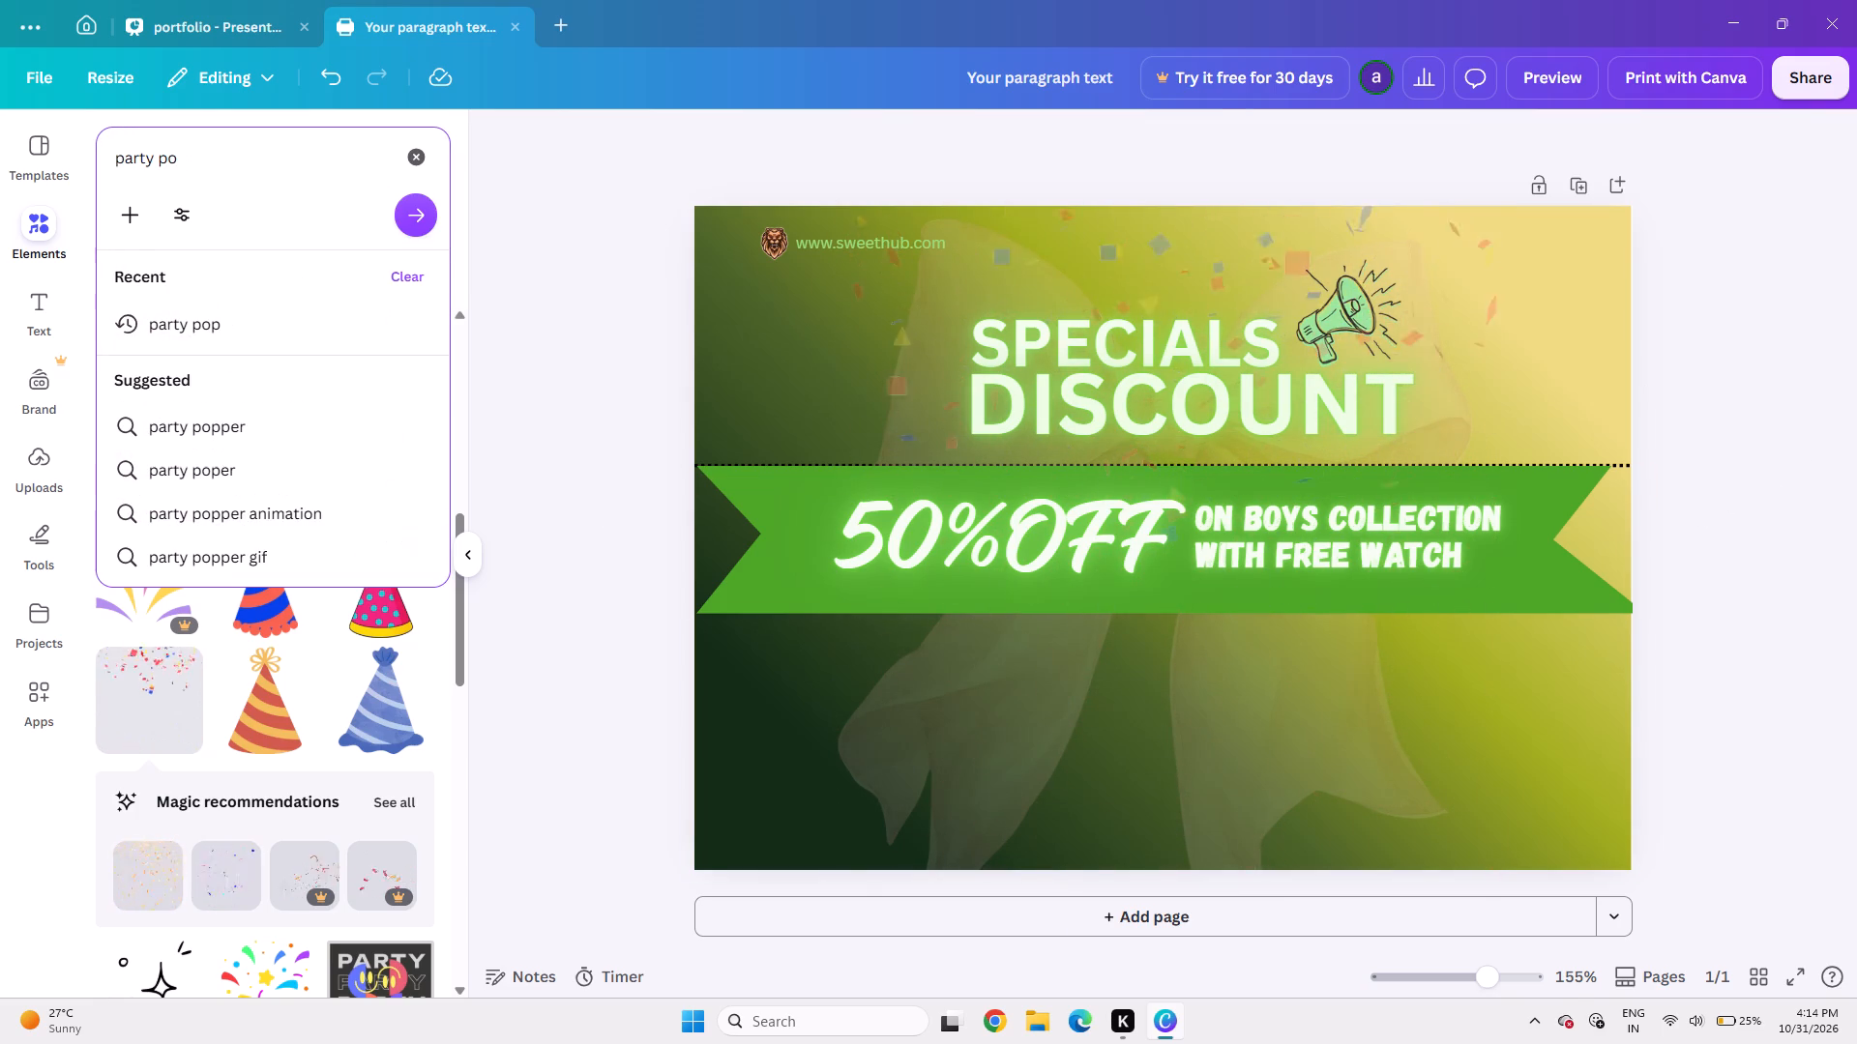
key("BackSpace")
key("BackSpace")
key("BackSpace")
key("BackSpace")
key("BackSpace")
key("BackSpace")
key("BackSpace")
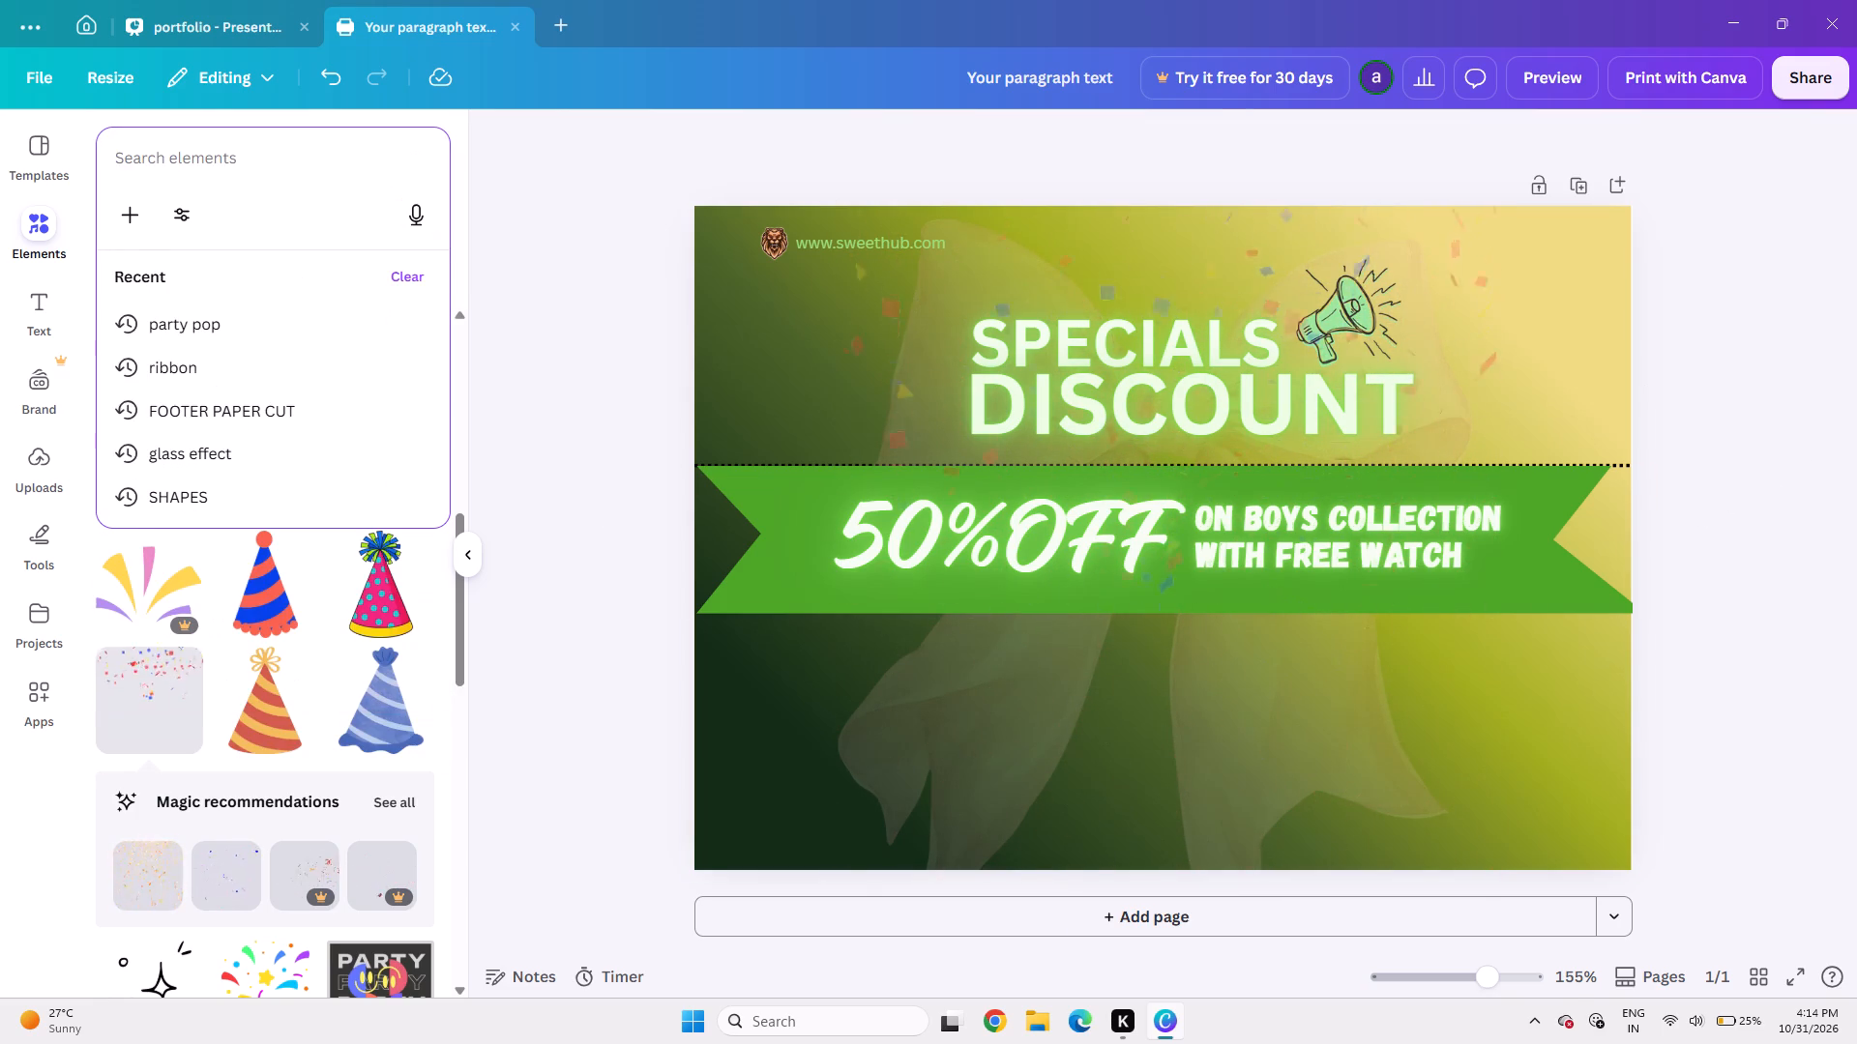
type("gi")
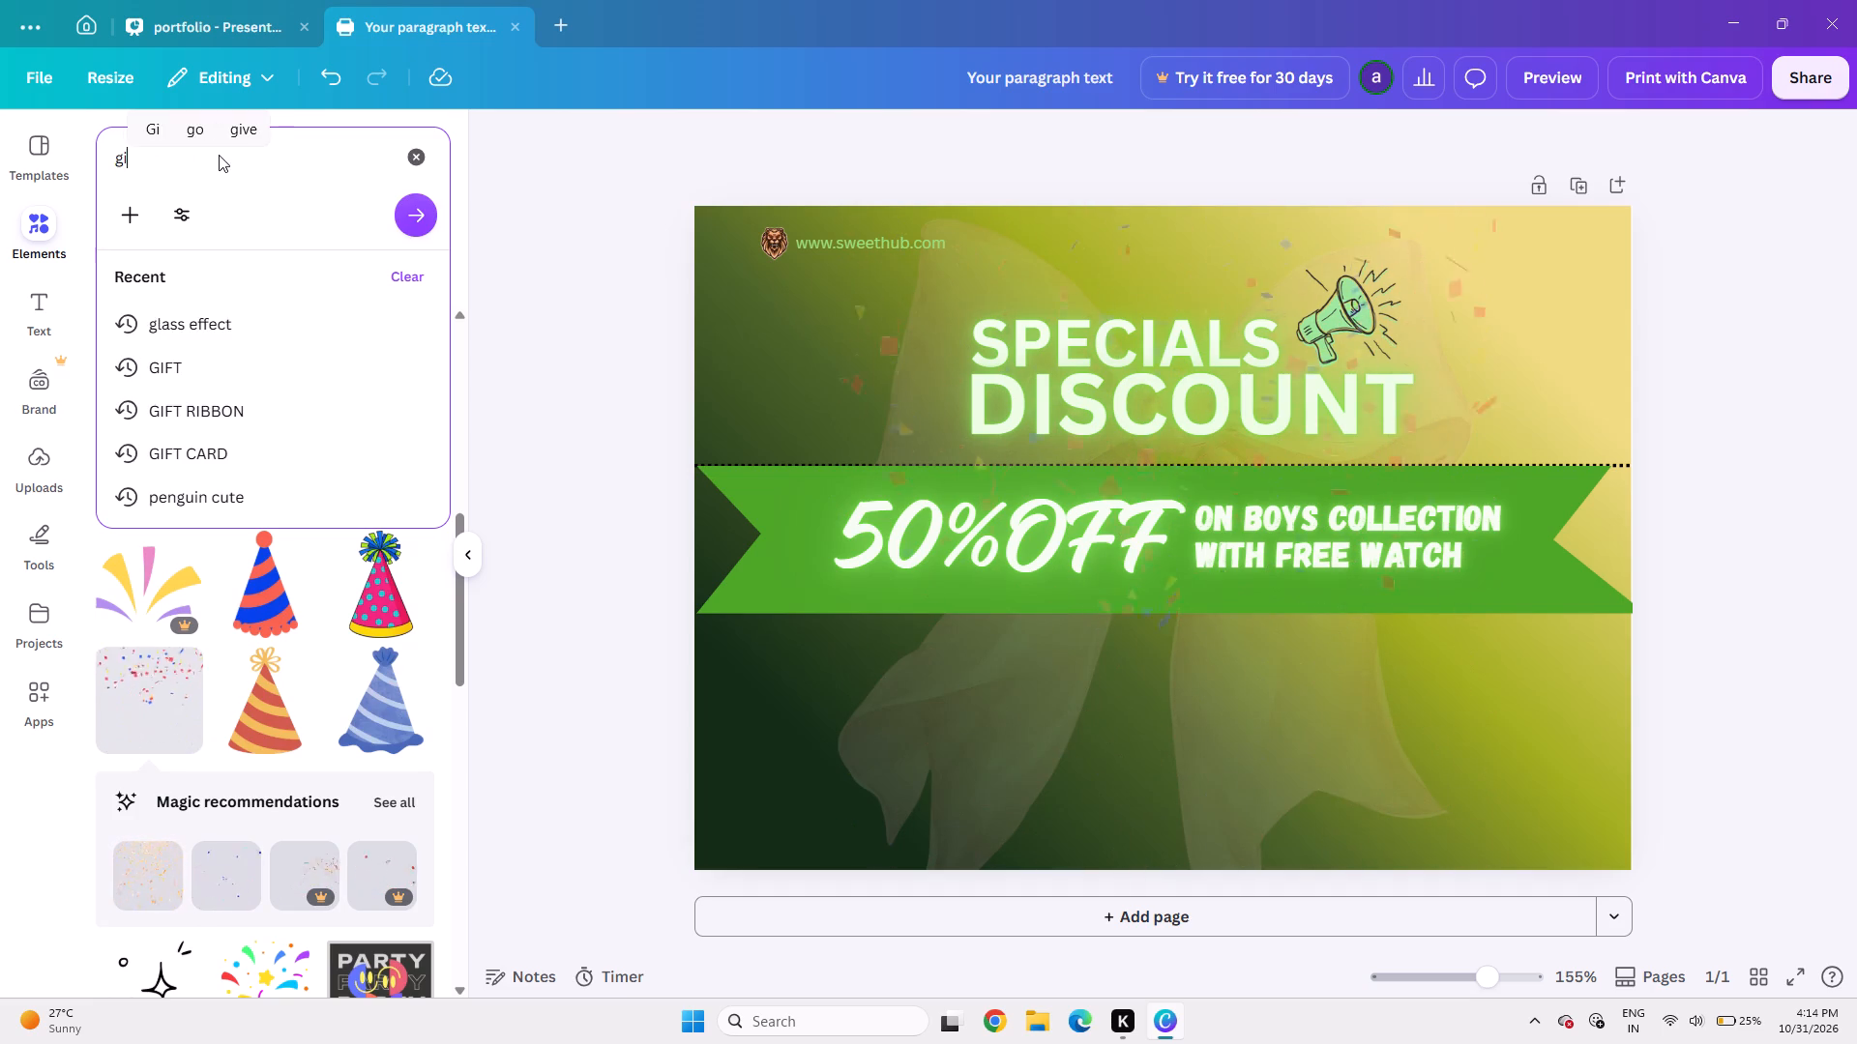
key("BackSpace")
key("BackSpace")
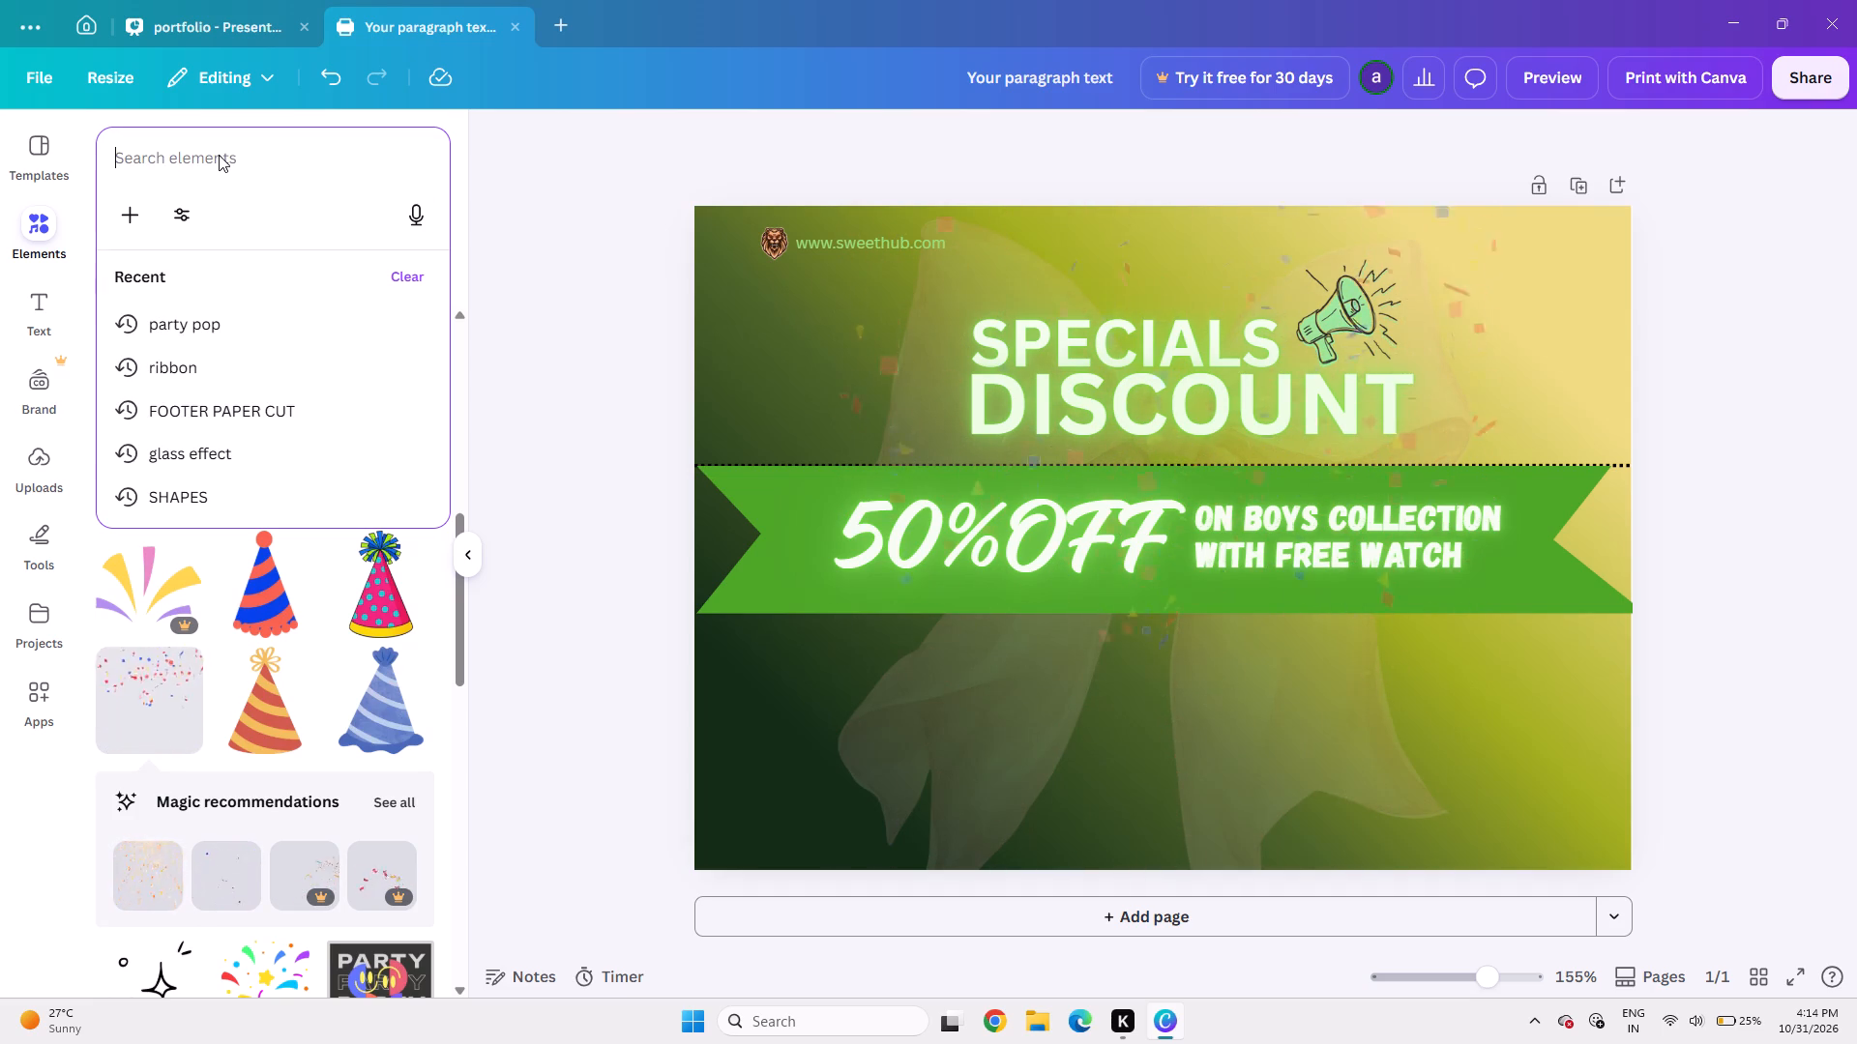
type("ballon")
key("space")
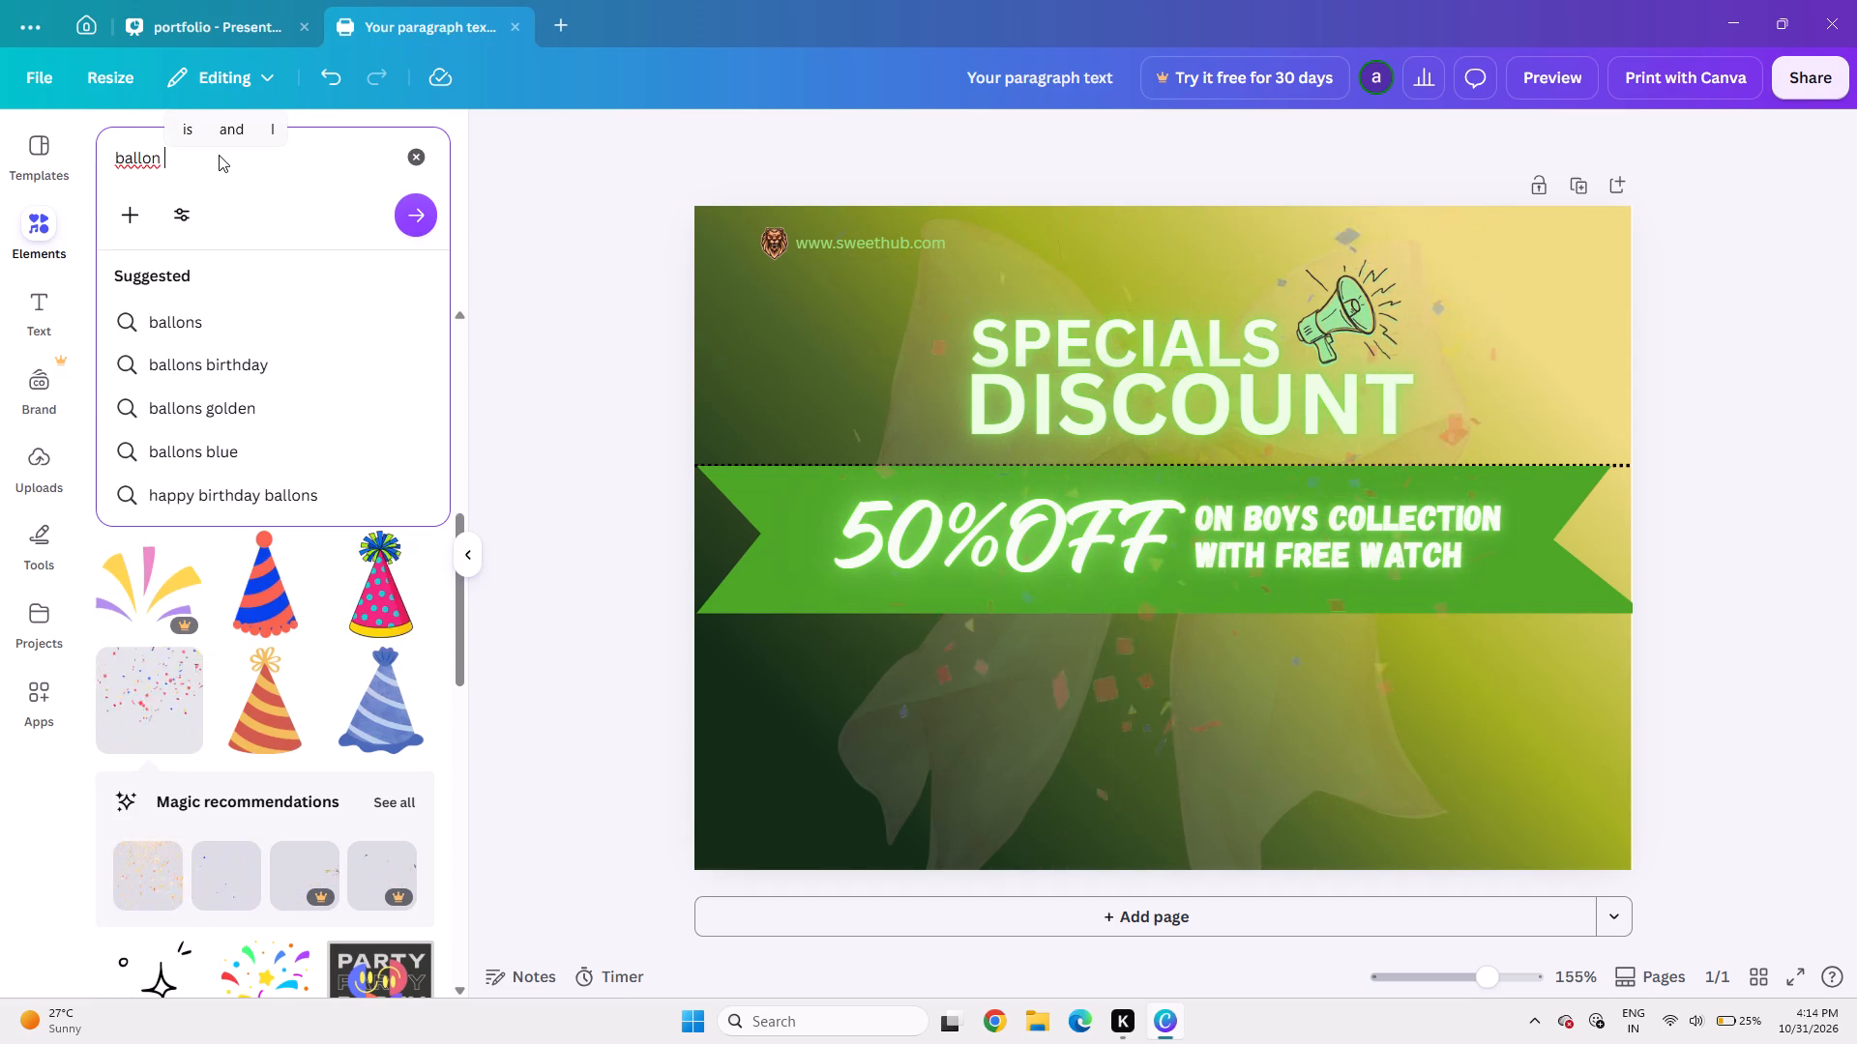
key("BackSpace")
key("BackSpace")
type("on with gift")
key("Return")
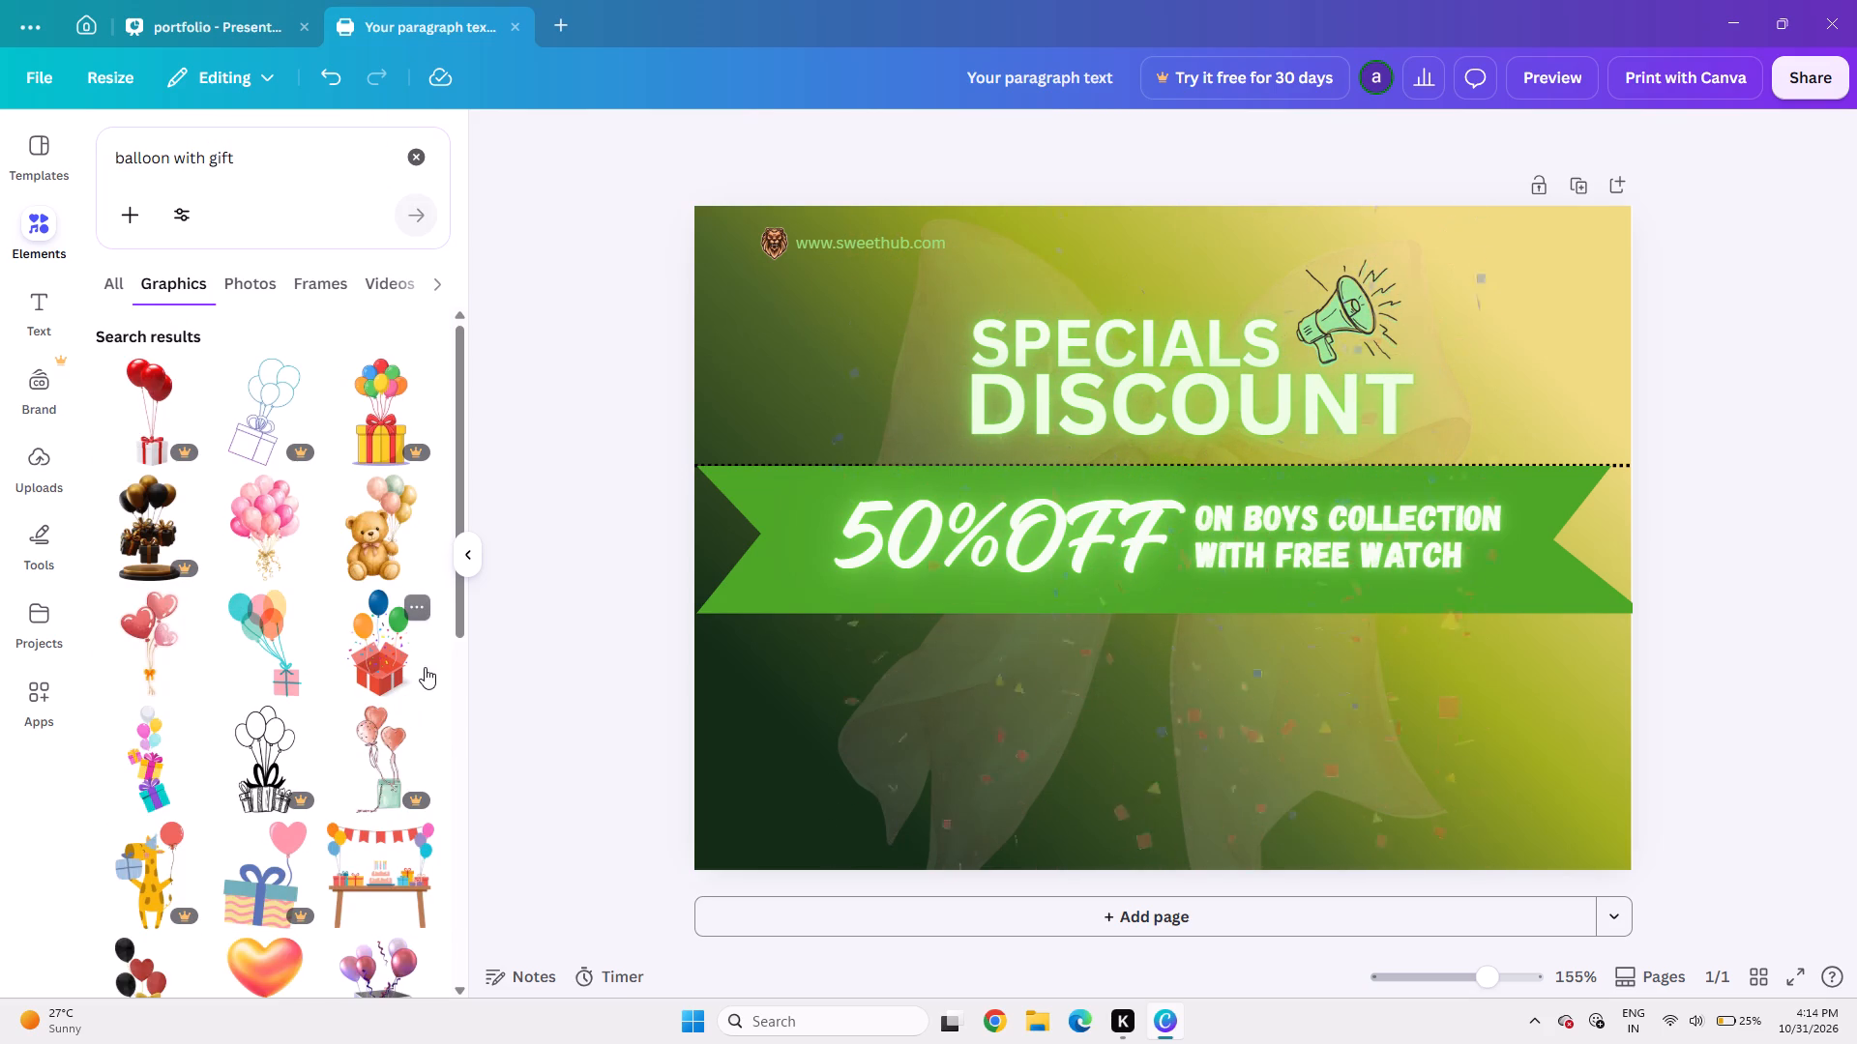
left_click(397, 662)
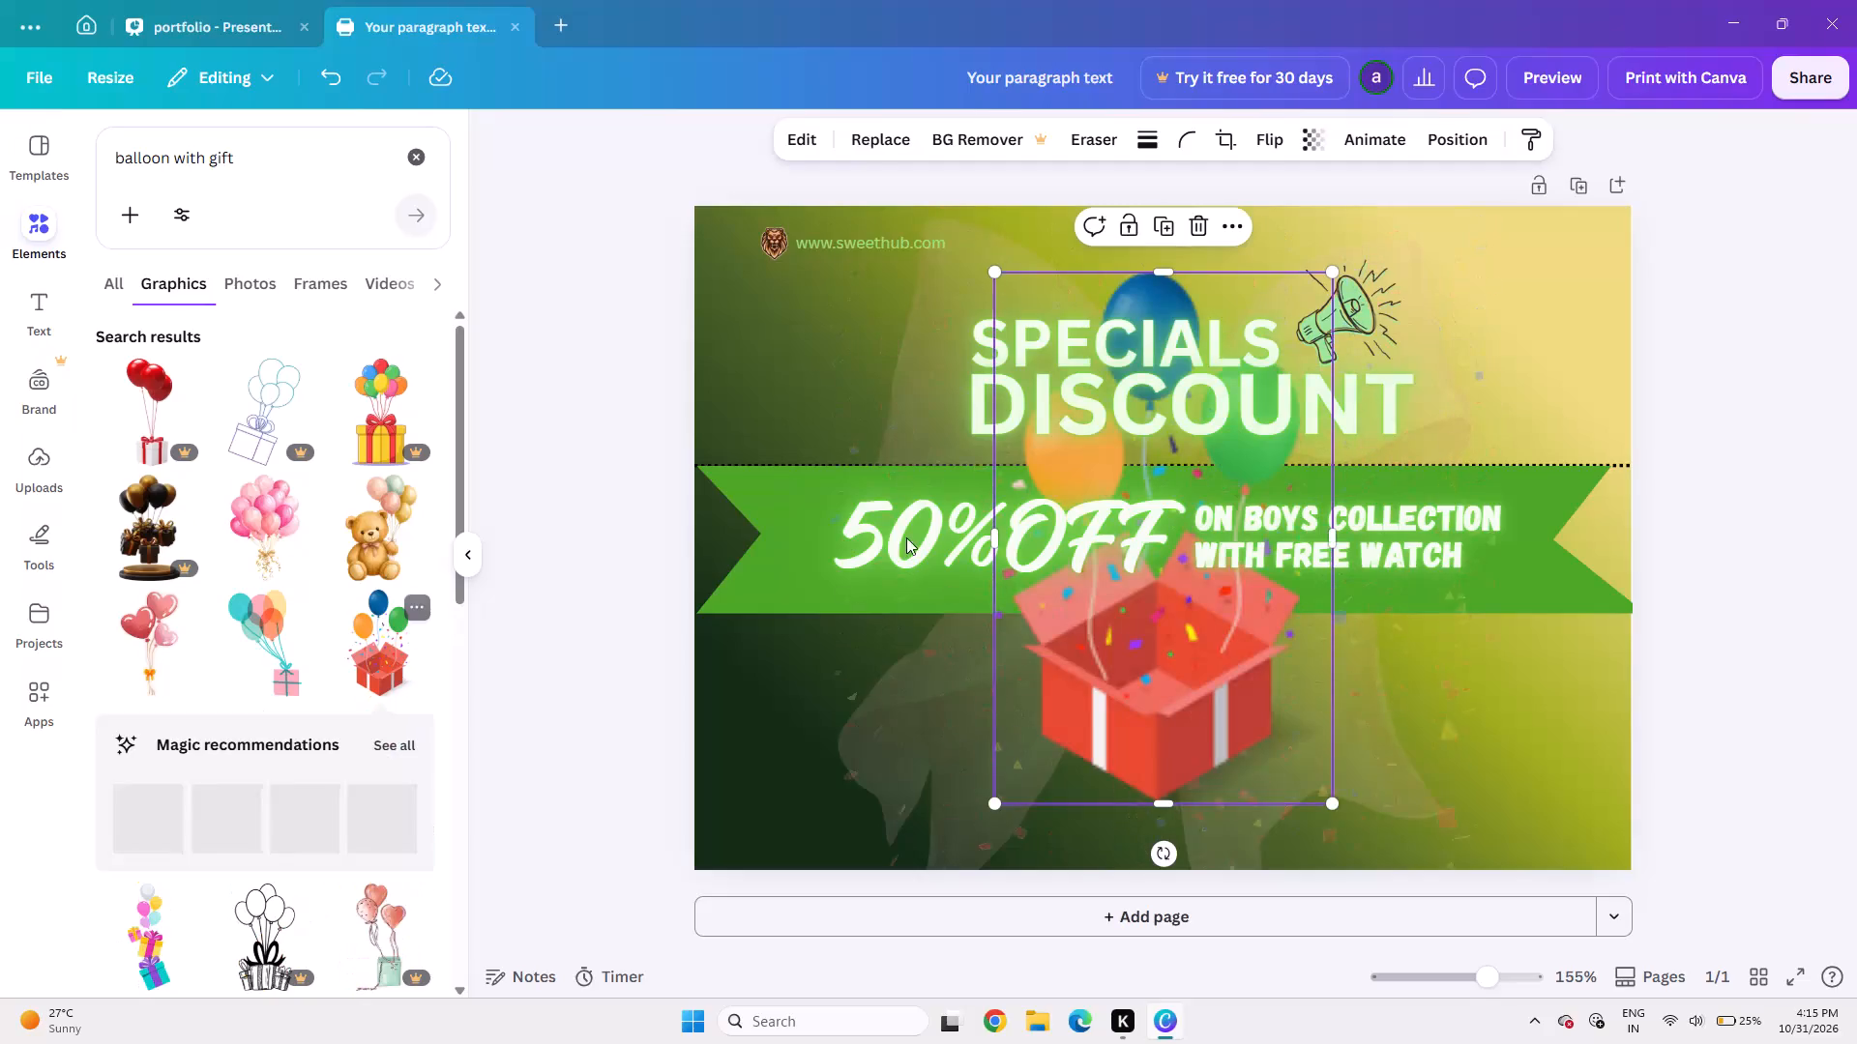
Shrink the red balloon gift box and place it in the page's bottom-right corner, its frame slightly past the right edge.
left_click_drag(1328, 806, 1315, 512)
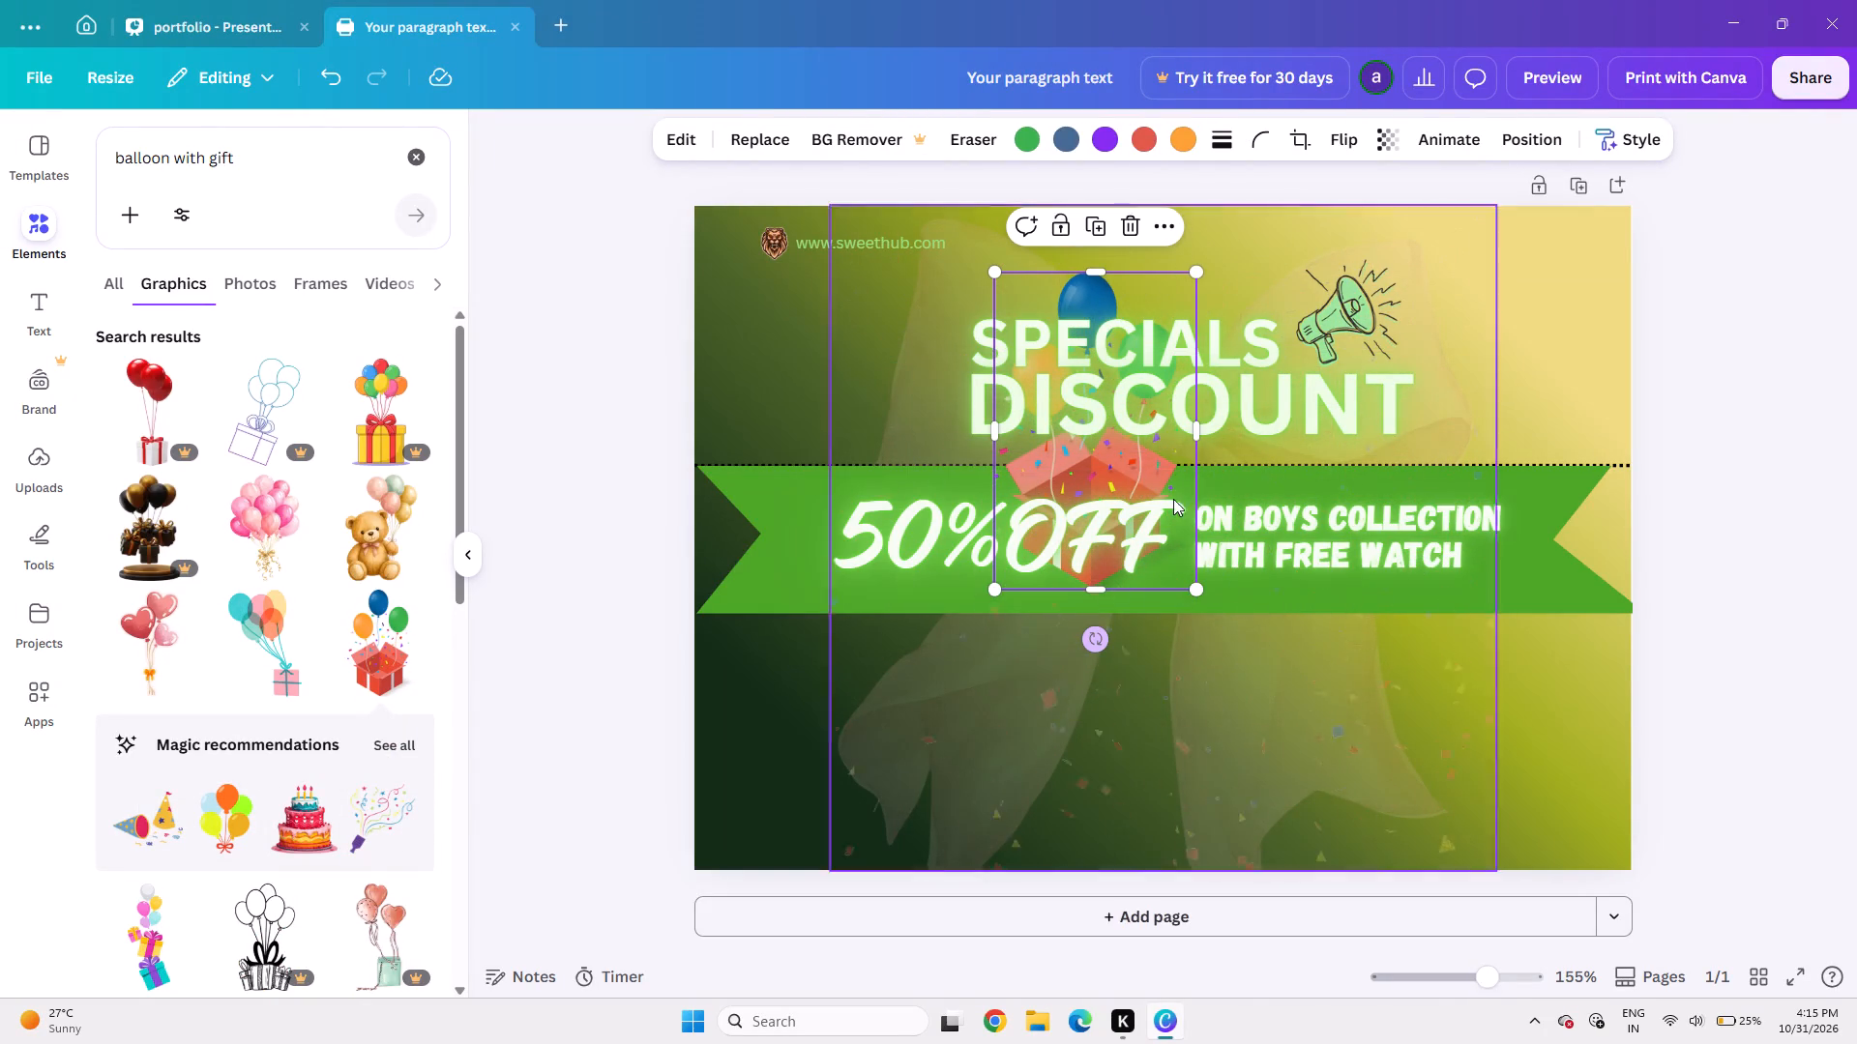
left_click(1514, 321)
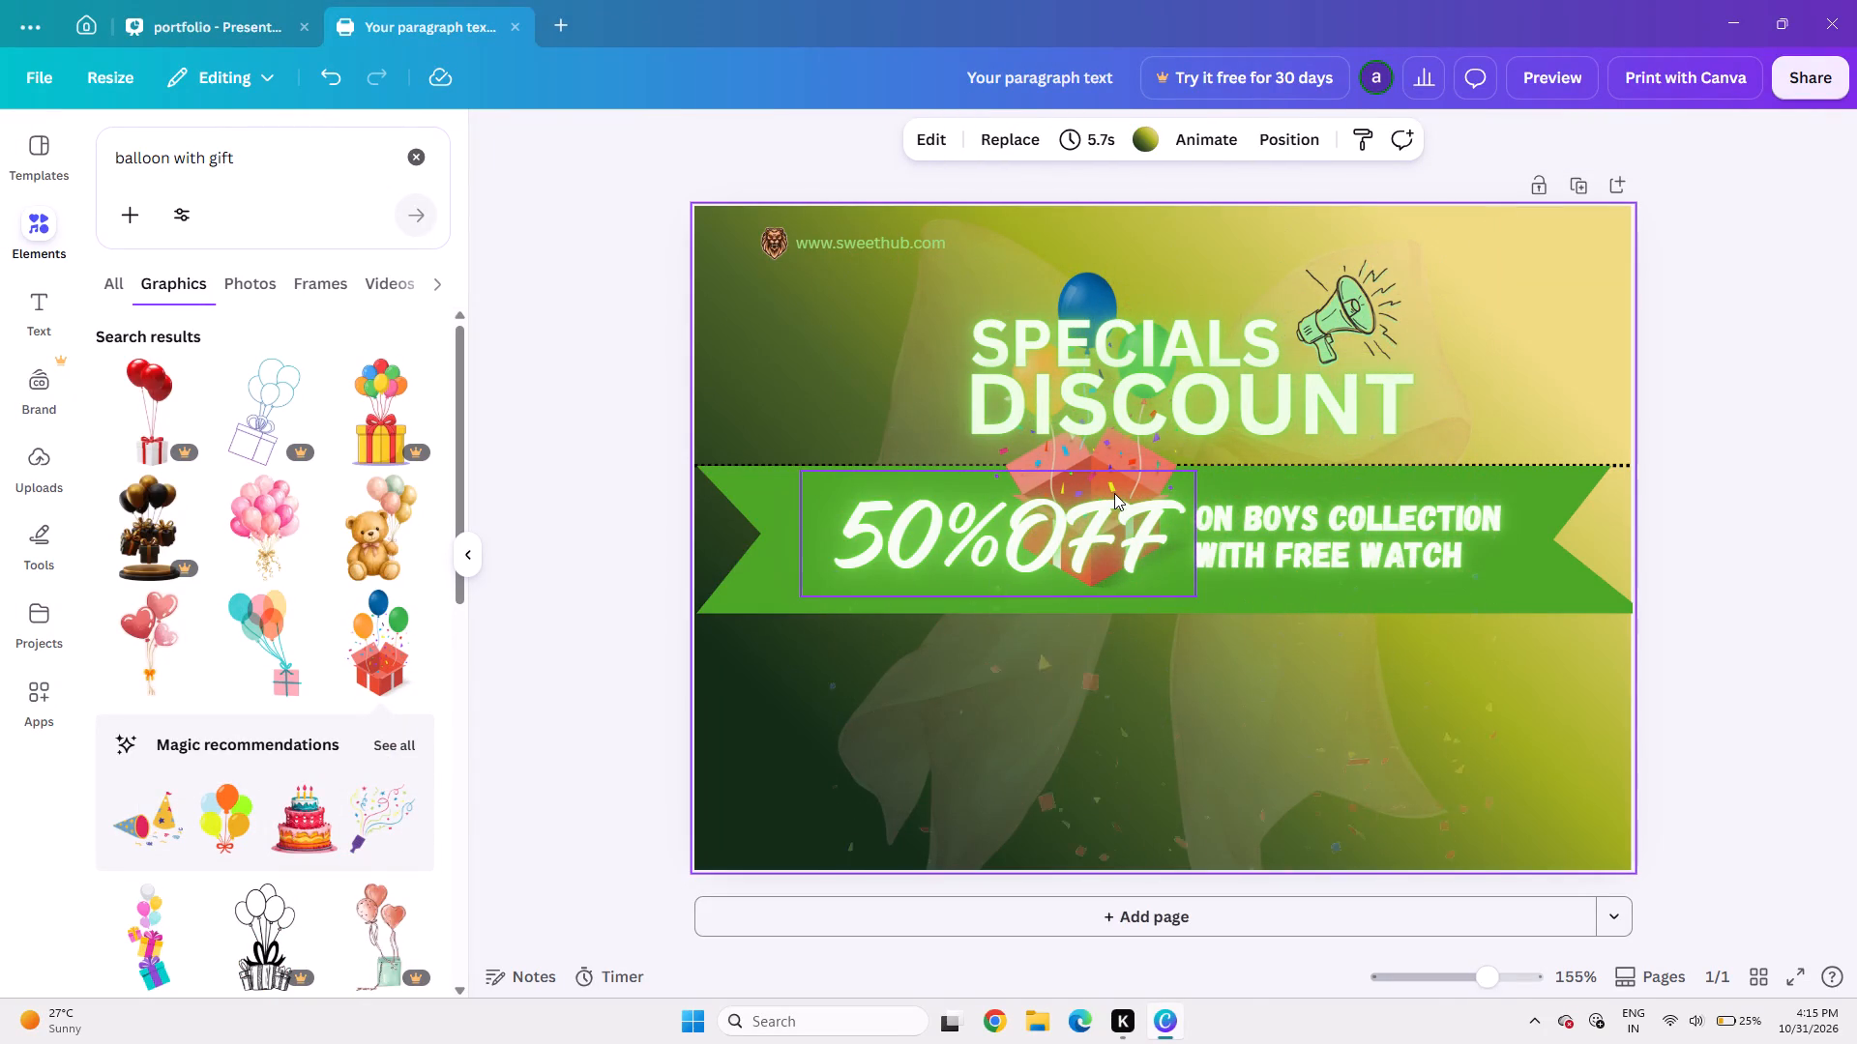
left_click(1114, 493)
left_click(1123, 449)
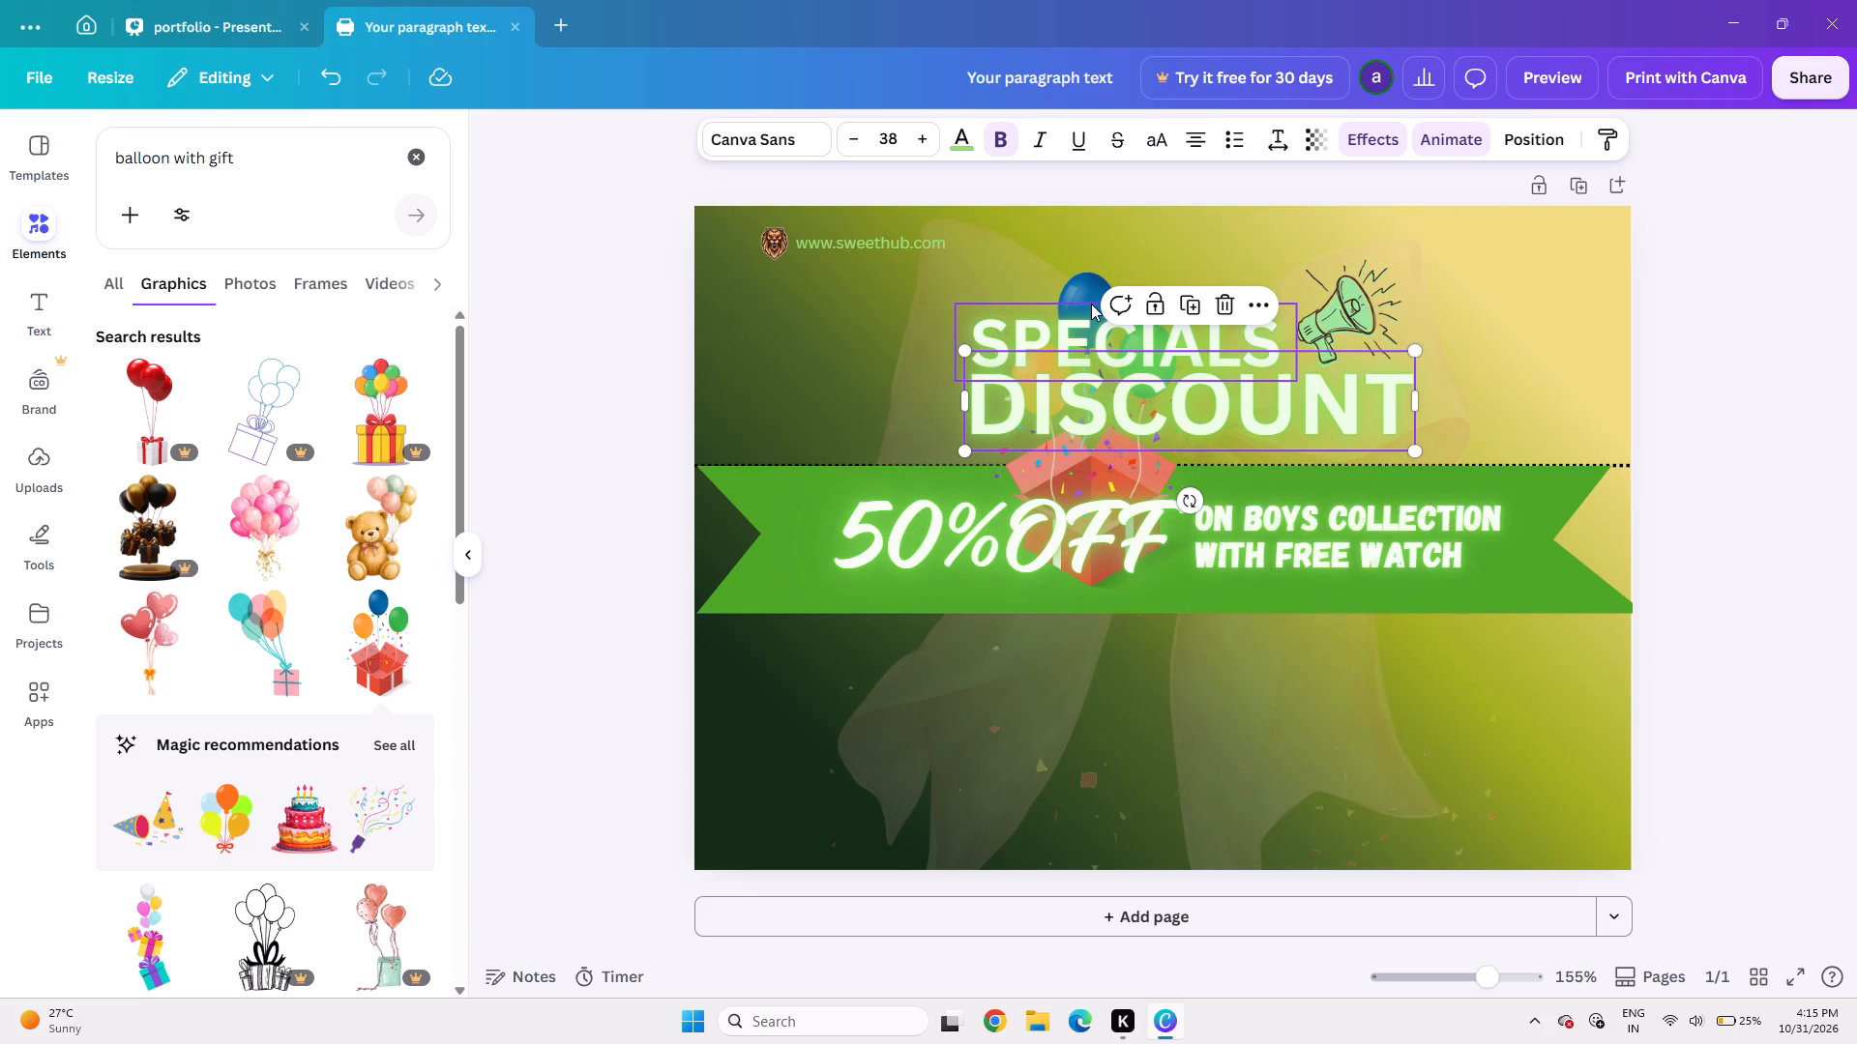
left_click_drag(1090, 293, 1428, 549)
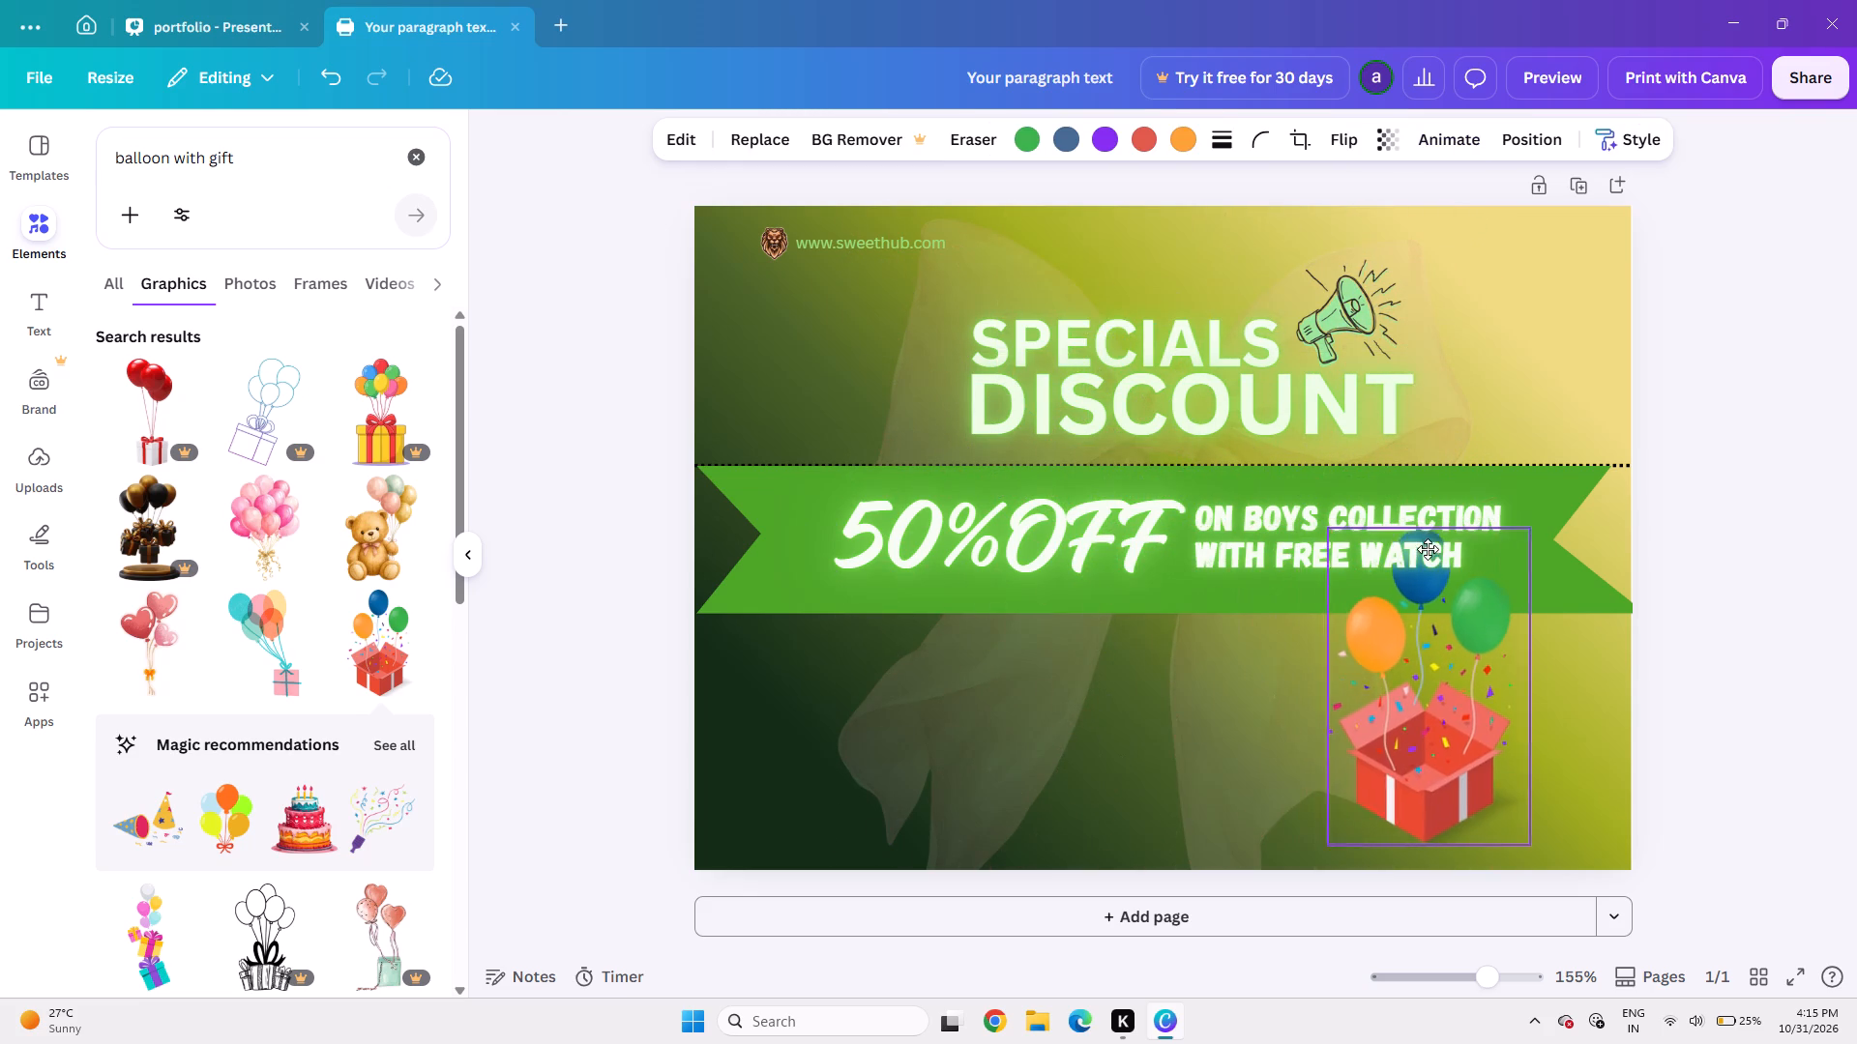
left_click_drag(1428, 549, 1490, 596)
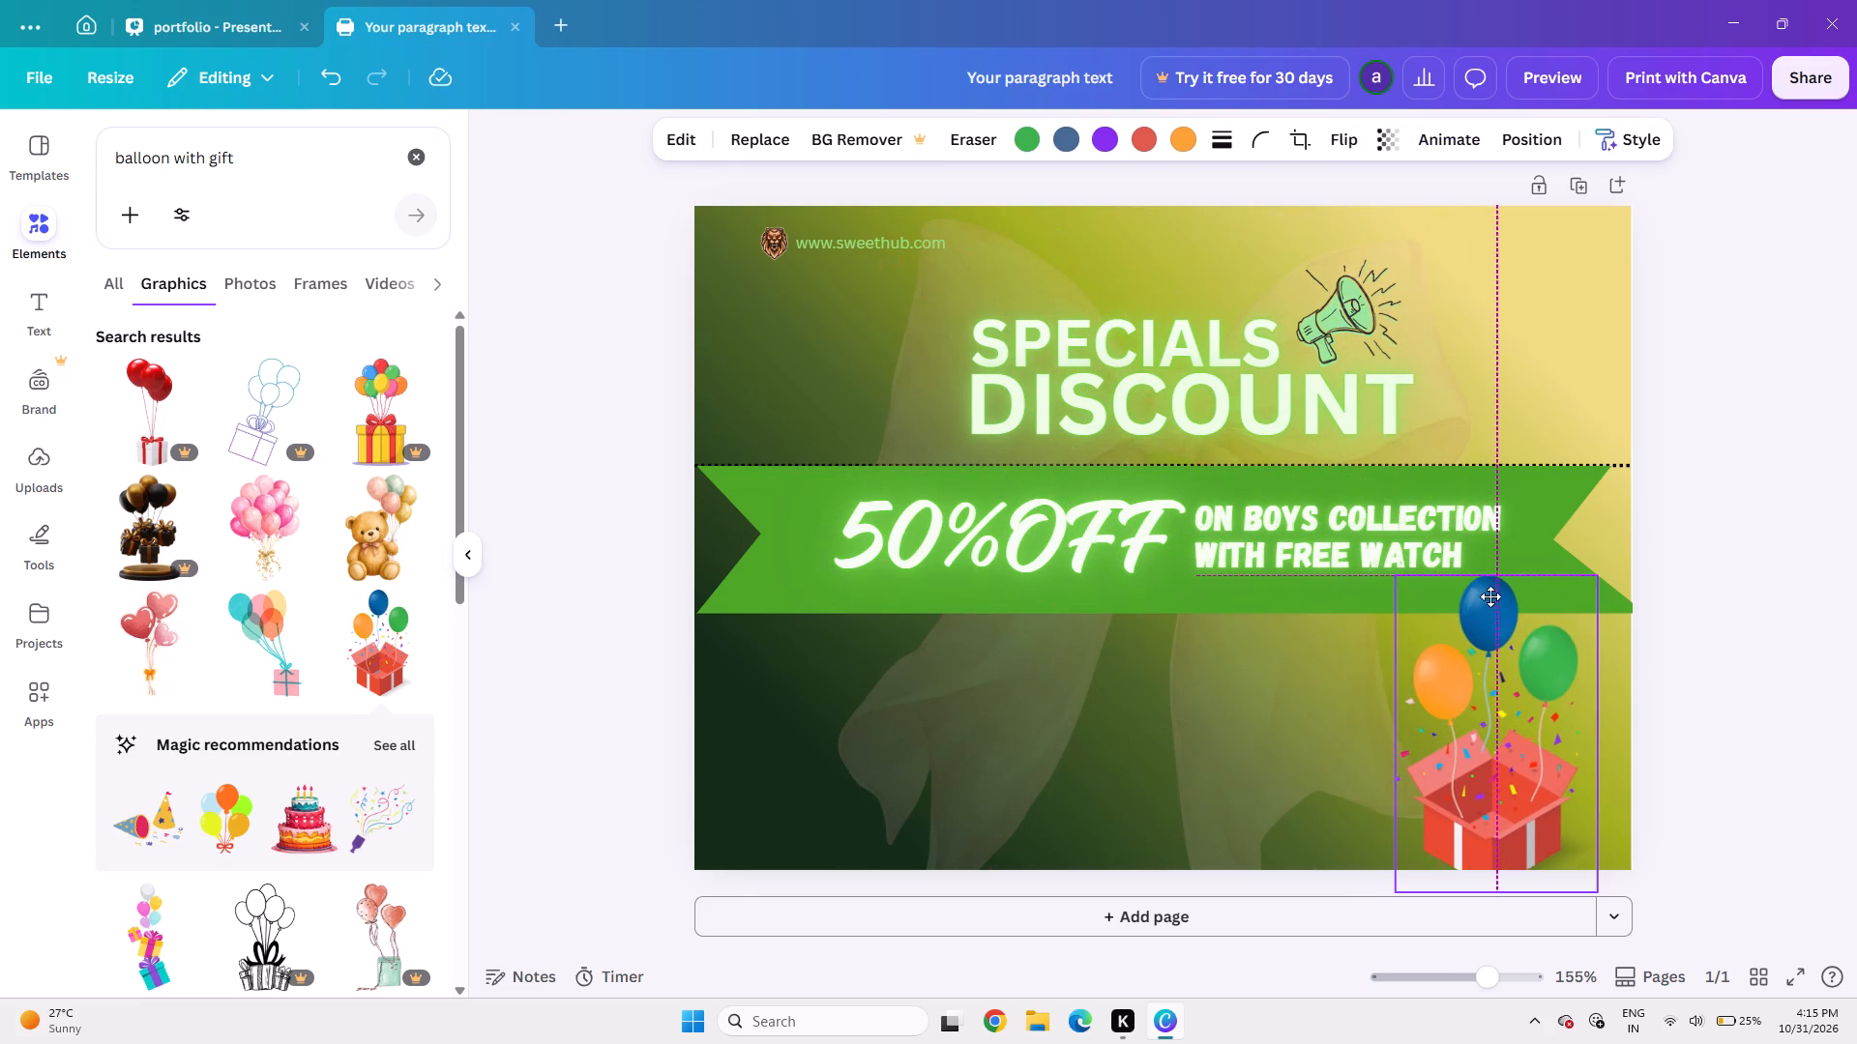
left_click_drag(1490, 596, 1514, 575)
key("Right")
key("Right")
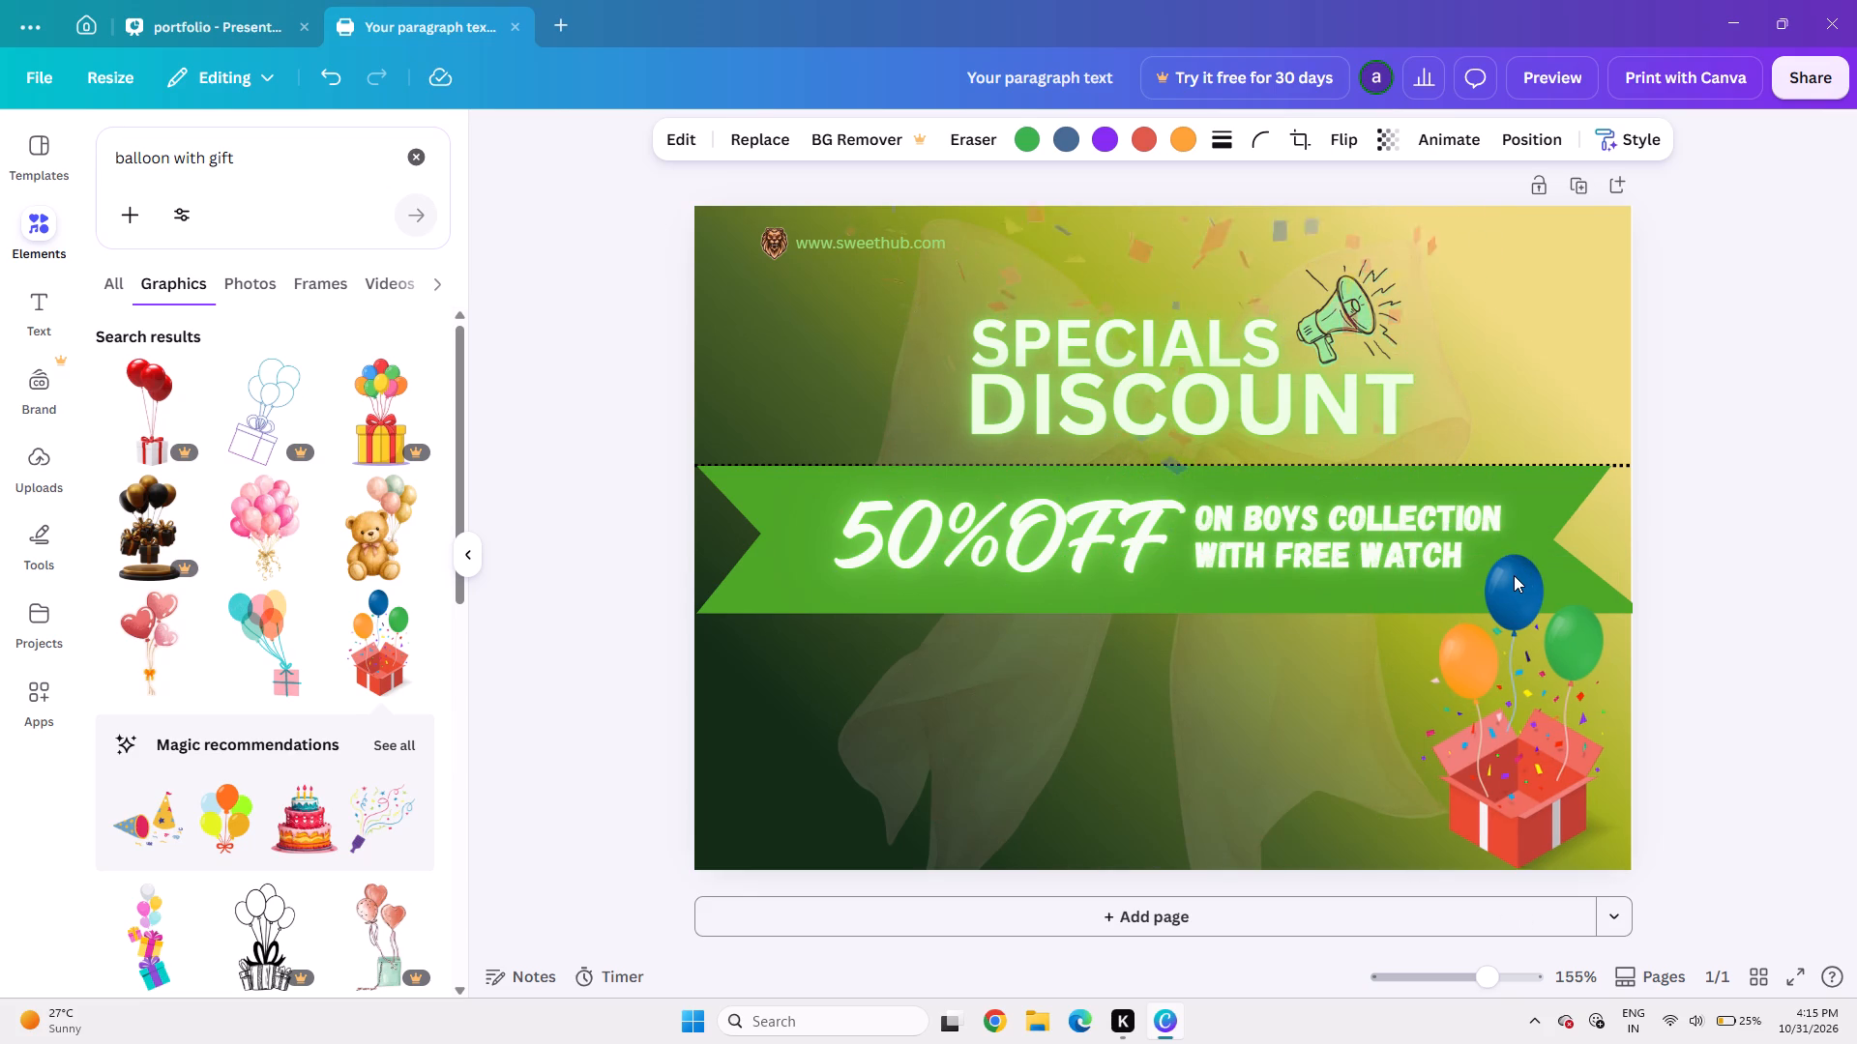
key("Right")
key("Right")
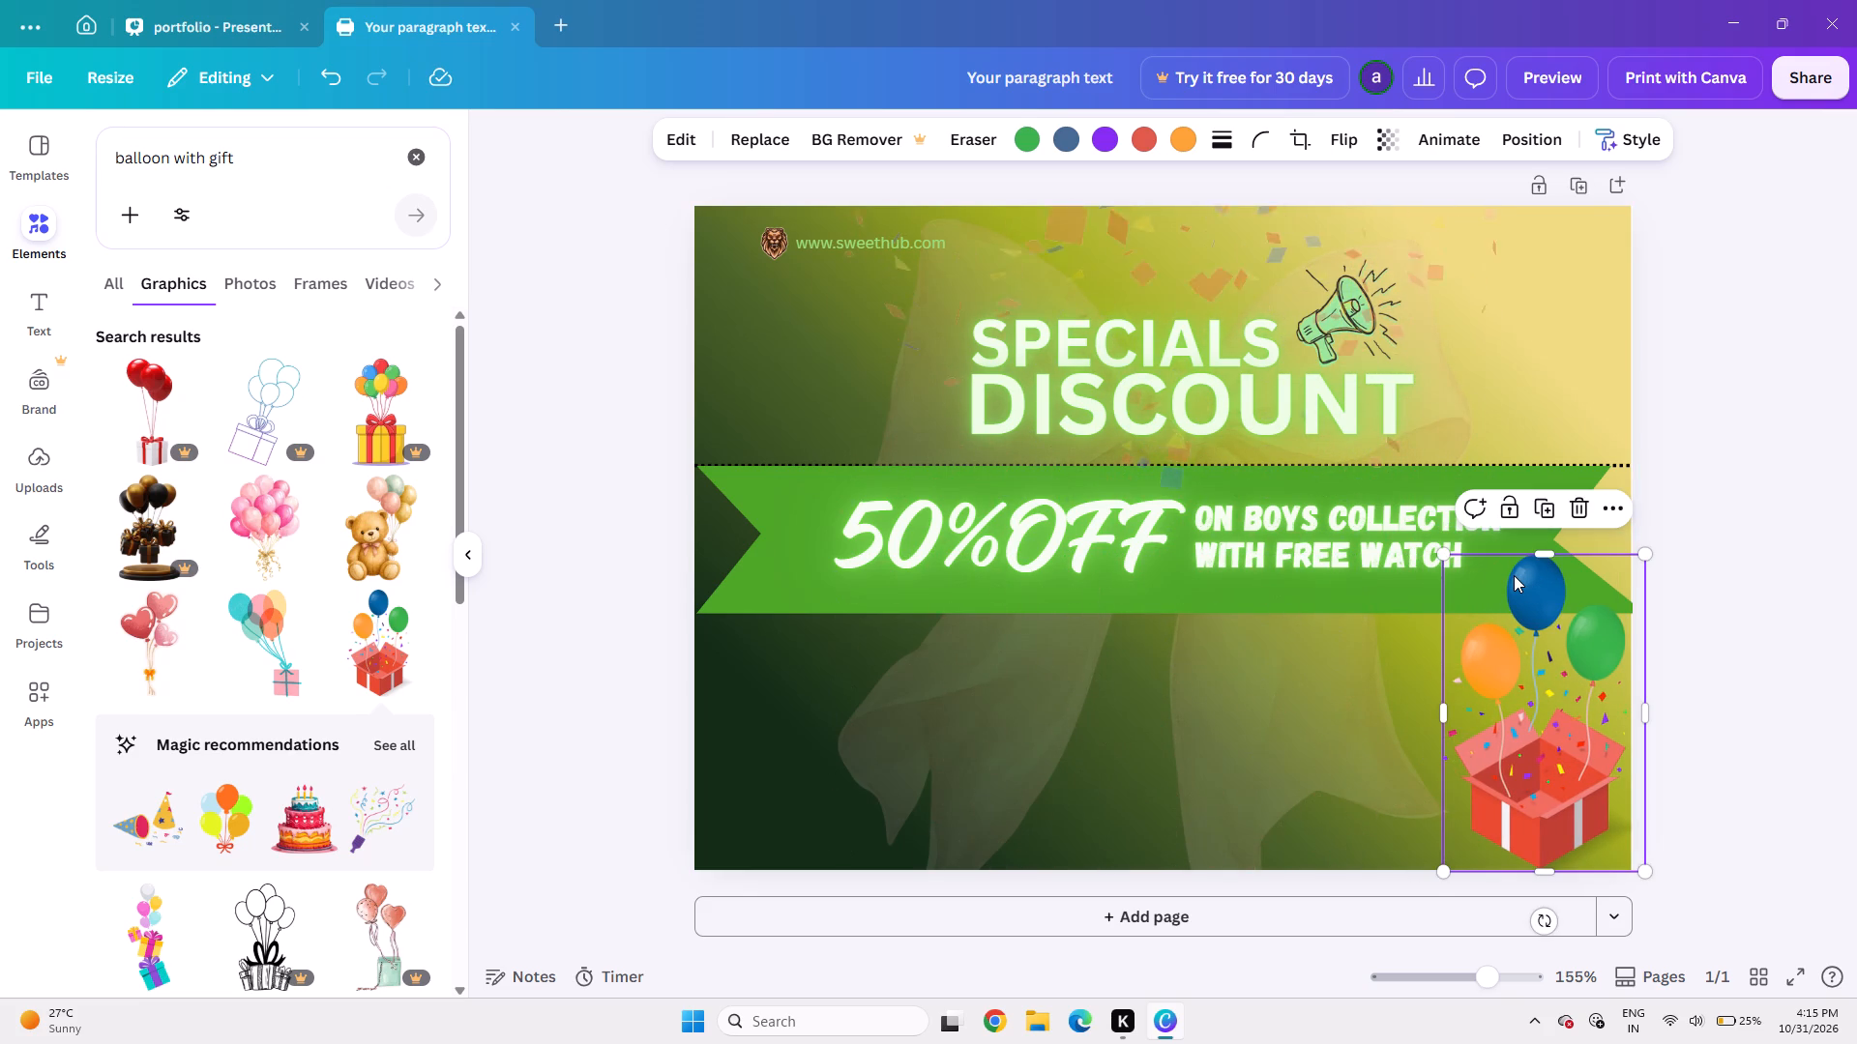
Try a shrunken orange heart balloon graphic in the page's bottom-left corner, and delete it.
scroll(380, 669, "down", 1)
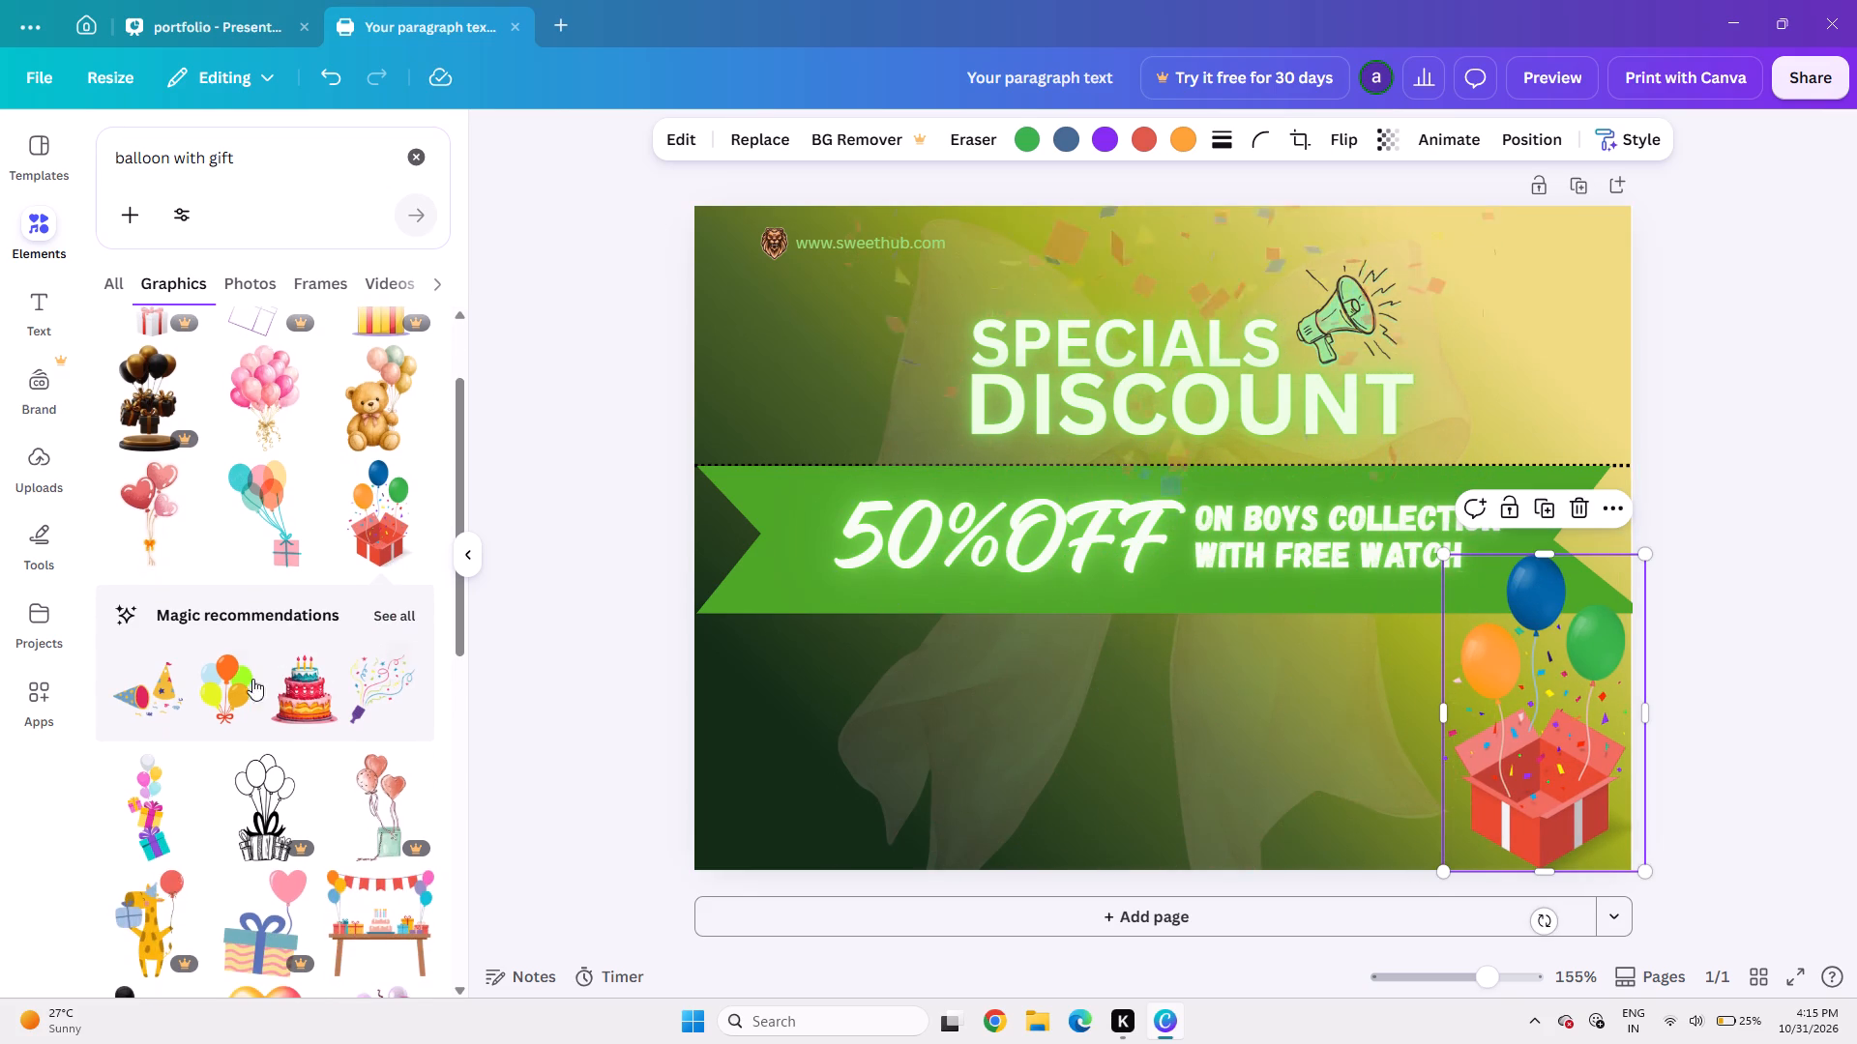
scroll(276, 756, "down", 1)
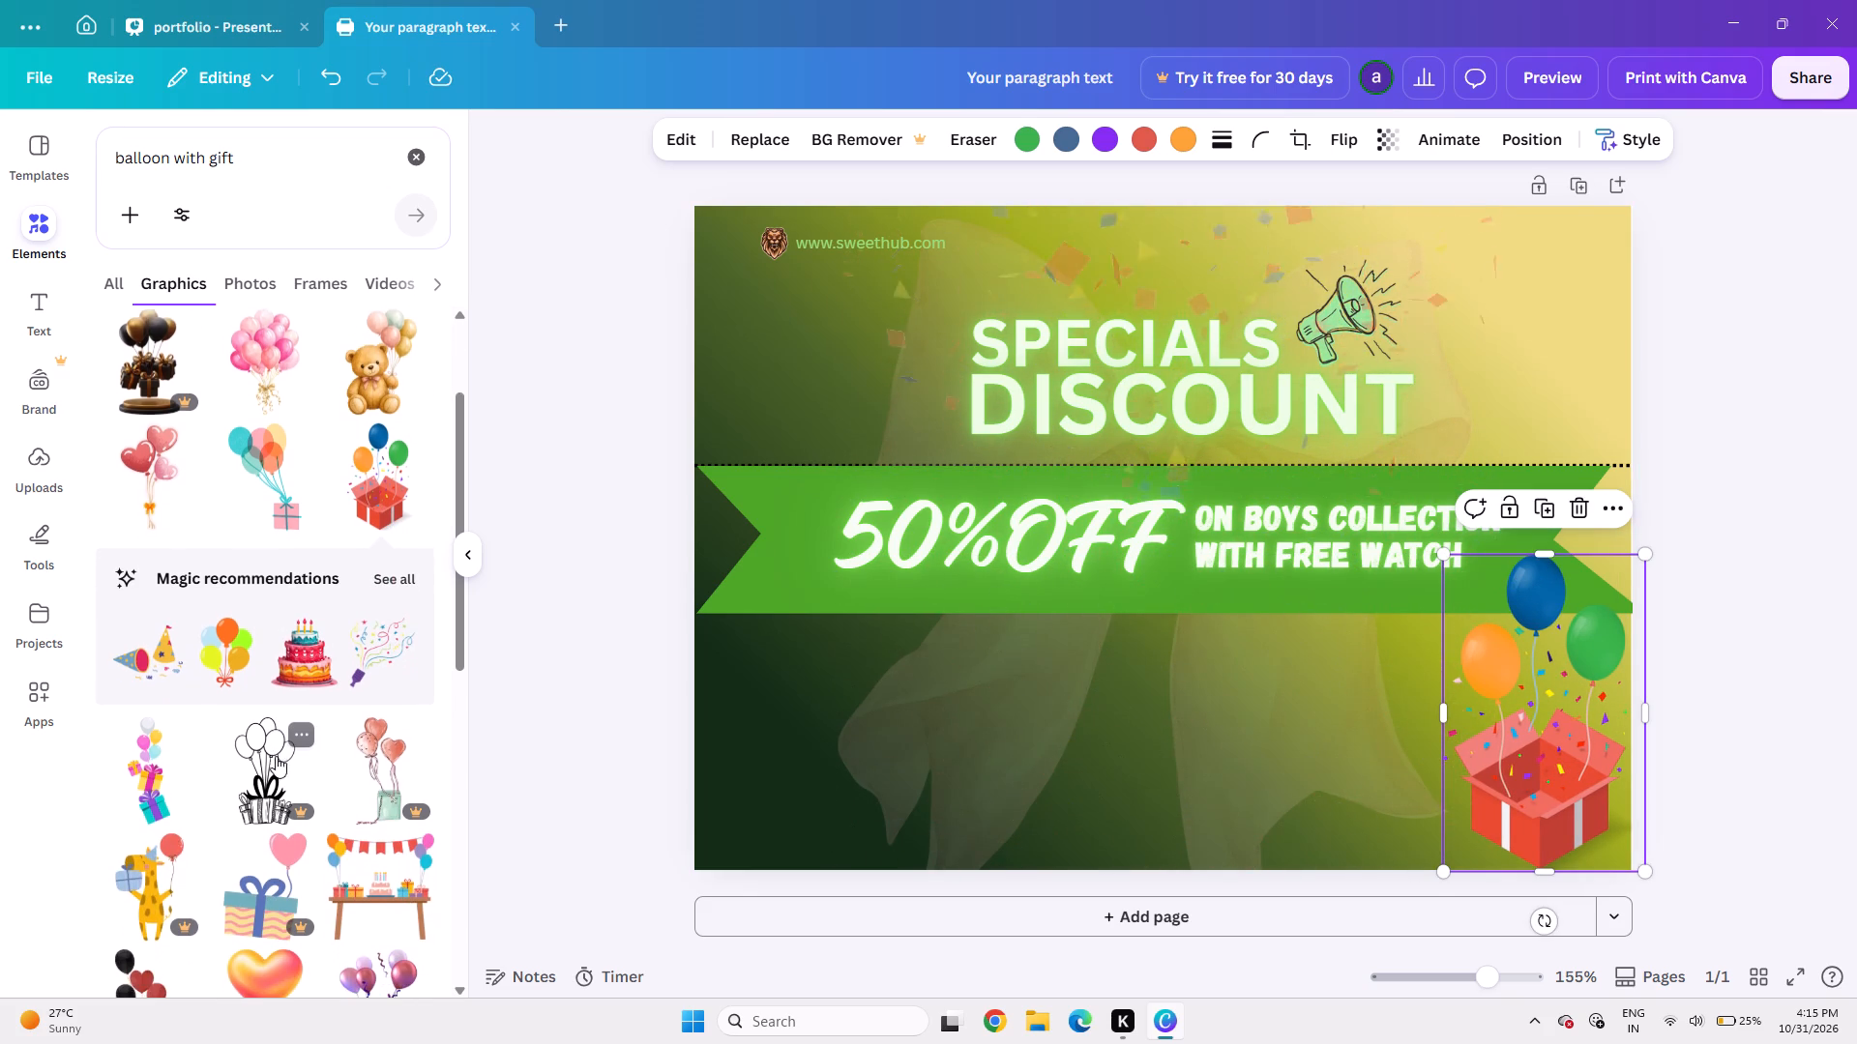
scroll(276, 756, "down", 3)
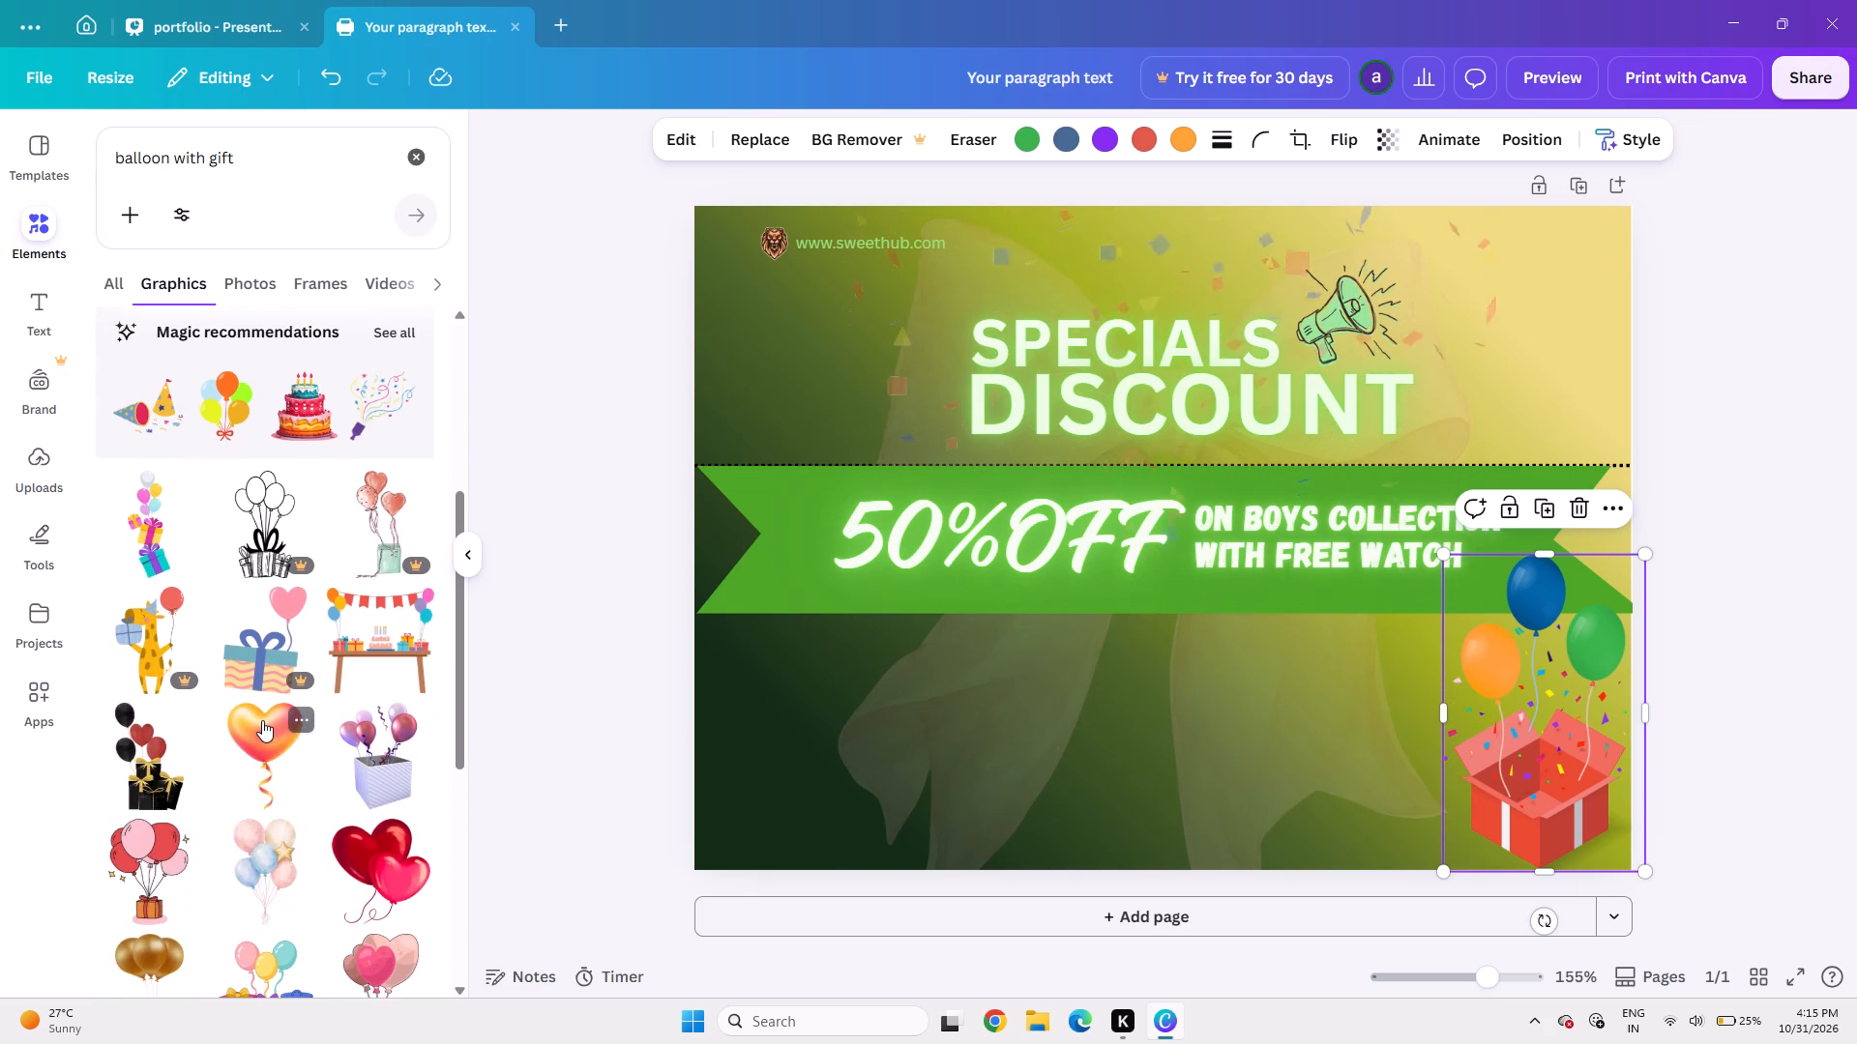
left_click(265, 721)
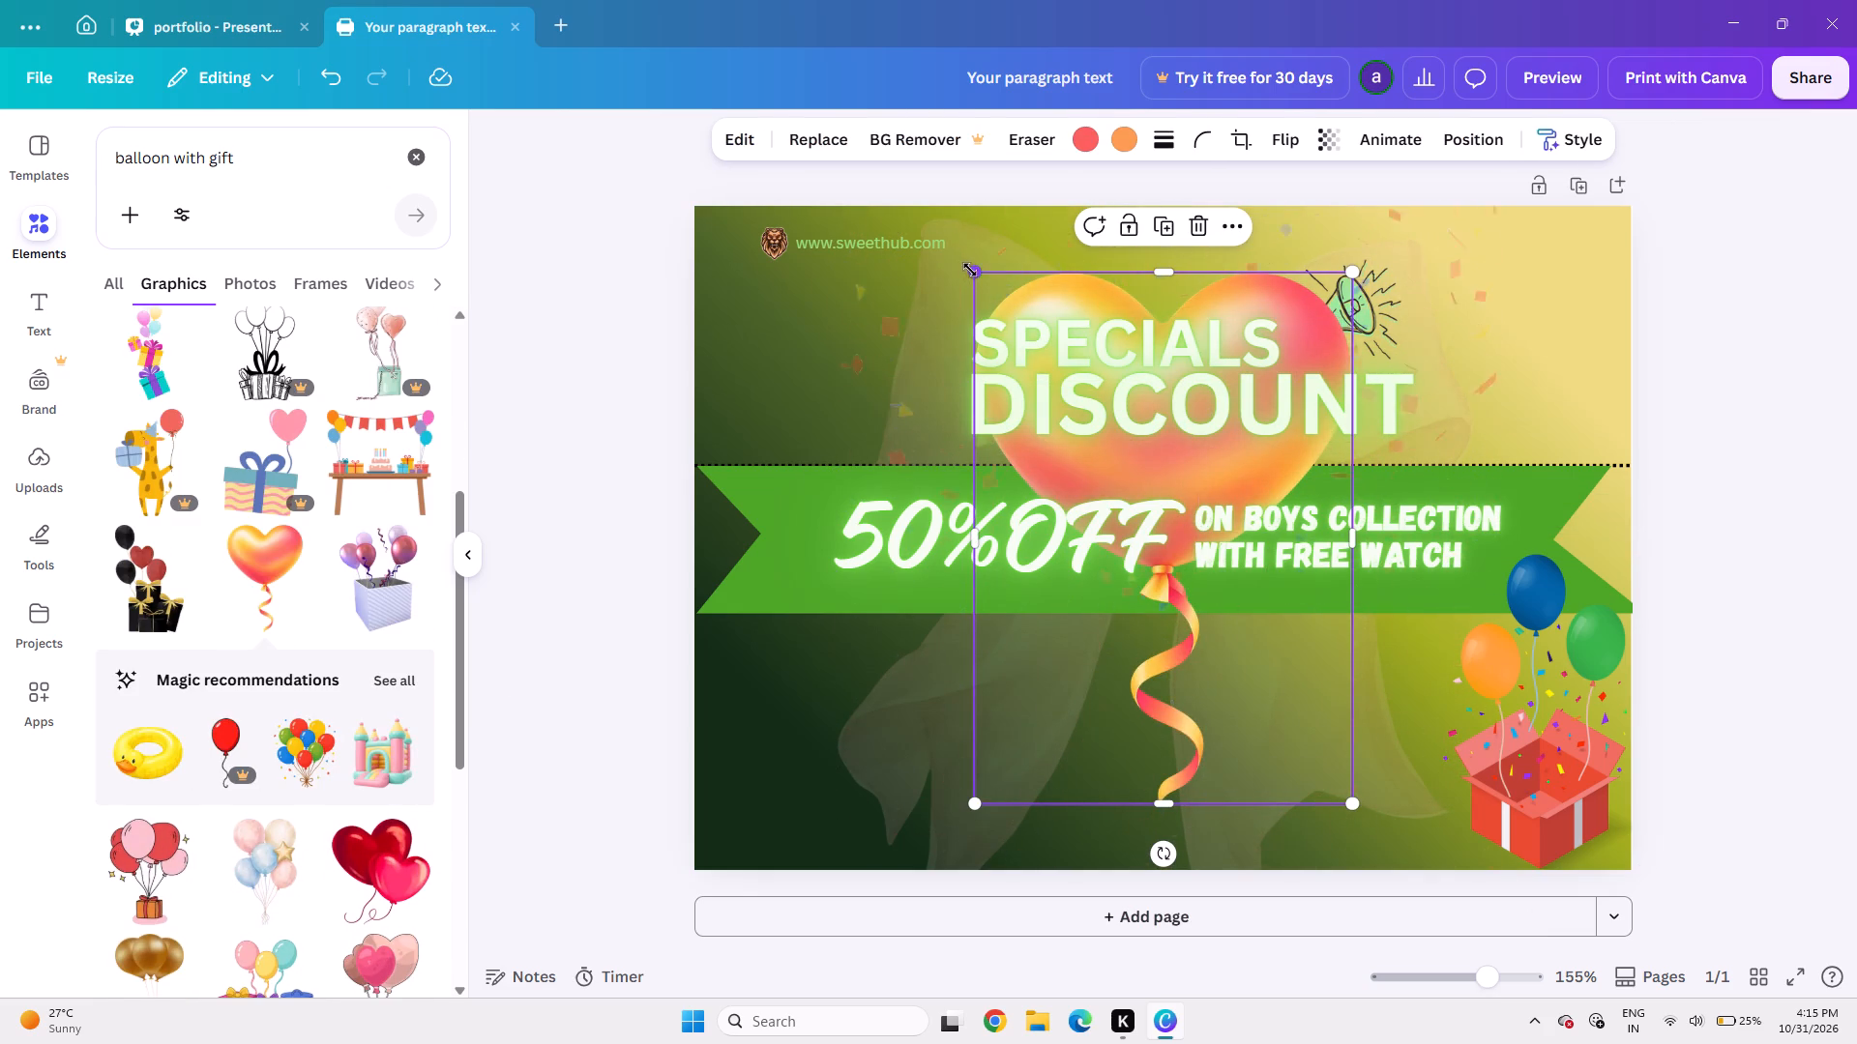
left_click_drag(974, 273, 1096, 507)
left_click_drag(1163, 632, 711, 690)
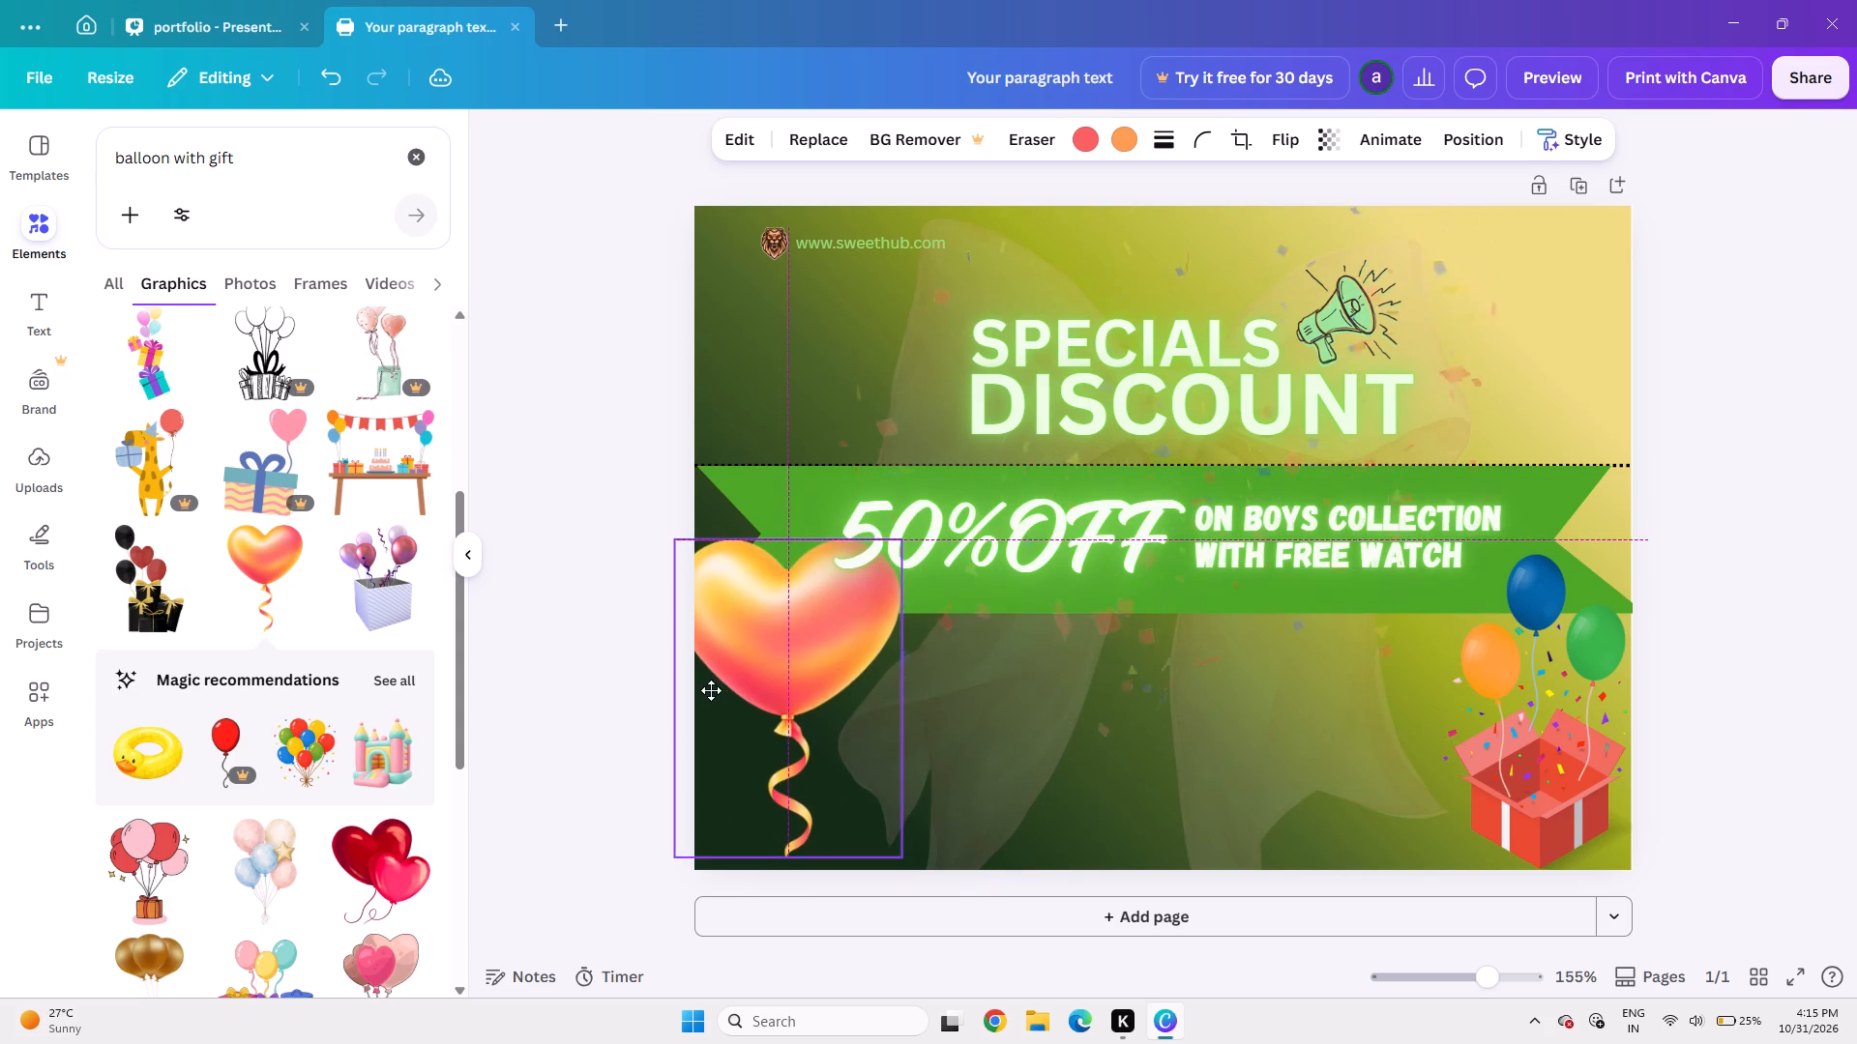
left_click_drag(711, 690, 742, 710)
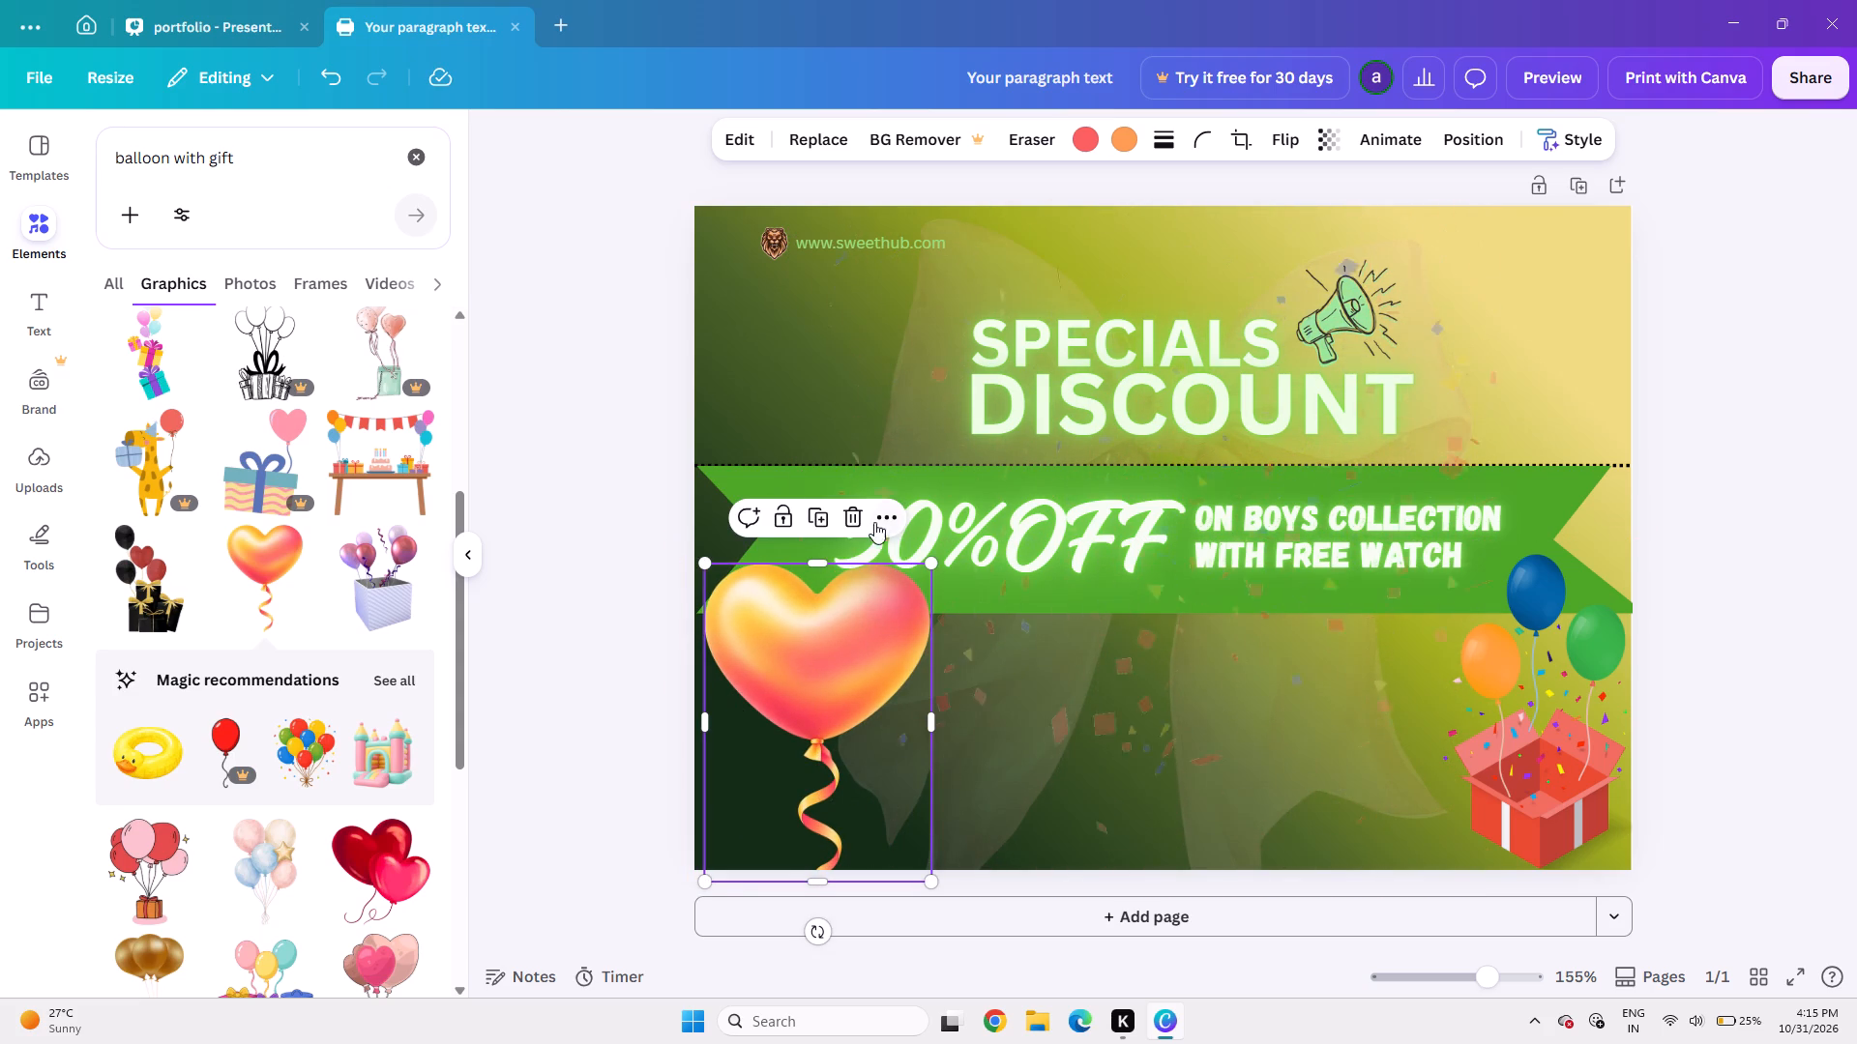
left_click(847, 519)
Add the pink and red balloons carrying an orange gift, shrink the graphic, and place it in the page's bottom-left corner.
left_click(155, 867)
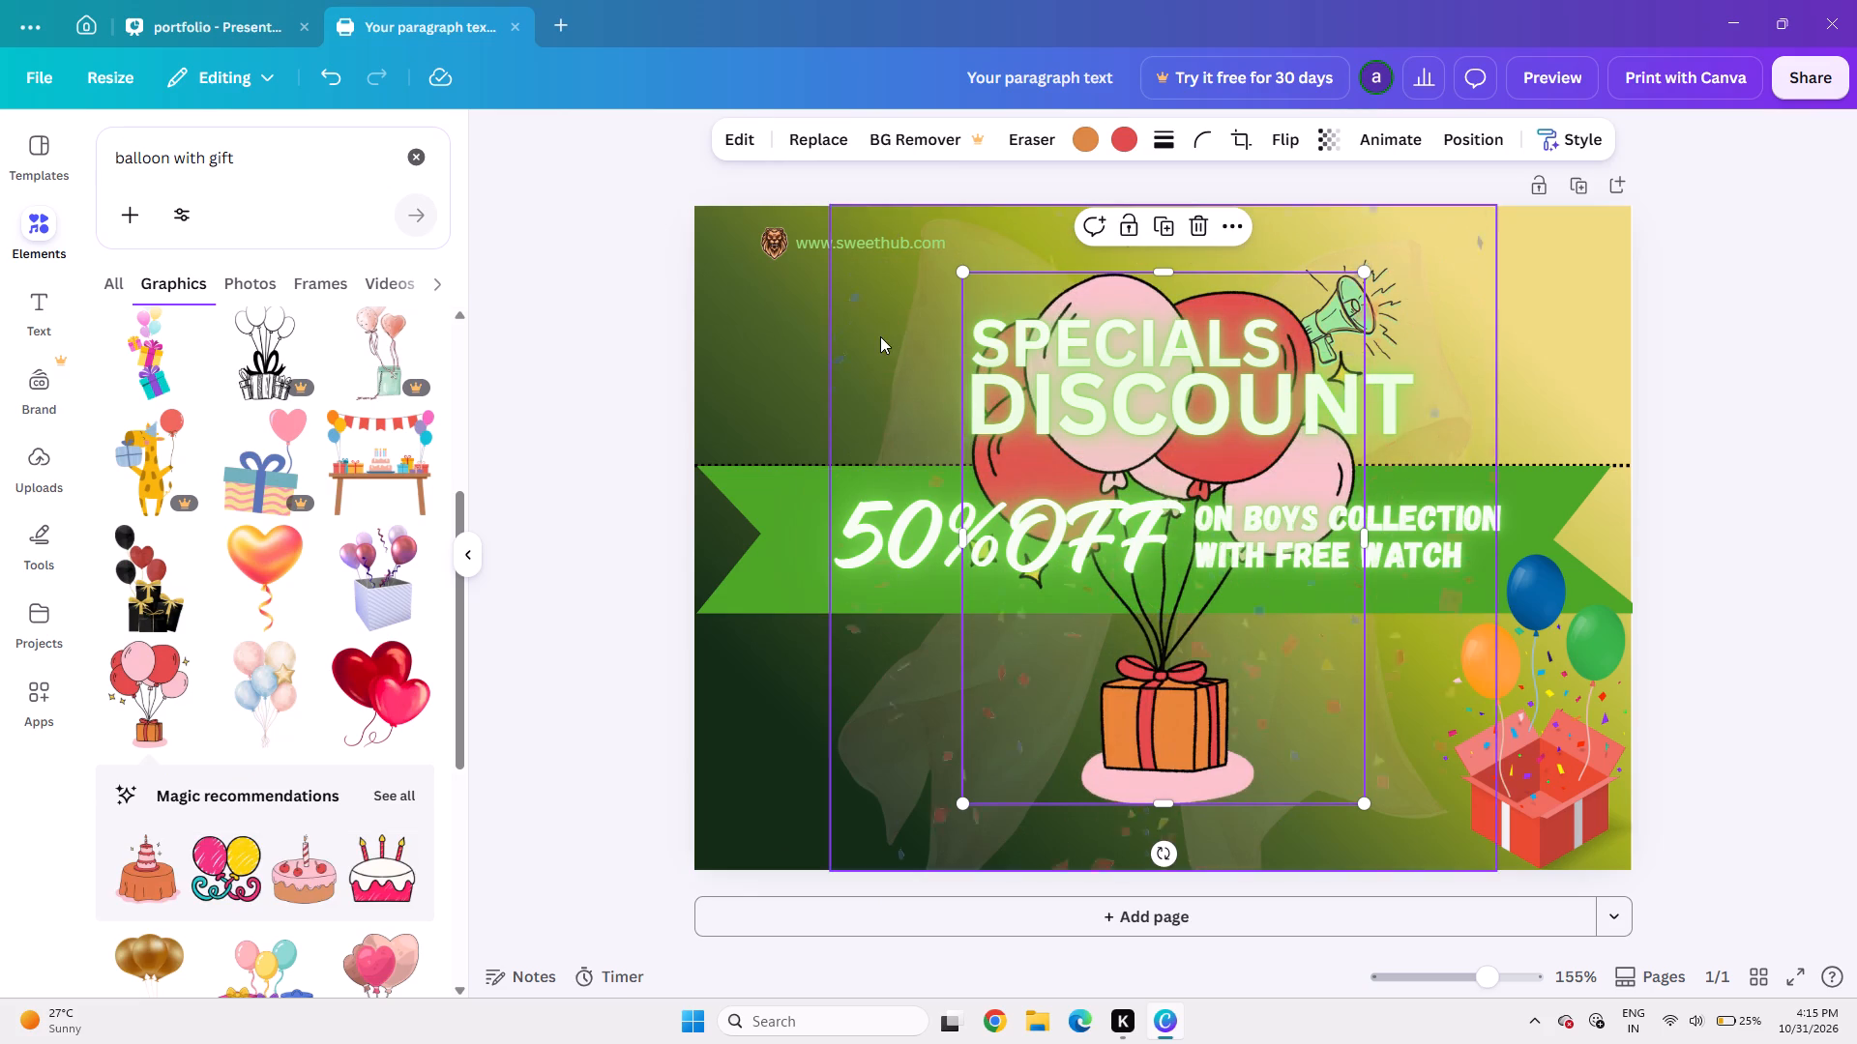
left_click_drag(954, 271, 1164, 523)
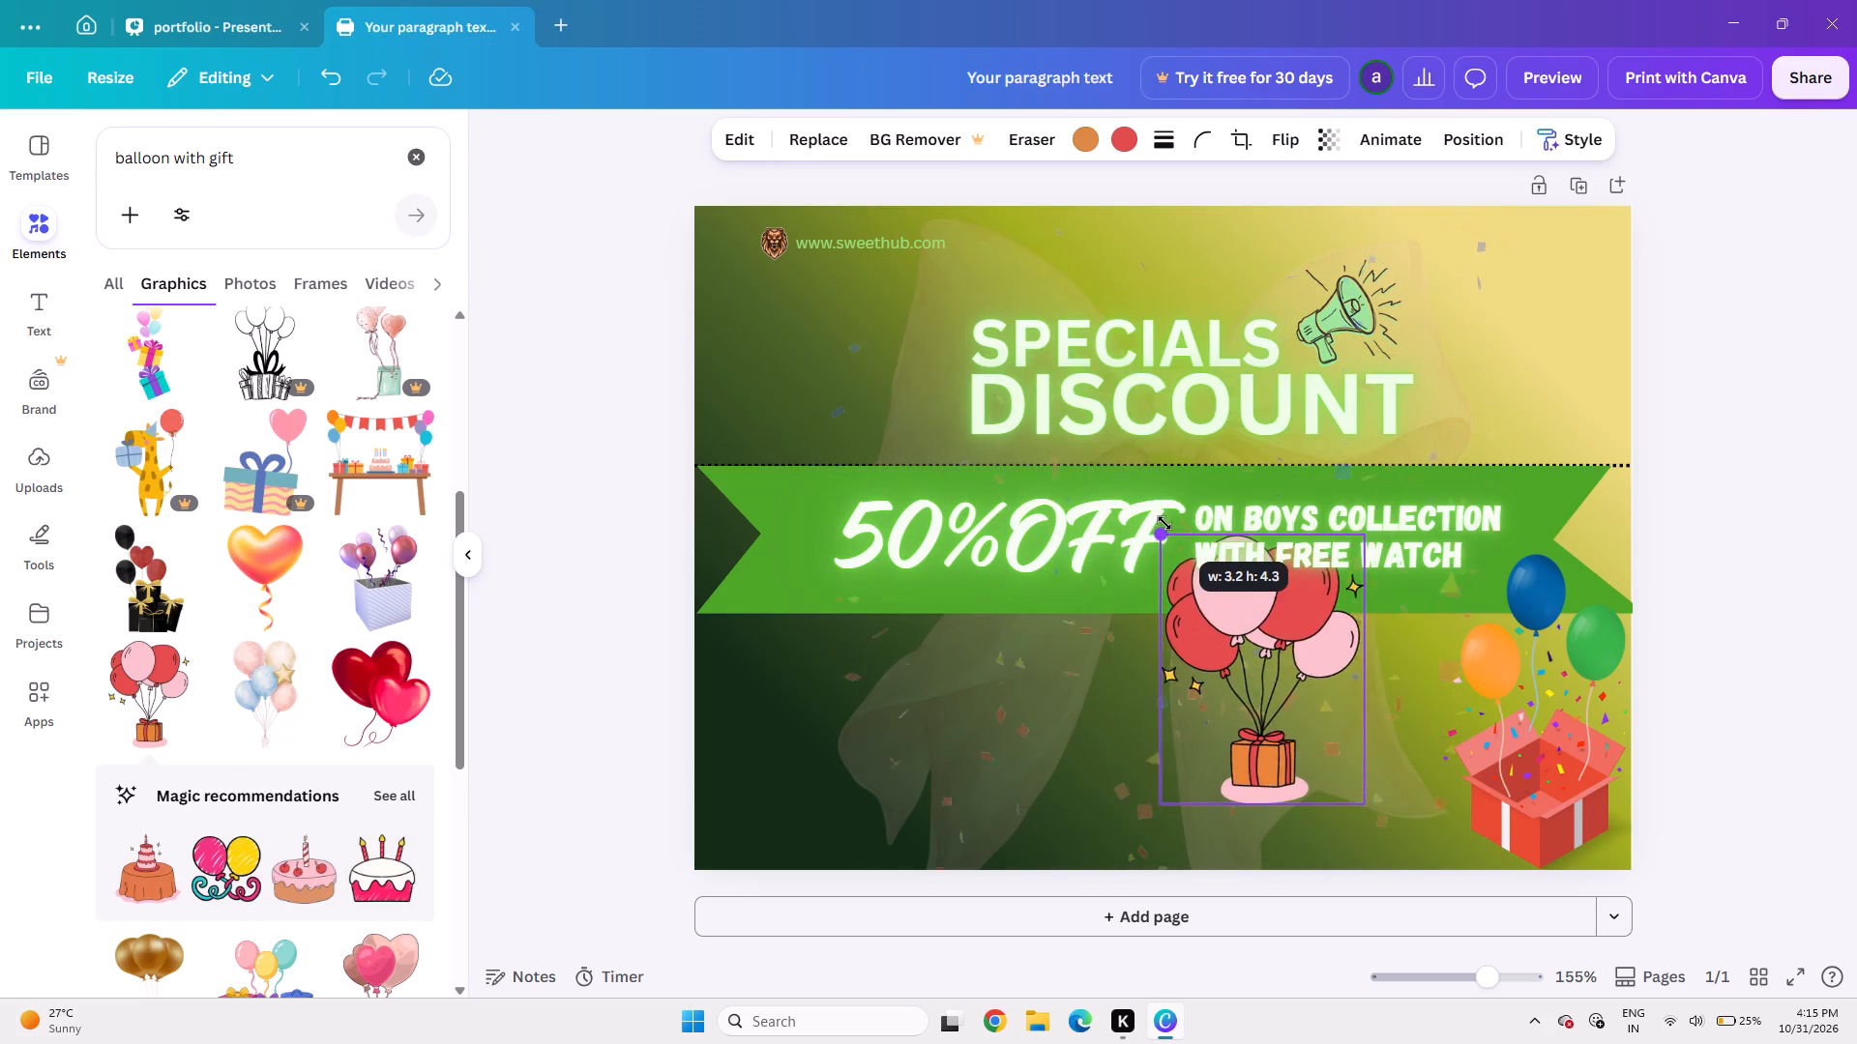
left_click_drag(1164, 523, 1224, 588)
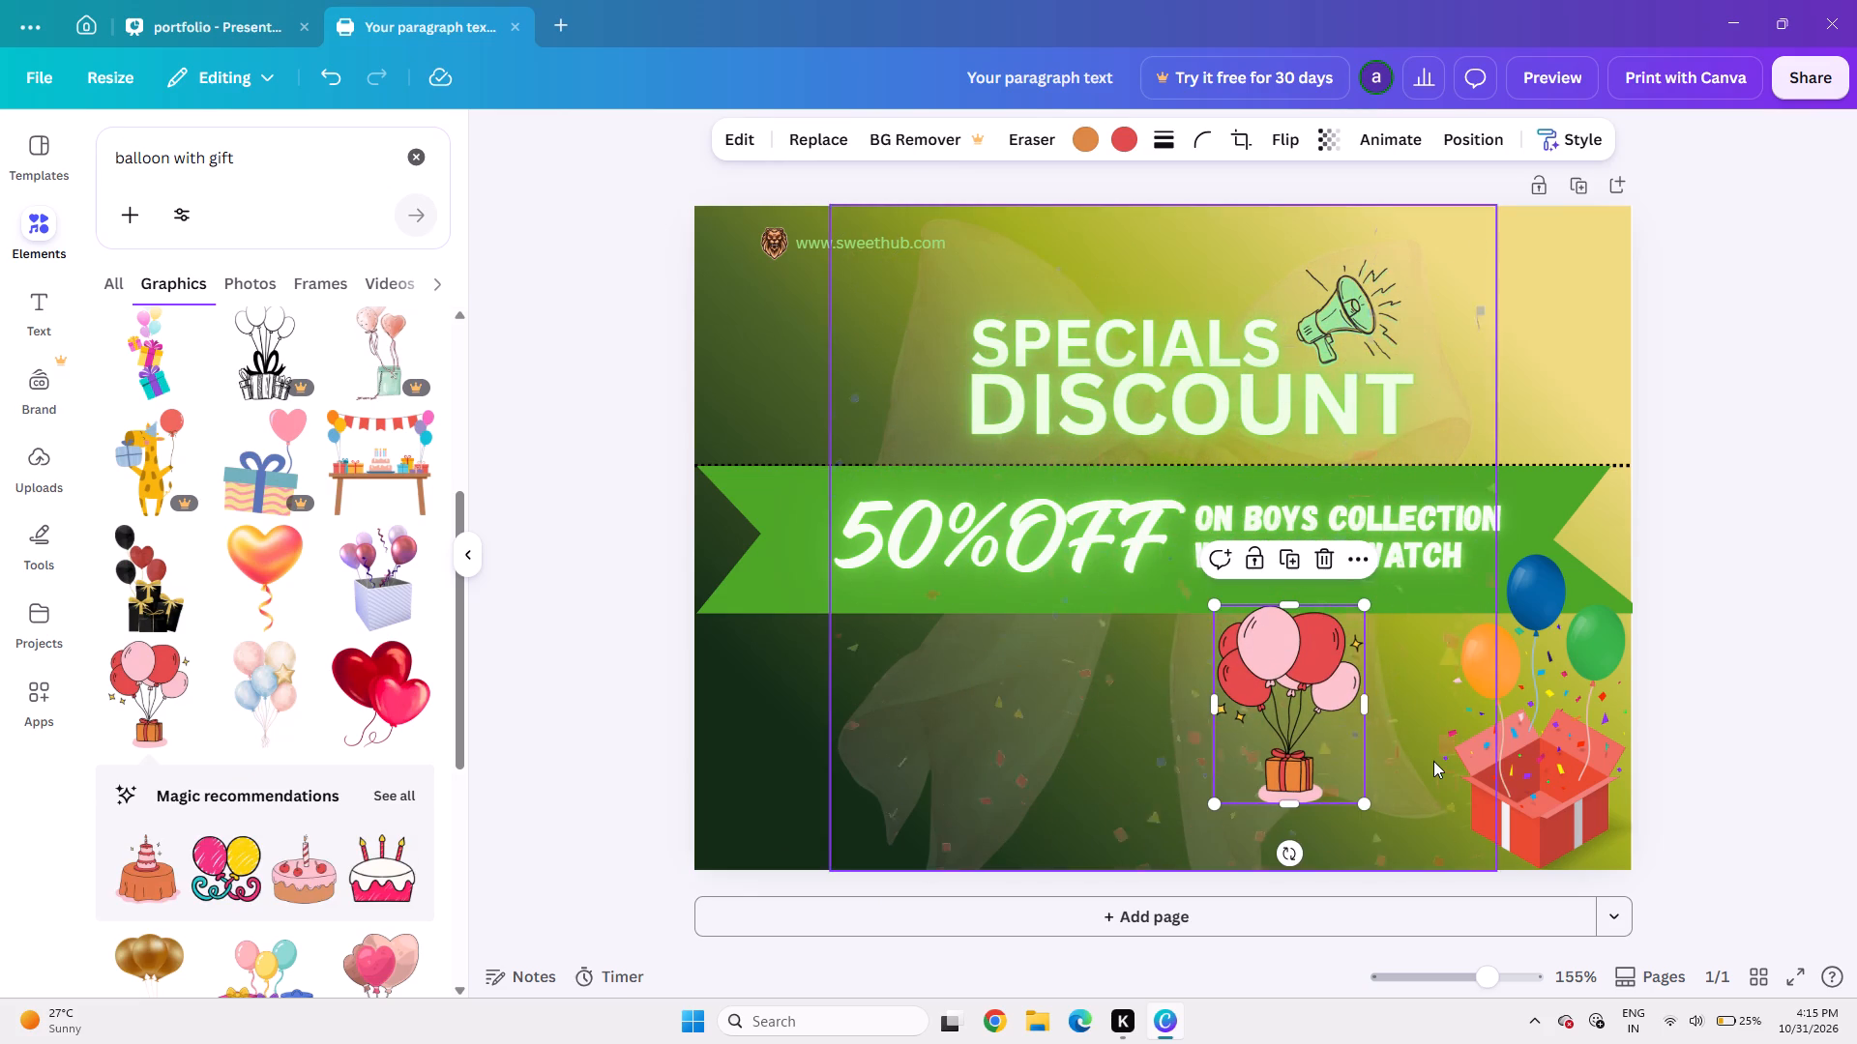
left_click(1433, 761)
left_click(1278, 689)
left_click_drag(1278, 689, 846, 709)
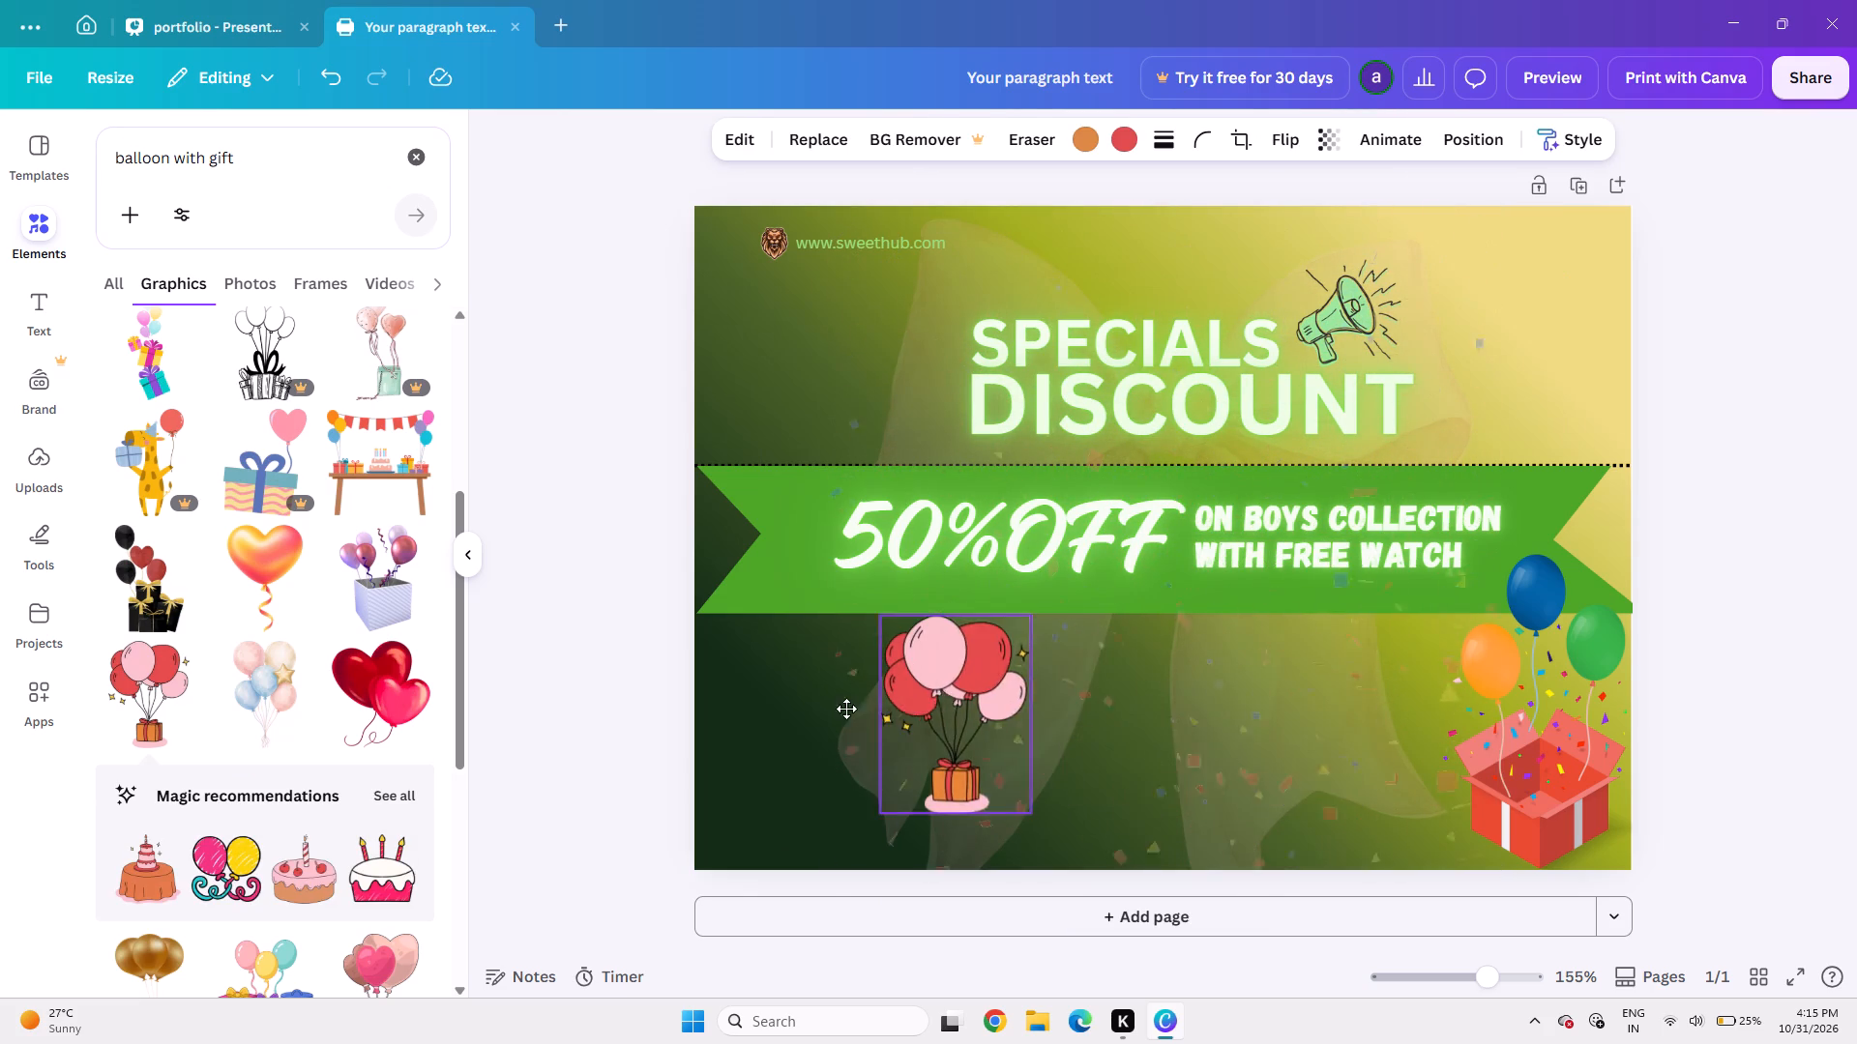
left_click_drag(846, 709, 783, 750)
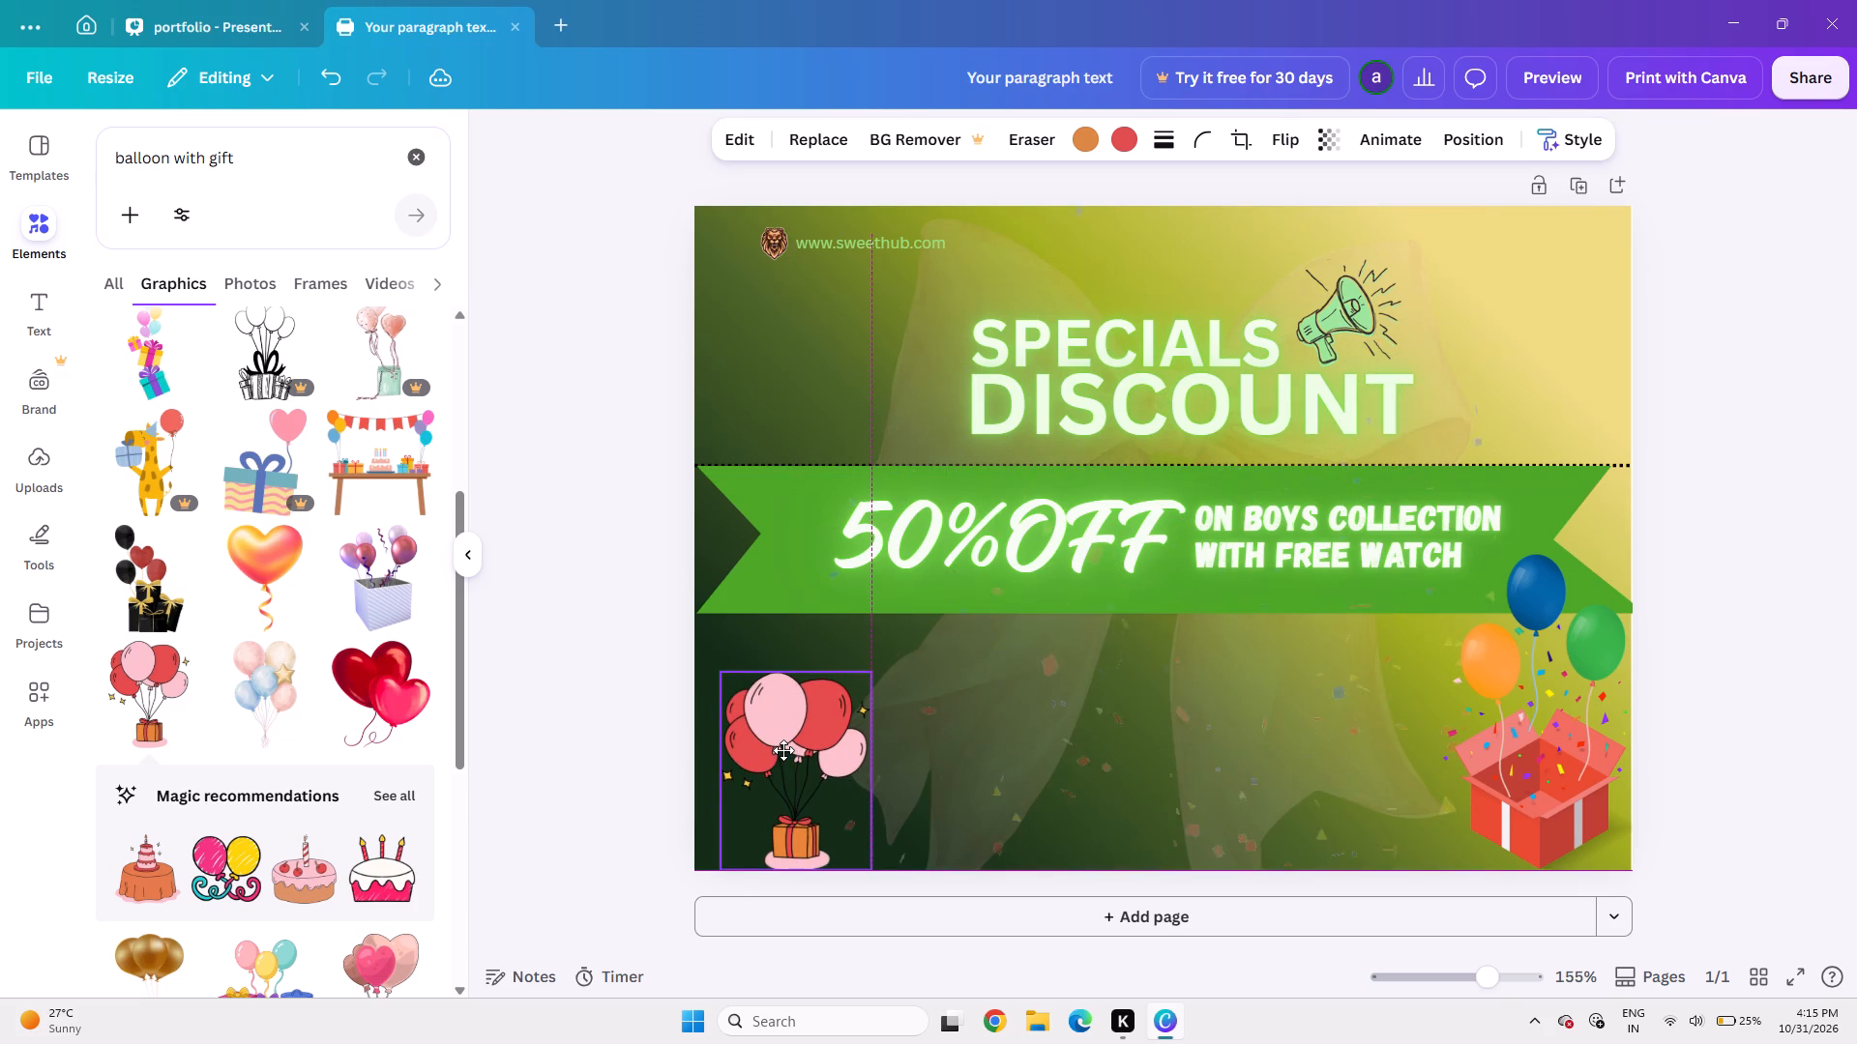
left_click_drag(783, 750, 776, 749)
Enlarge the pink and red balloon gift's frame upward over the ribbon and sideways to the page's left edge, aligning it with the bottom edge.
left_click_drag(783, 665, 790, 621)
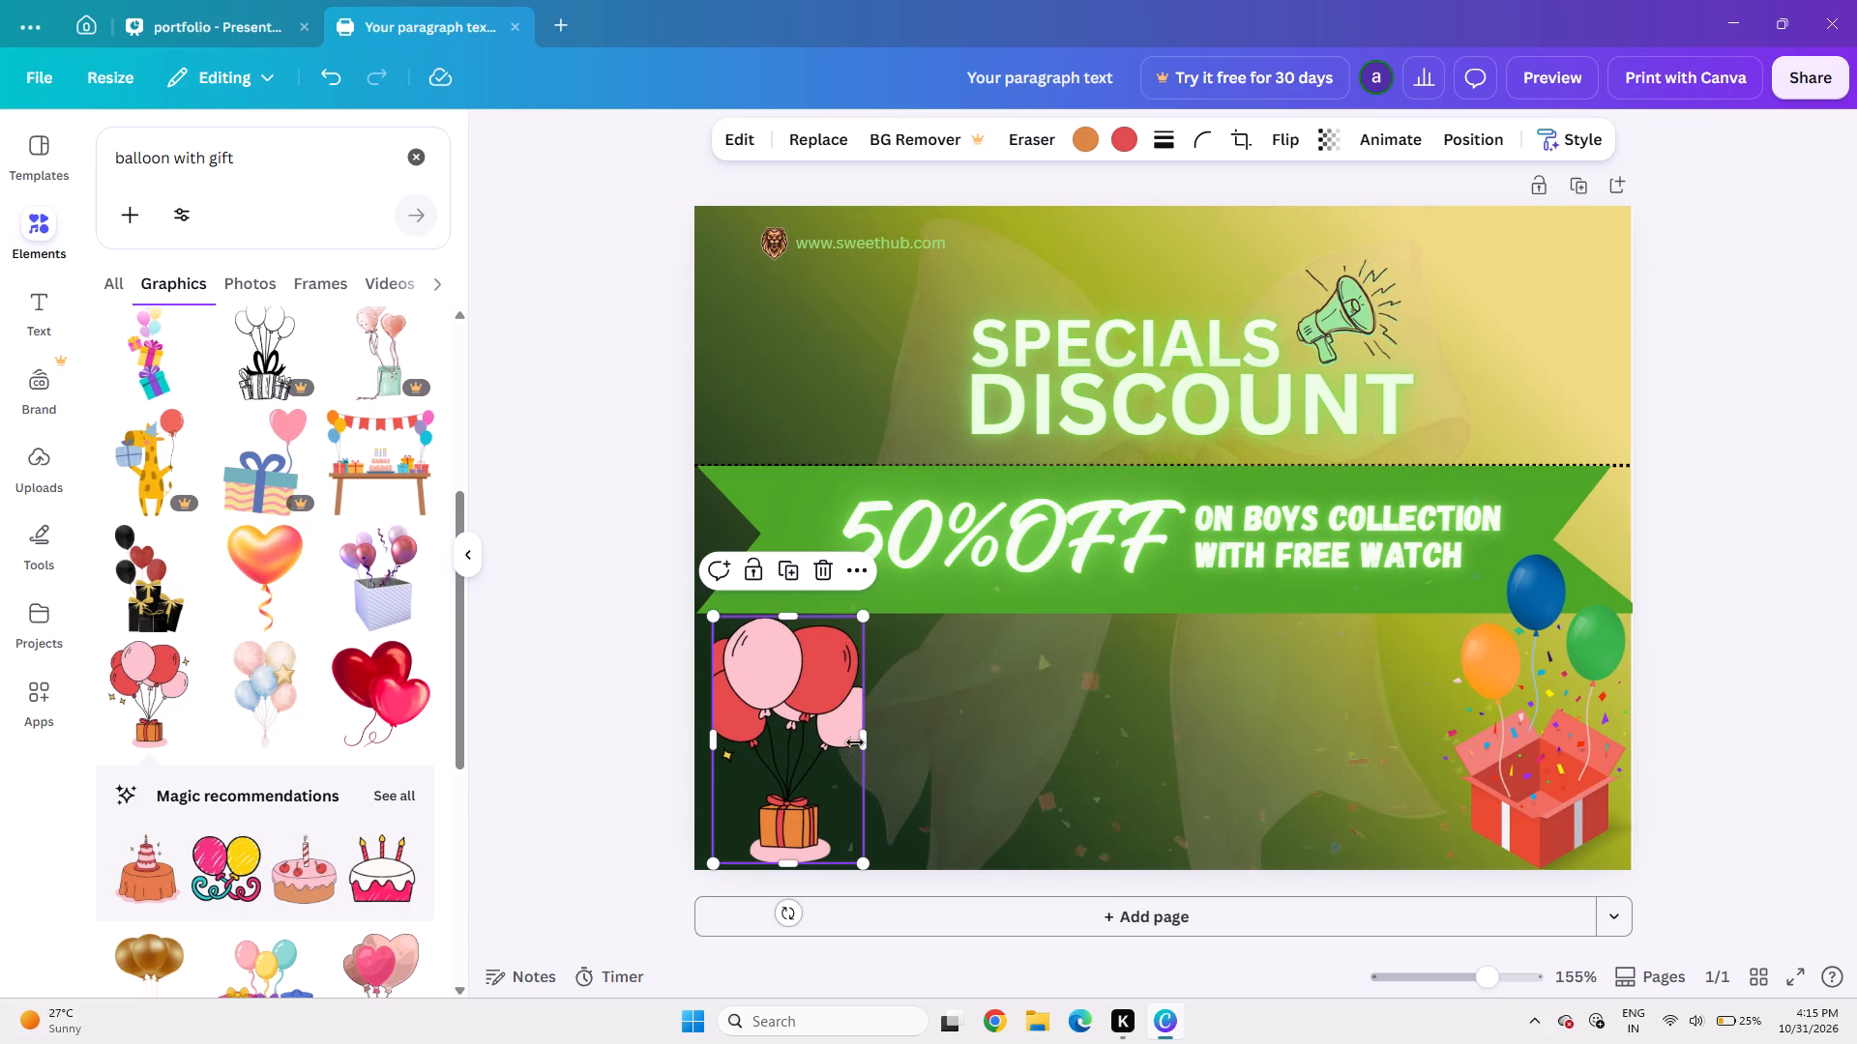
left_click_drag(855, 741, 887, 745)
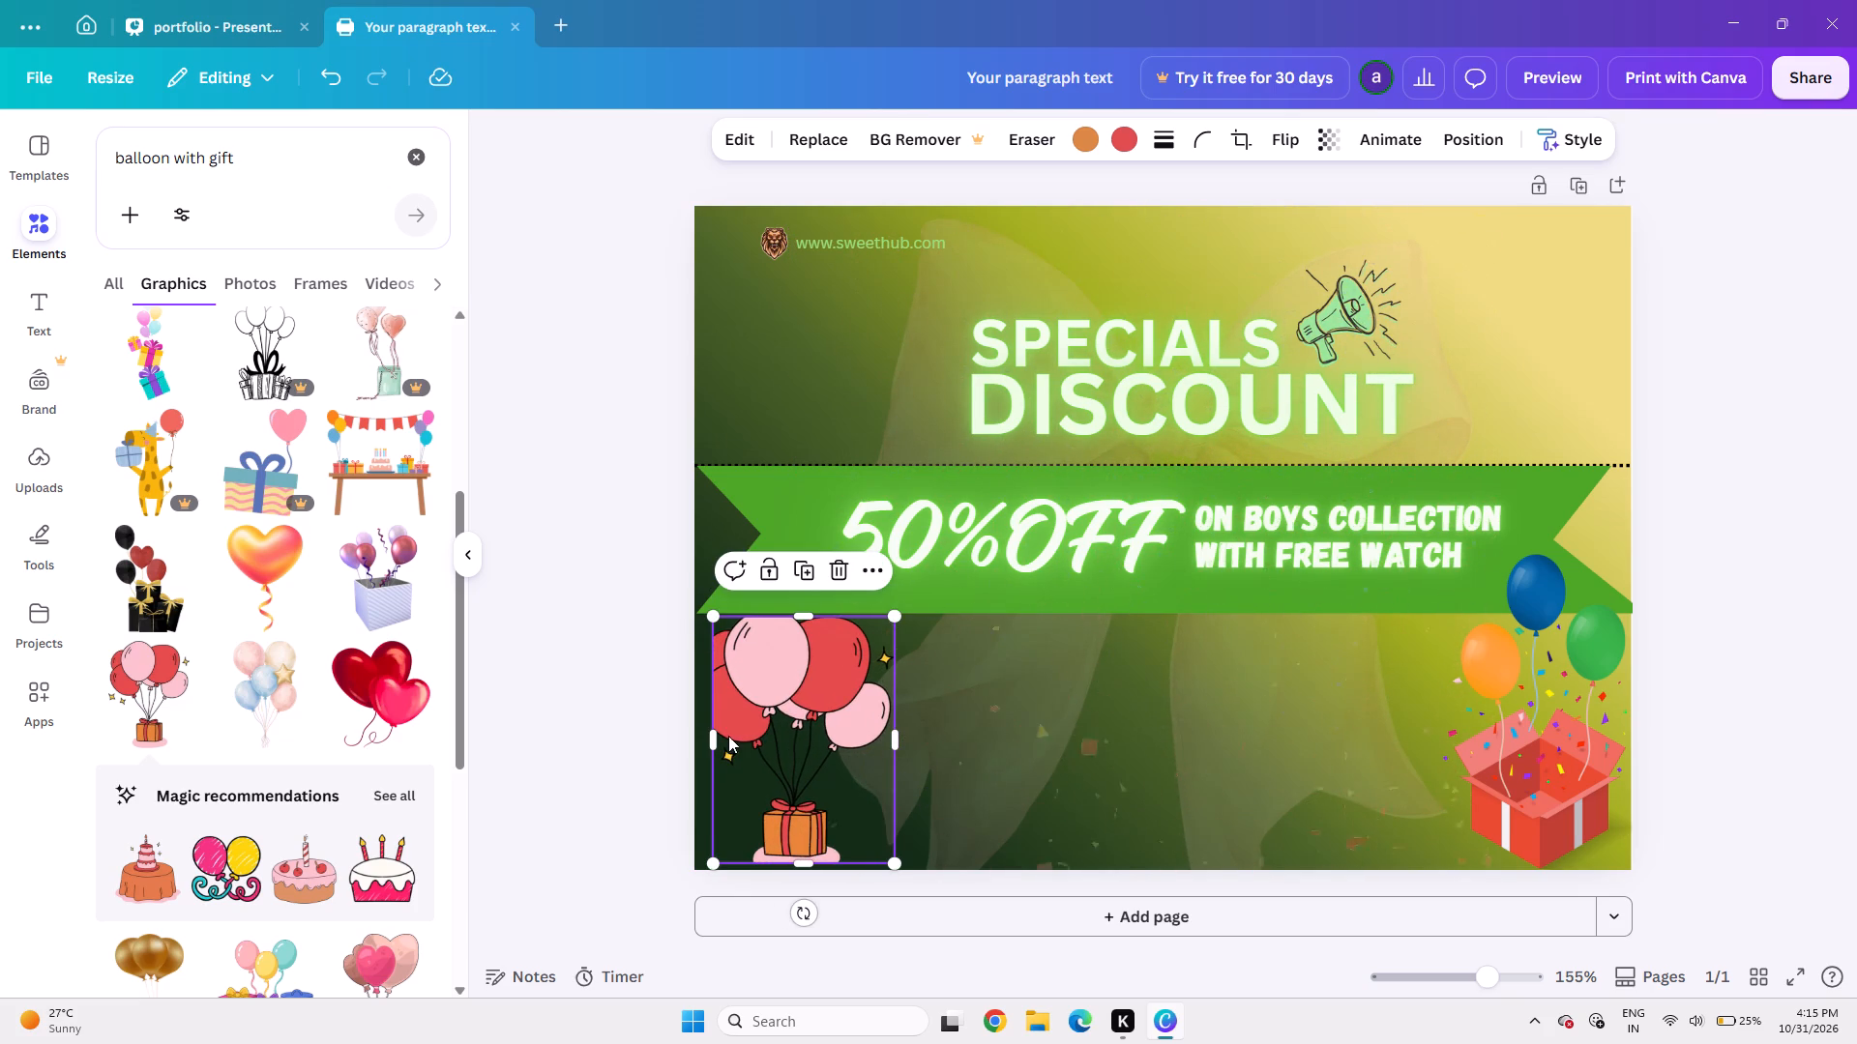
left_click_drag(716, 736, 703, 736)
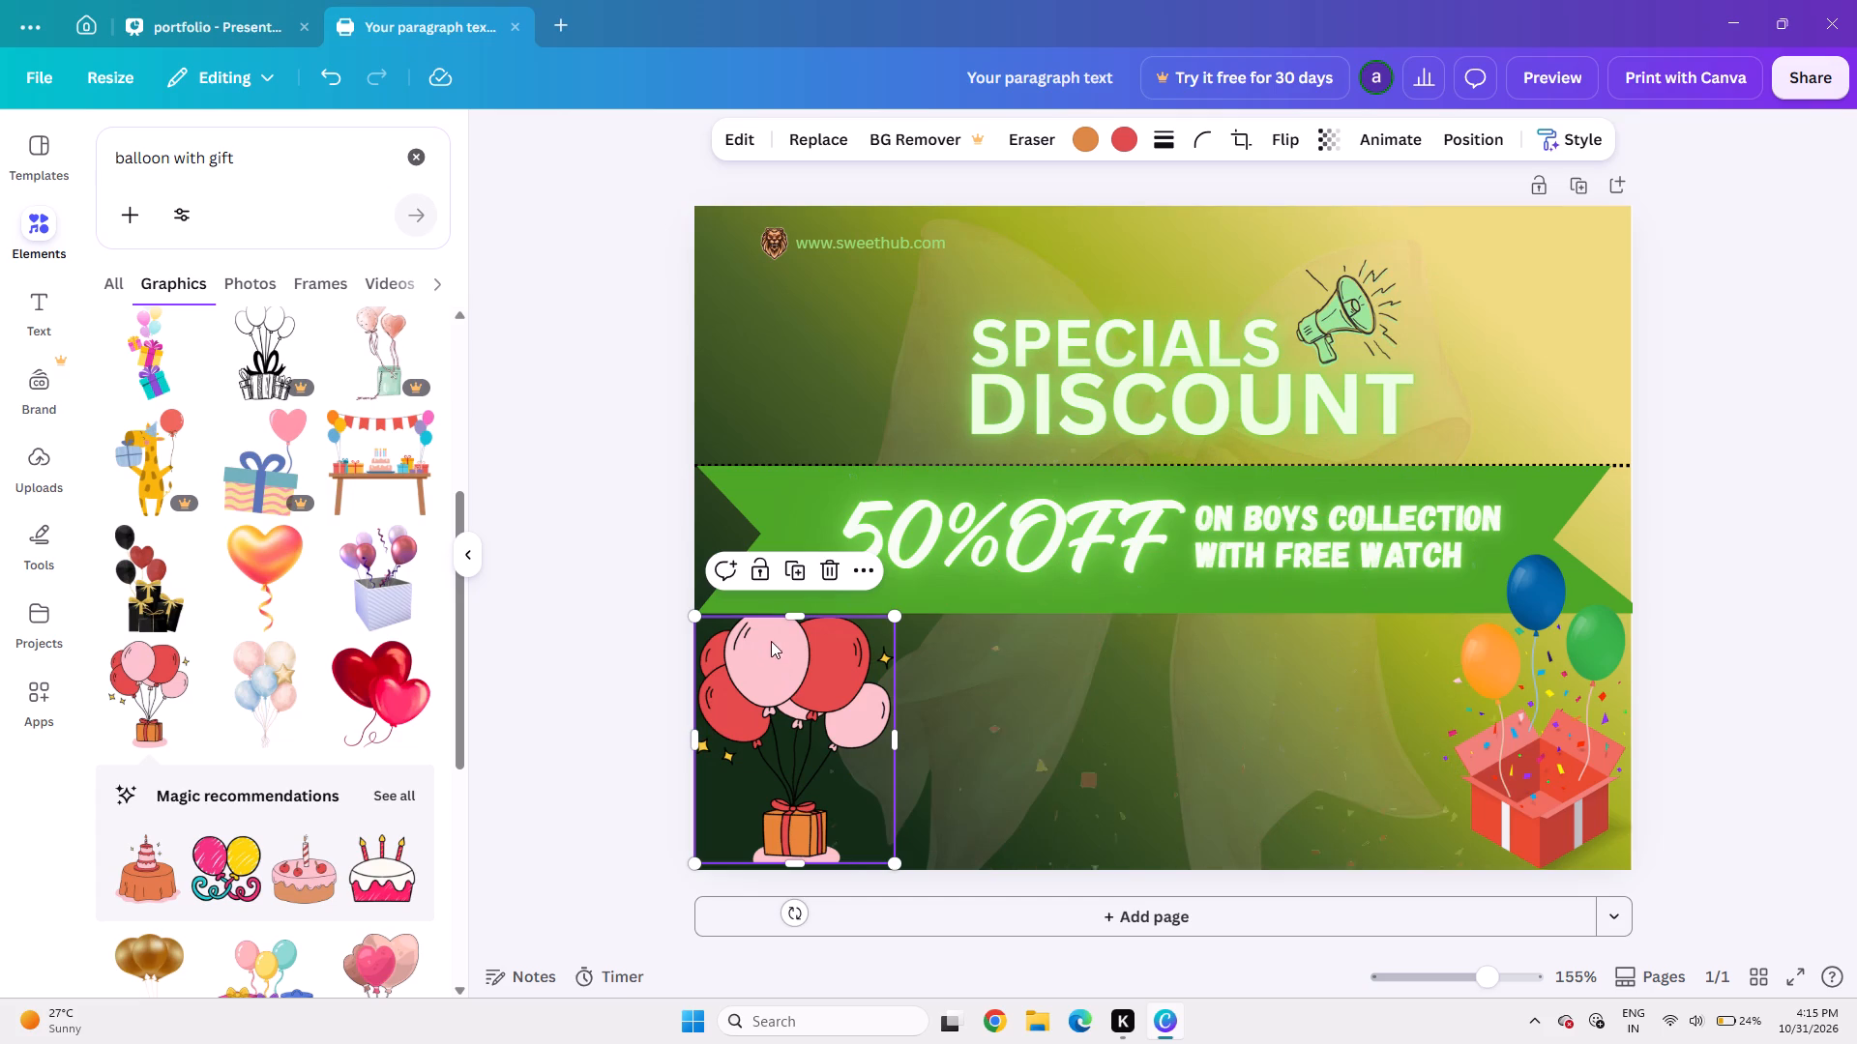
left_click_drag(790, 612, 799, 589)
left_click(941, 685)
left_click(730, 759)
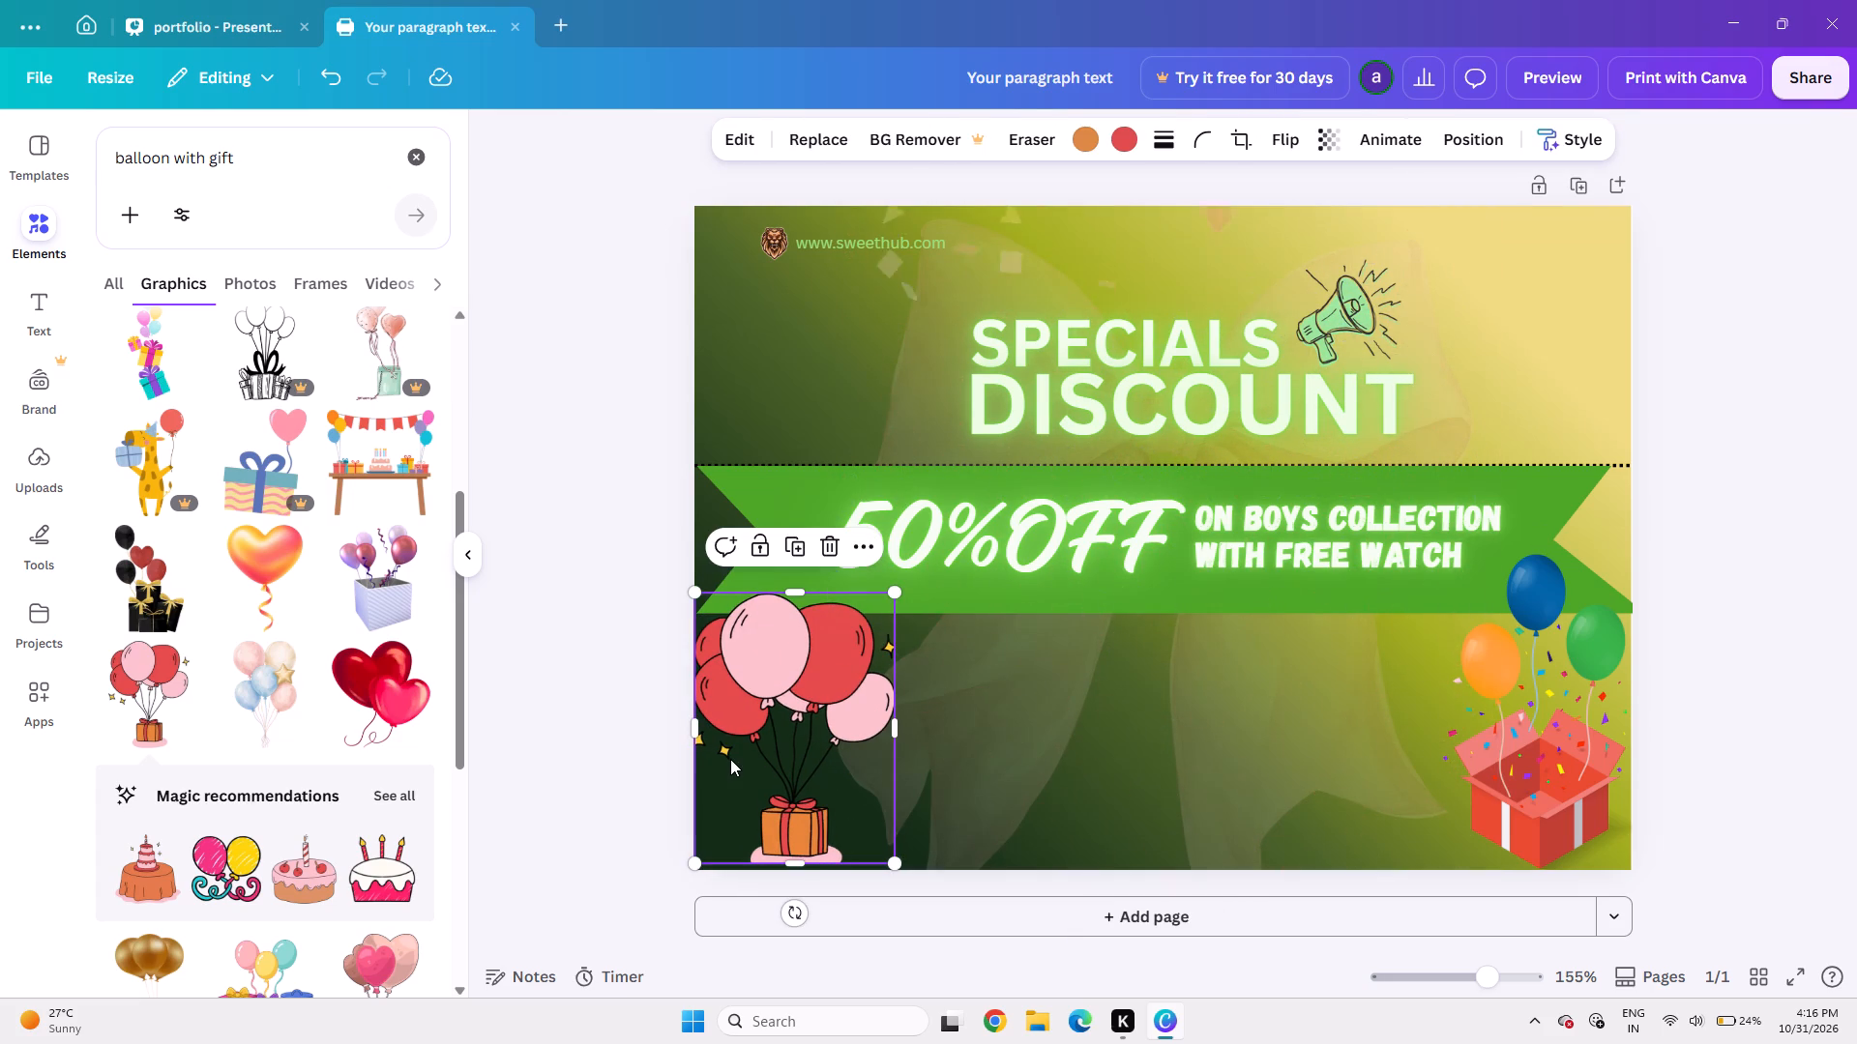
key("Down")
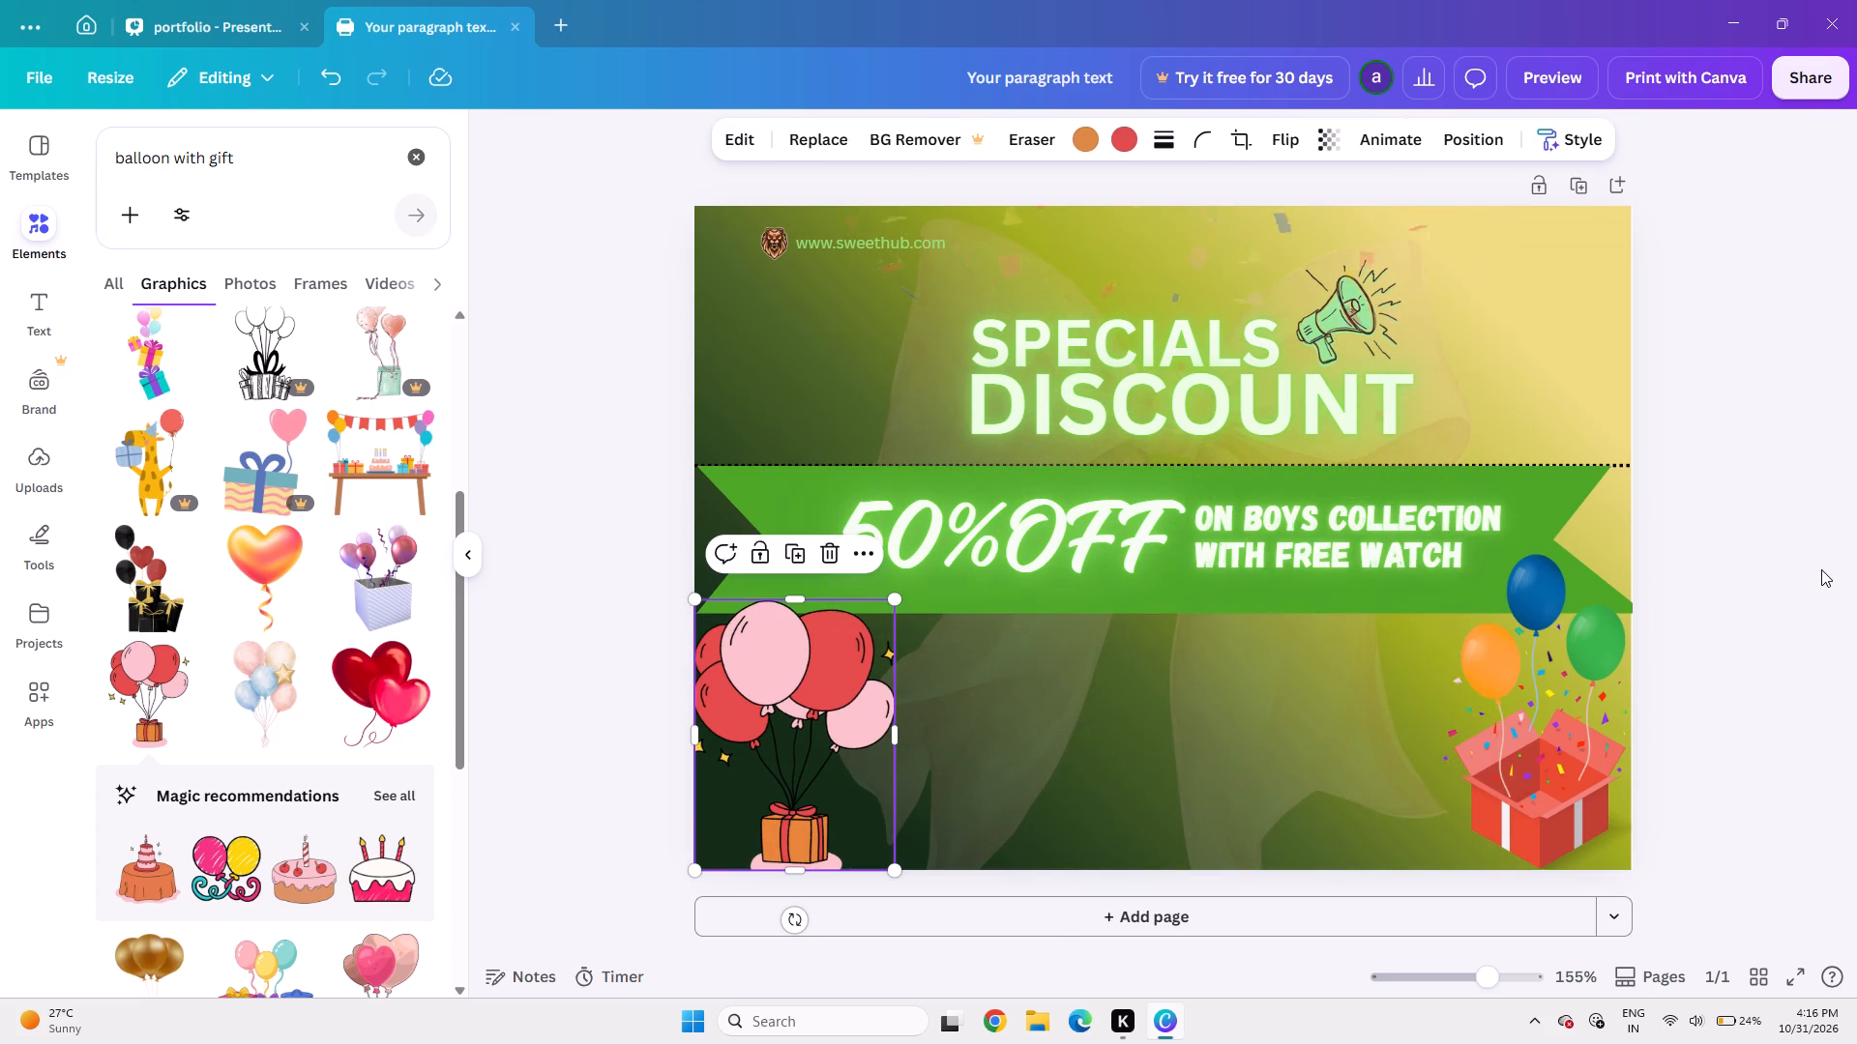
left_click(1821, 569)
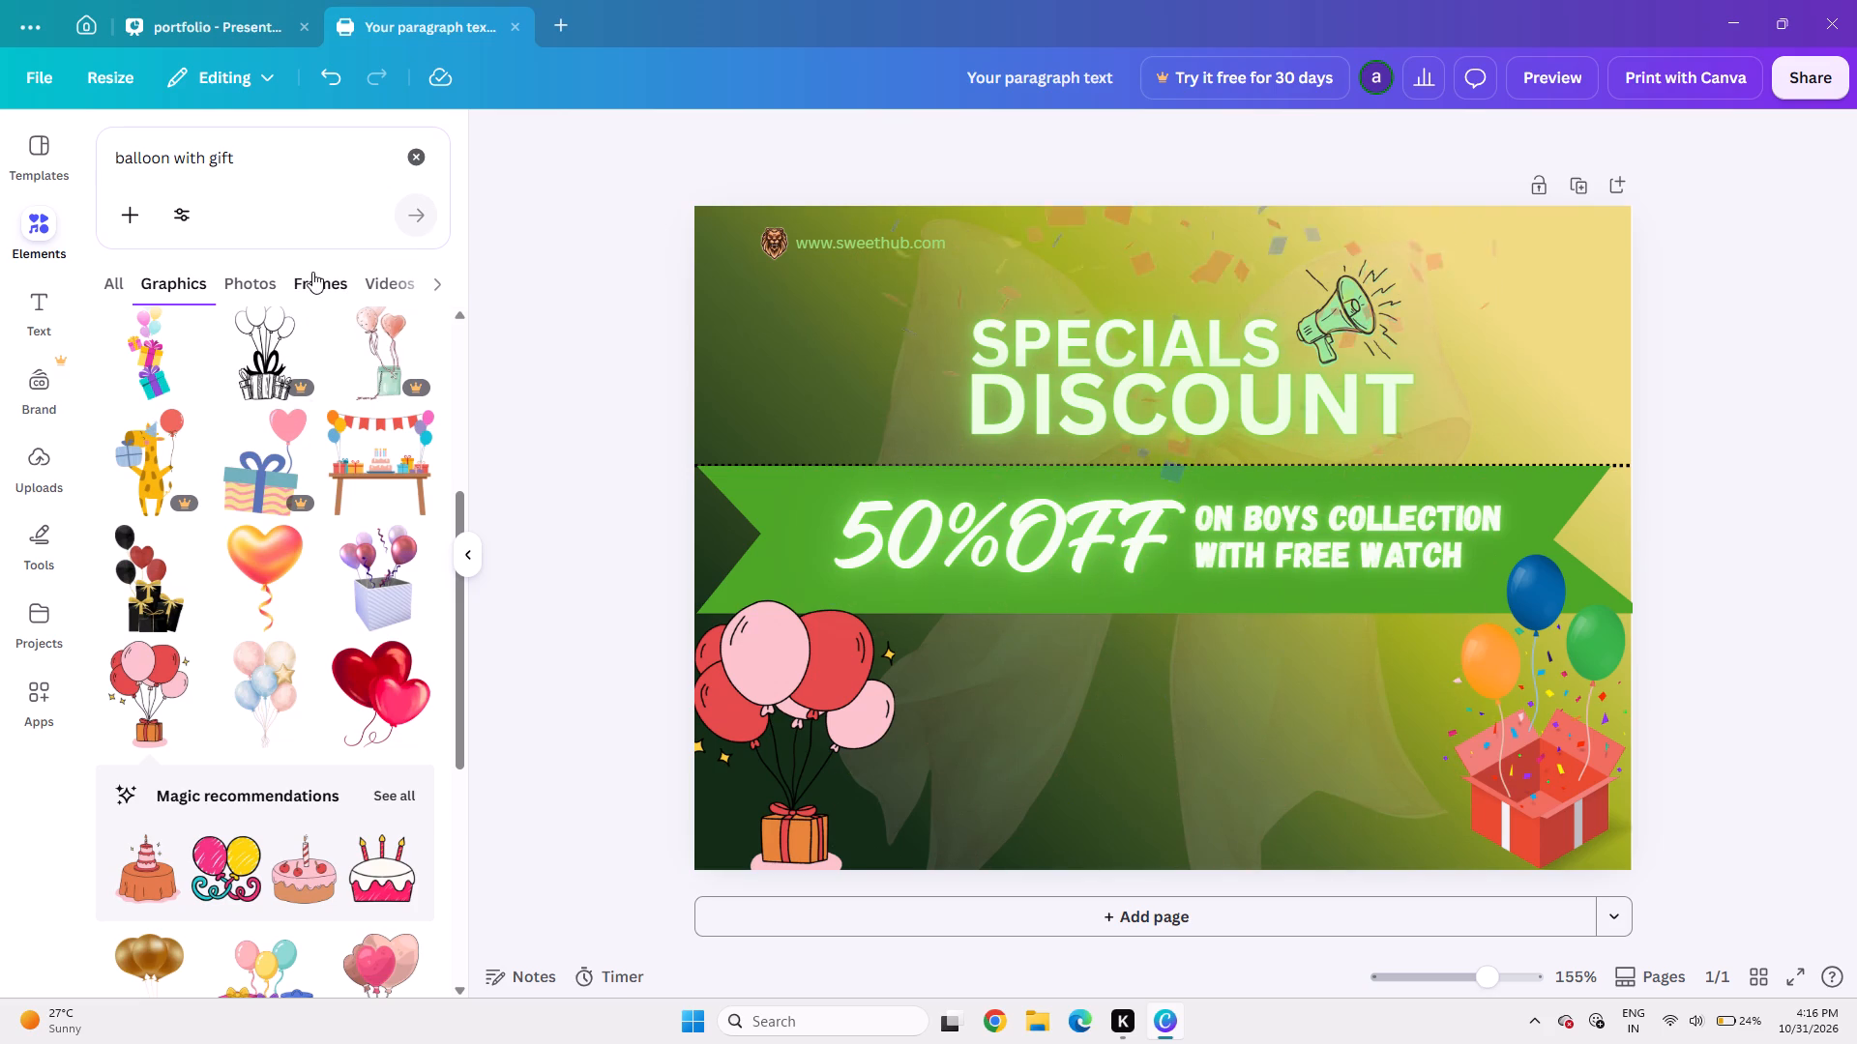
Search the graphics for "gift" and add the white gift box with the large gold bow.
left_click(221, 135)
left_click(231, 145)
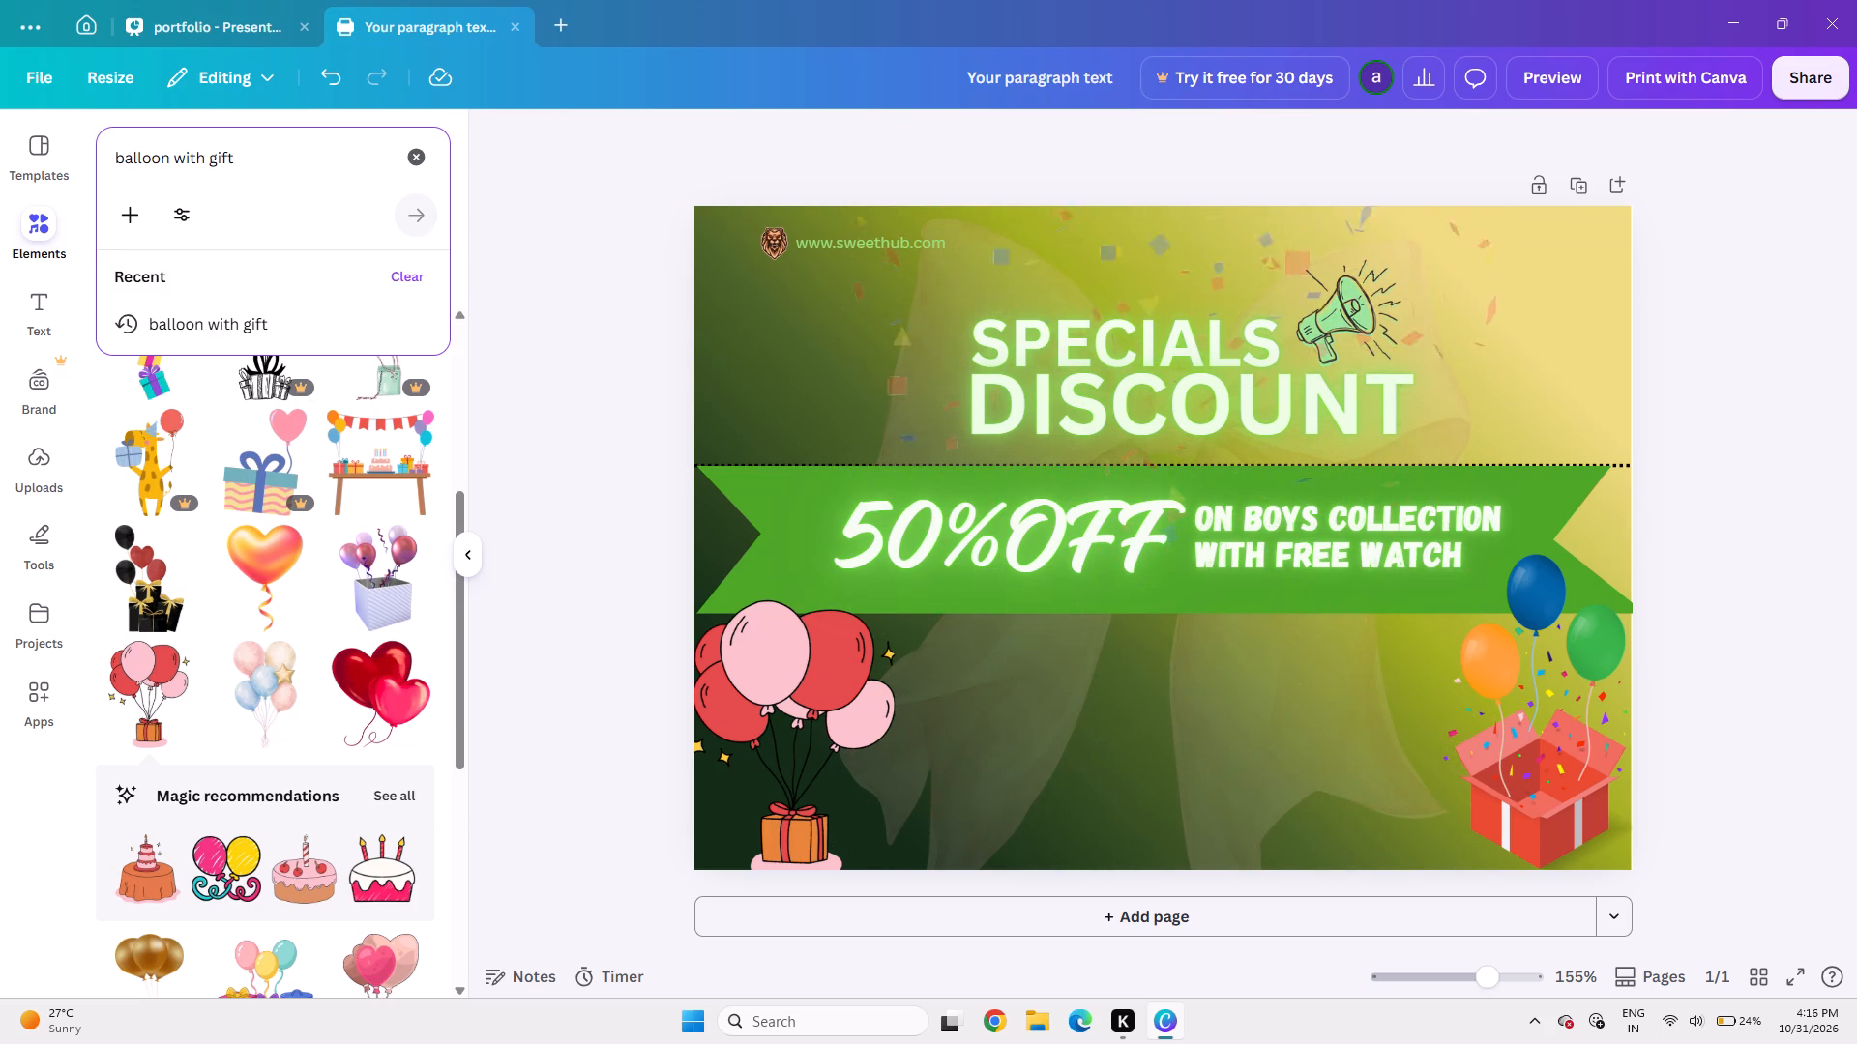
key("BackSpace")
key("BackSpace")
key("BackSpace")
key("BackSpace")
key("BackSpace")
key("BackSpace")
key("BackSpace")
key("BackSpace")
key("BackSpace")
key("BackSpace")
key("BackSpace")
key("BackSpace")
key("BackSpace")
key("BackSpace")
key("BackSpace")
key("BackSpace")
key("BackSpace")
key("BackSpace")
key("BackSpace")
key("BackSpace")
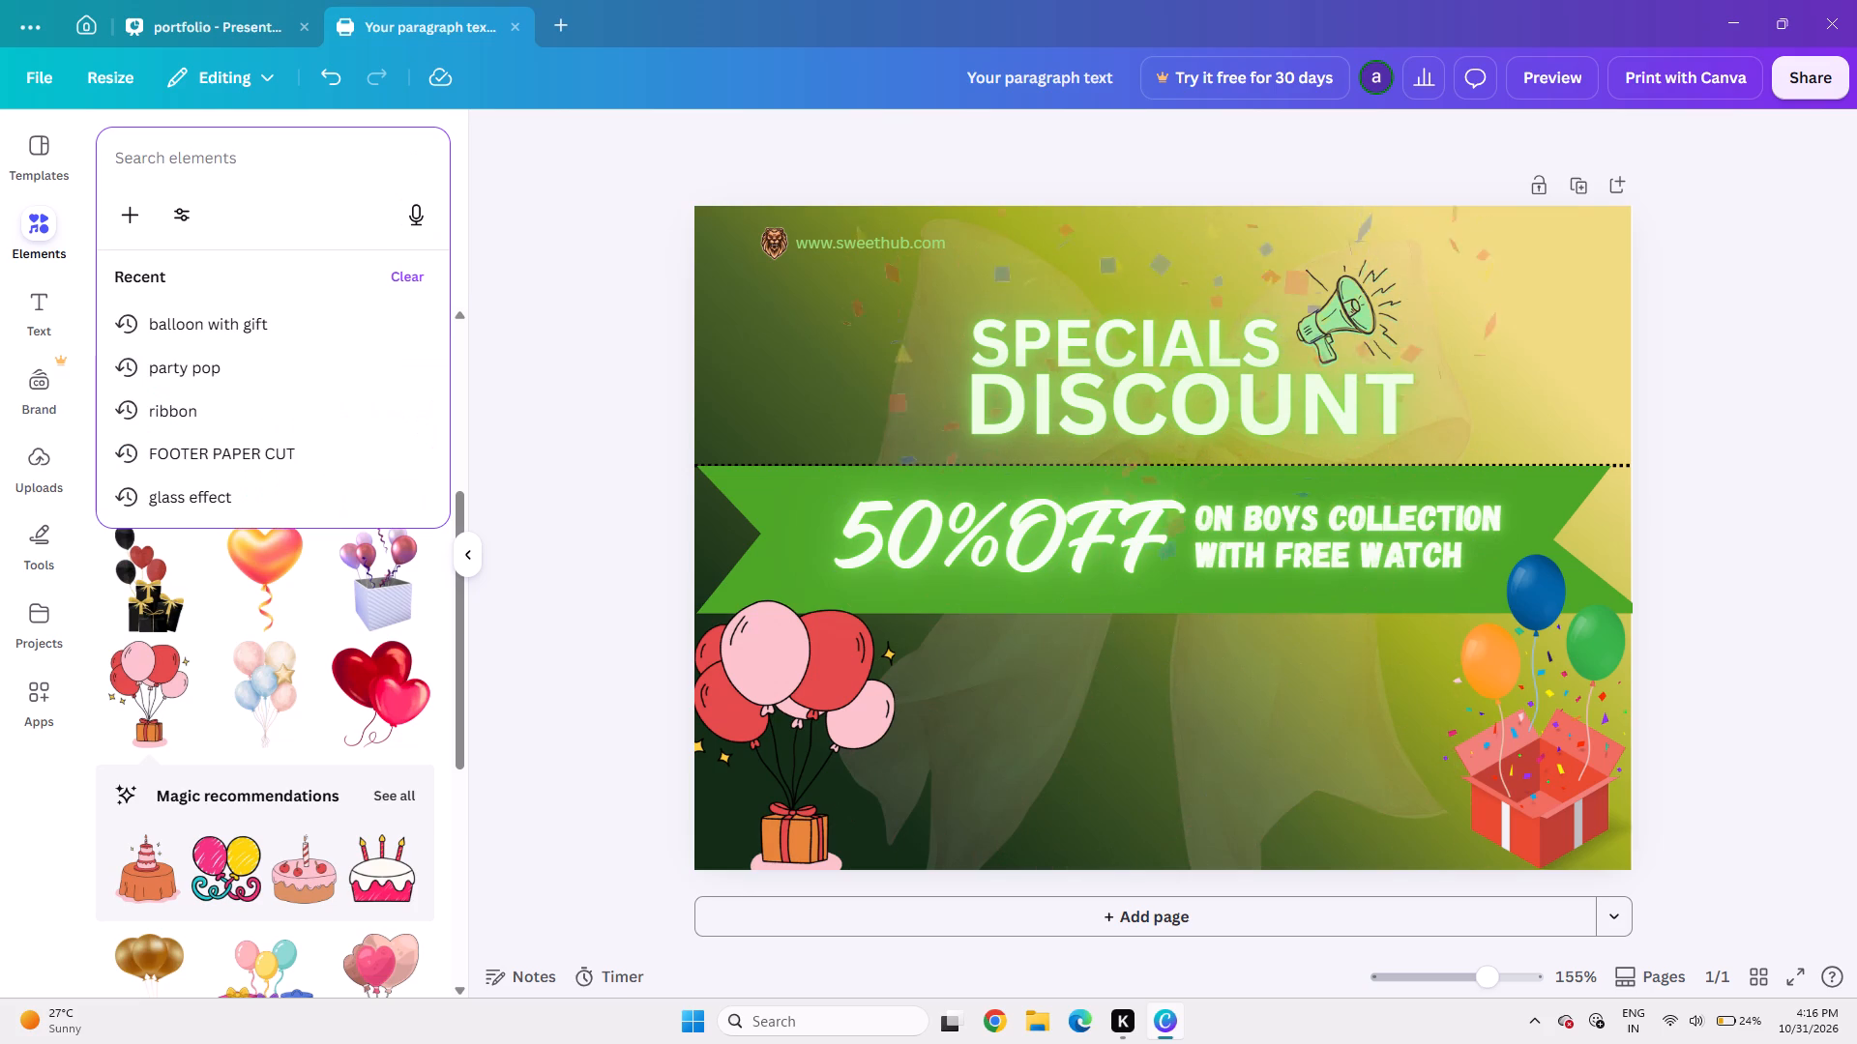
type("gift")
key("Return")
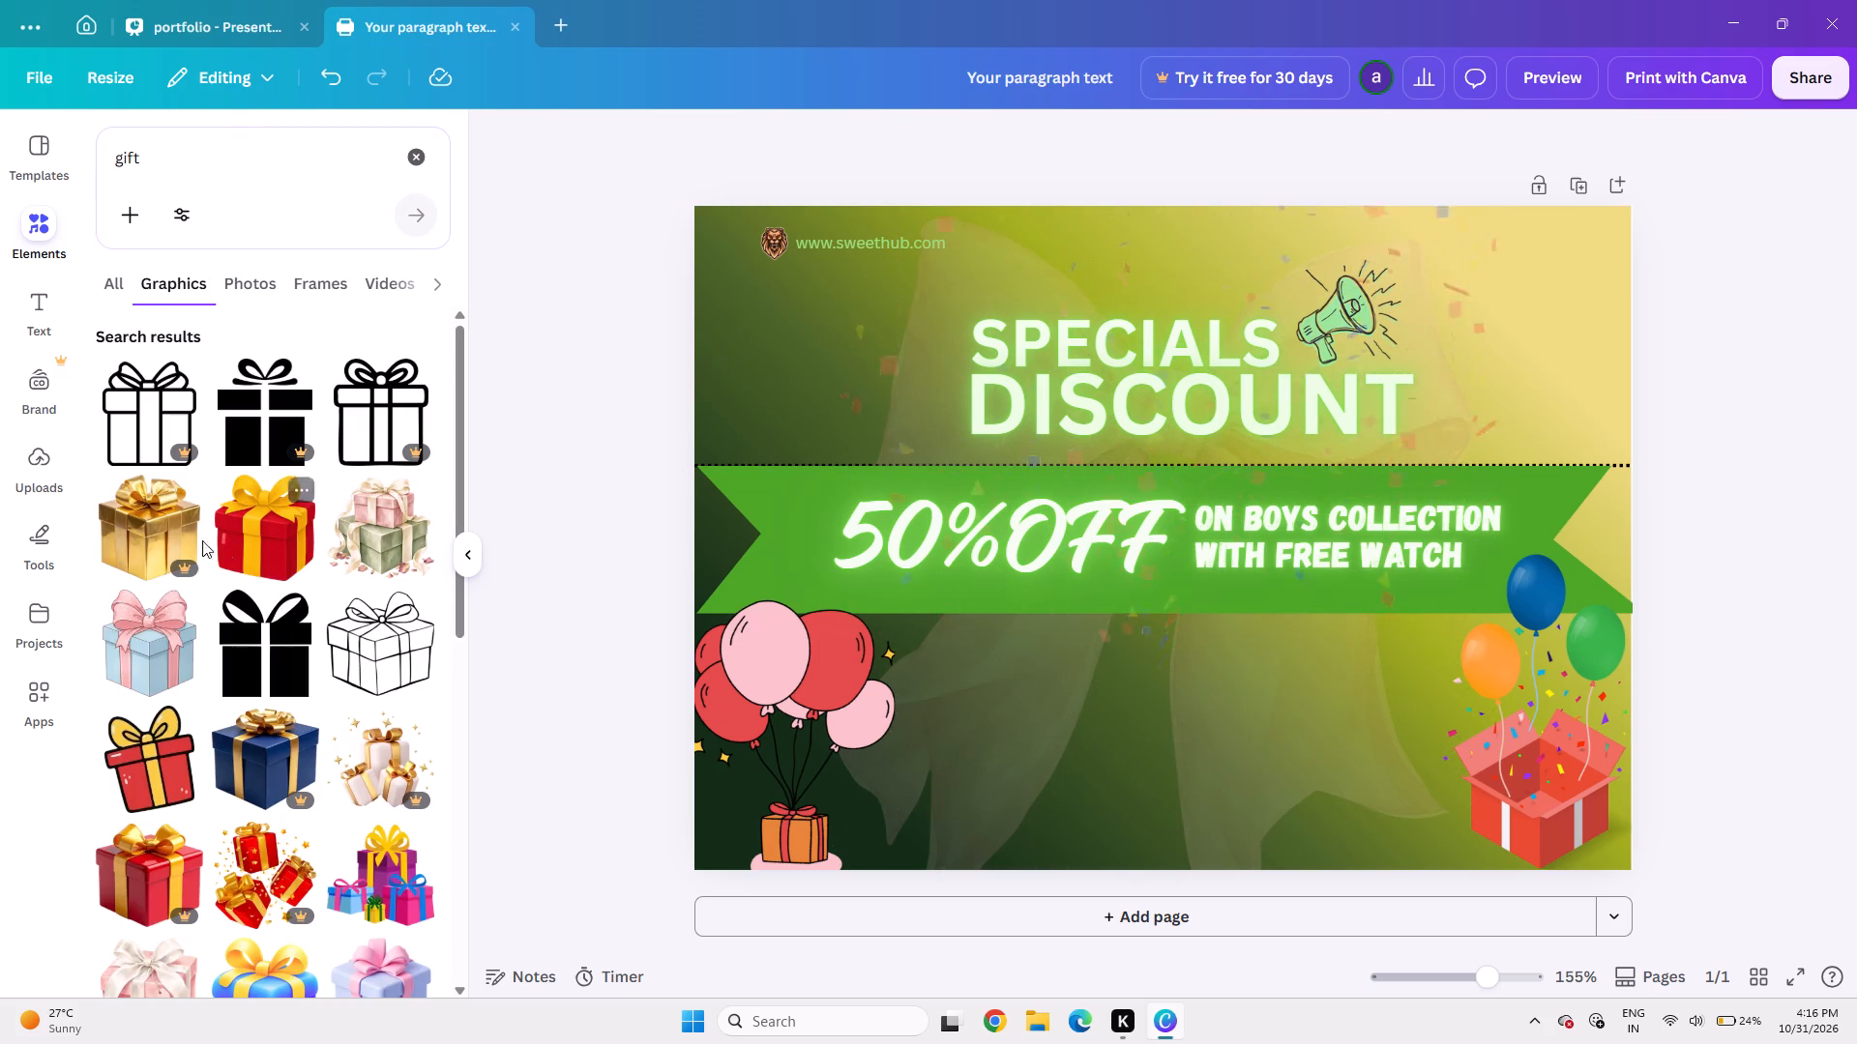
scroll(171, 609, "down", 5)
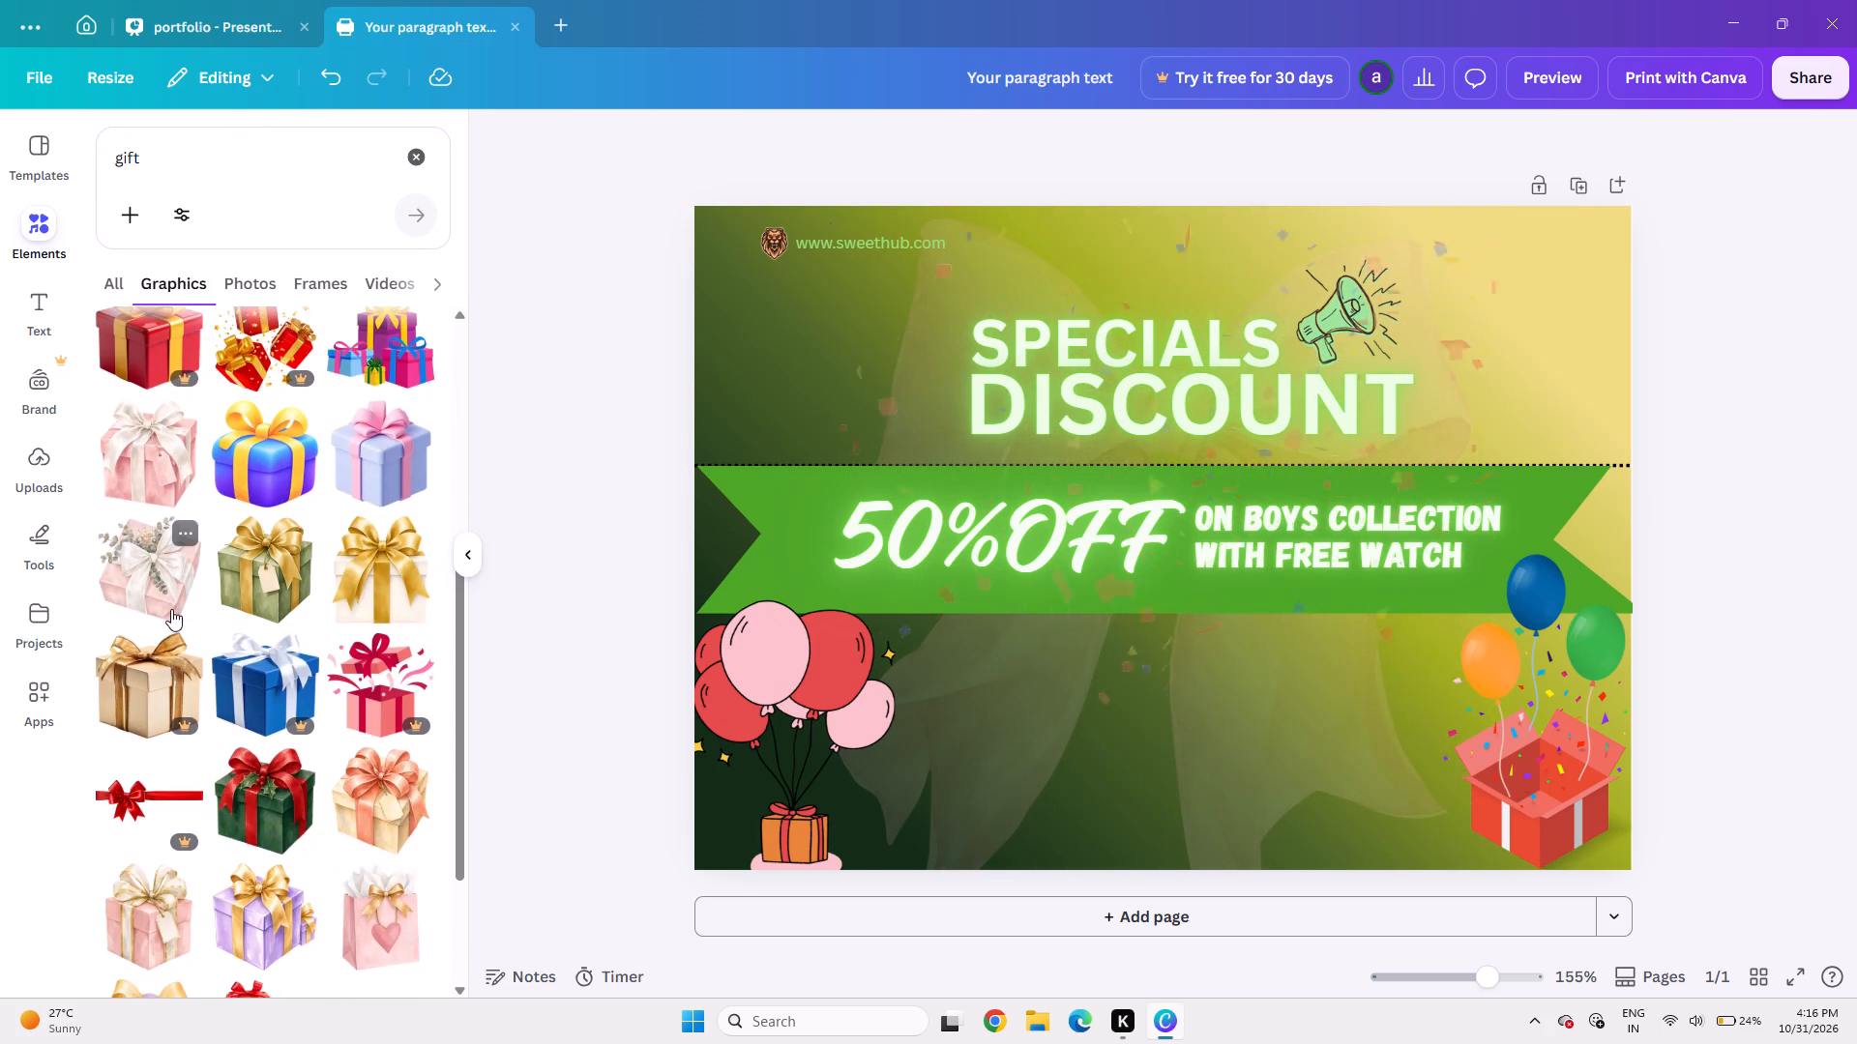
left_click(389, 605)
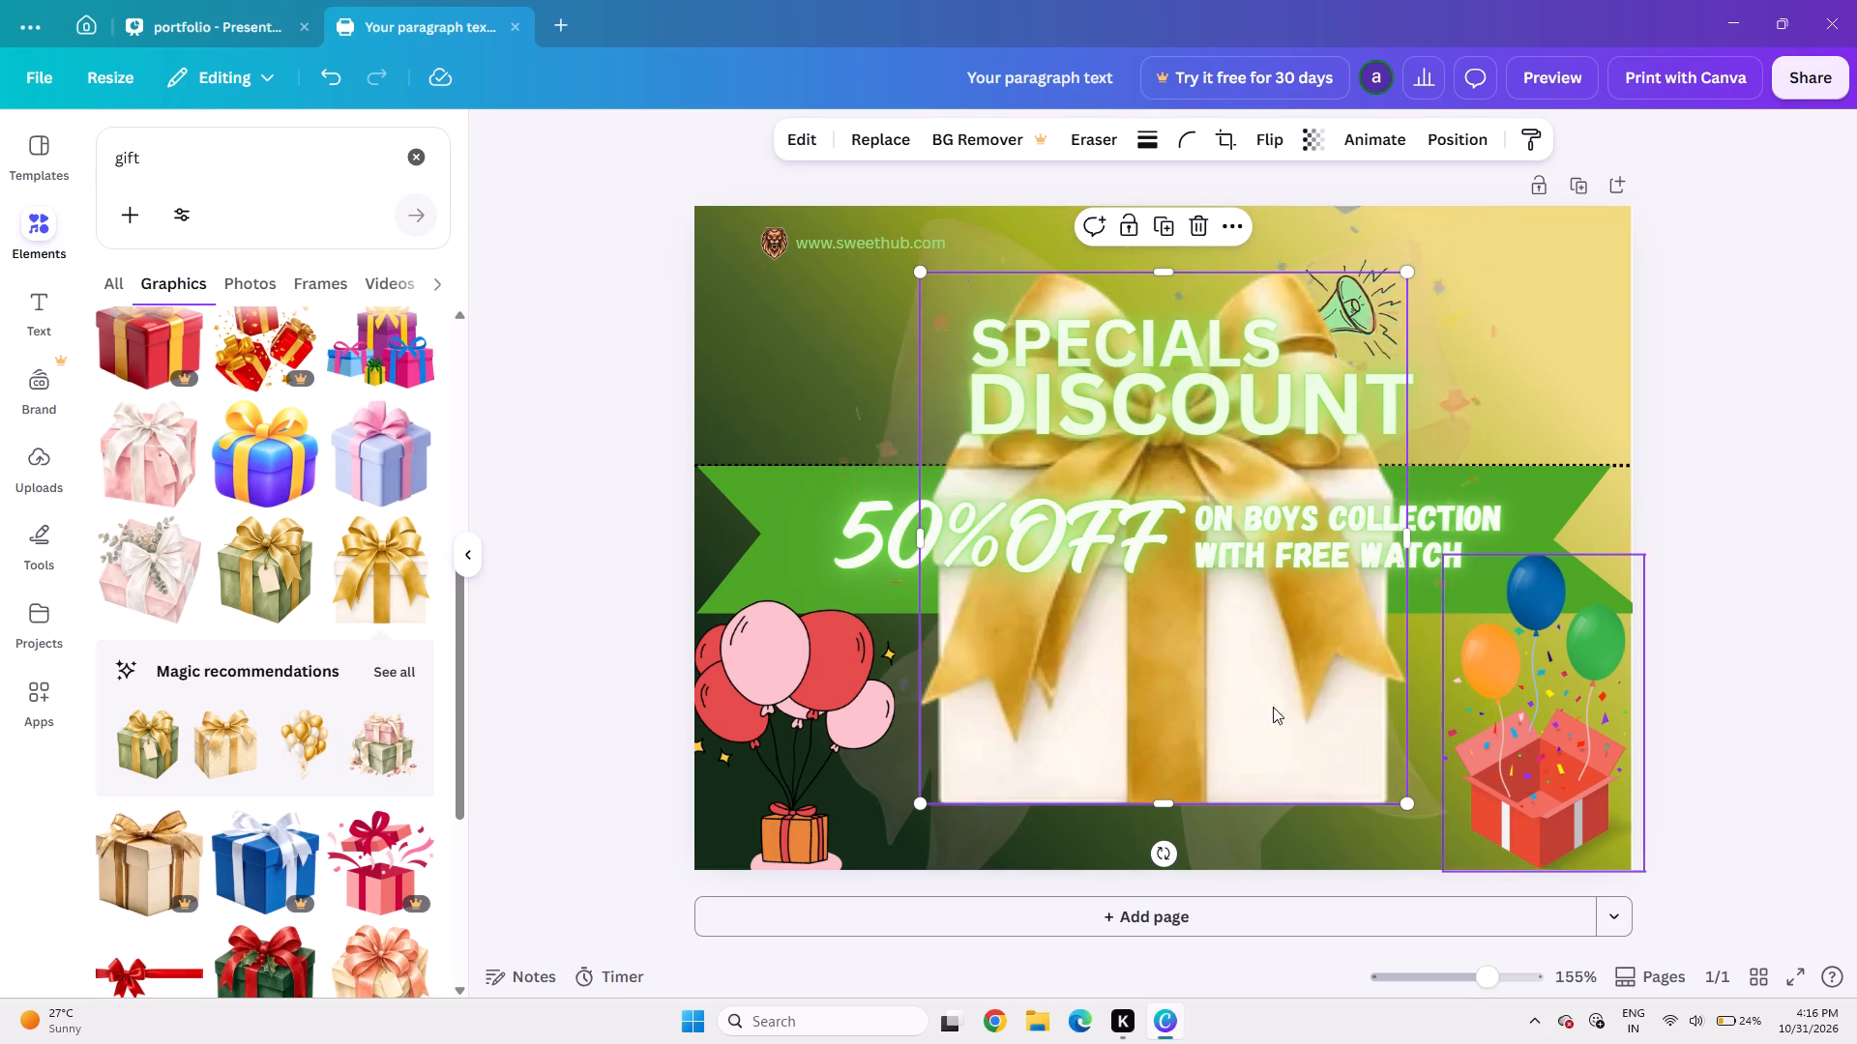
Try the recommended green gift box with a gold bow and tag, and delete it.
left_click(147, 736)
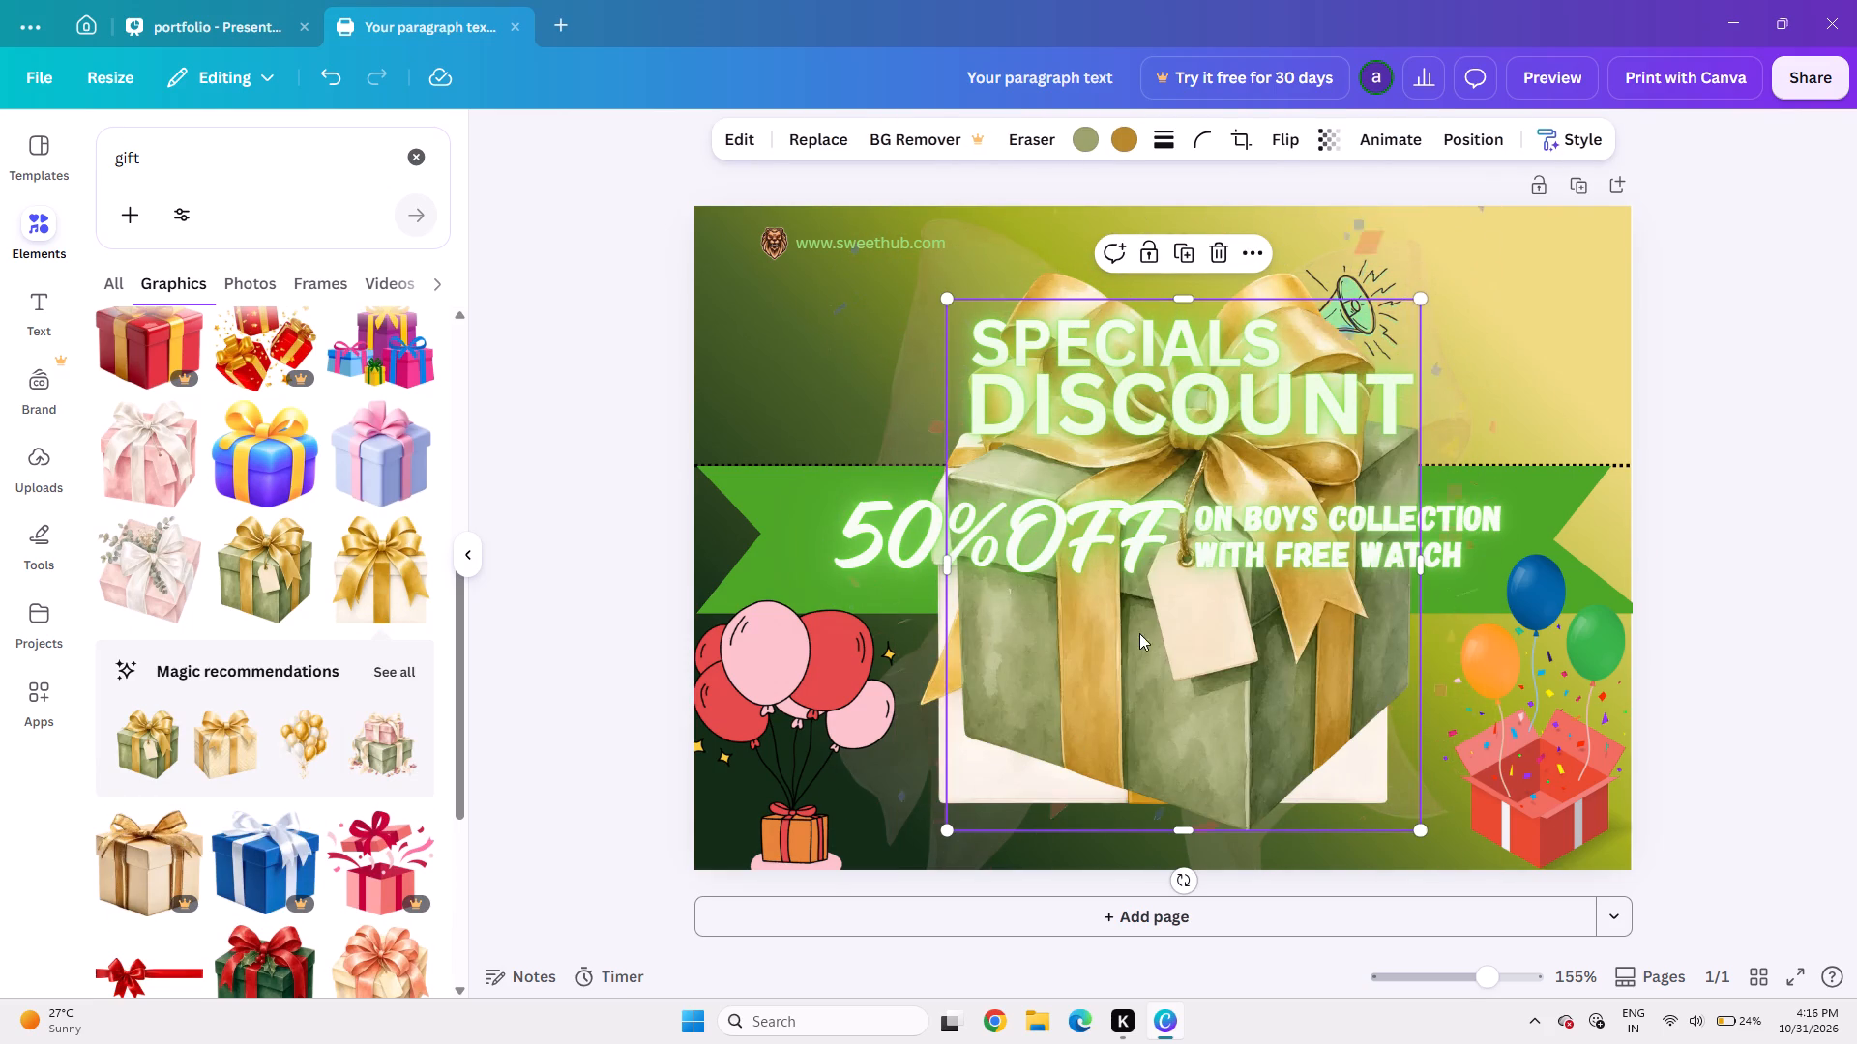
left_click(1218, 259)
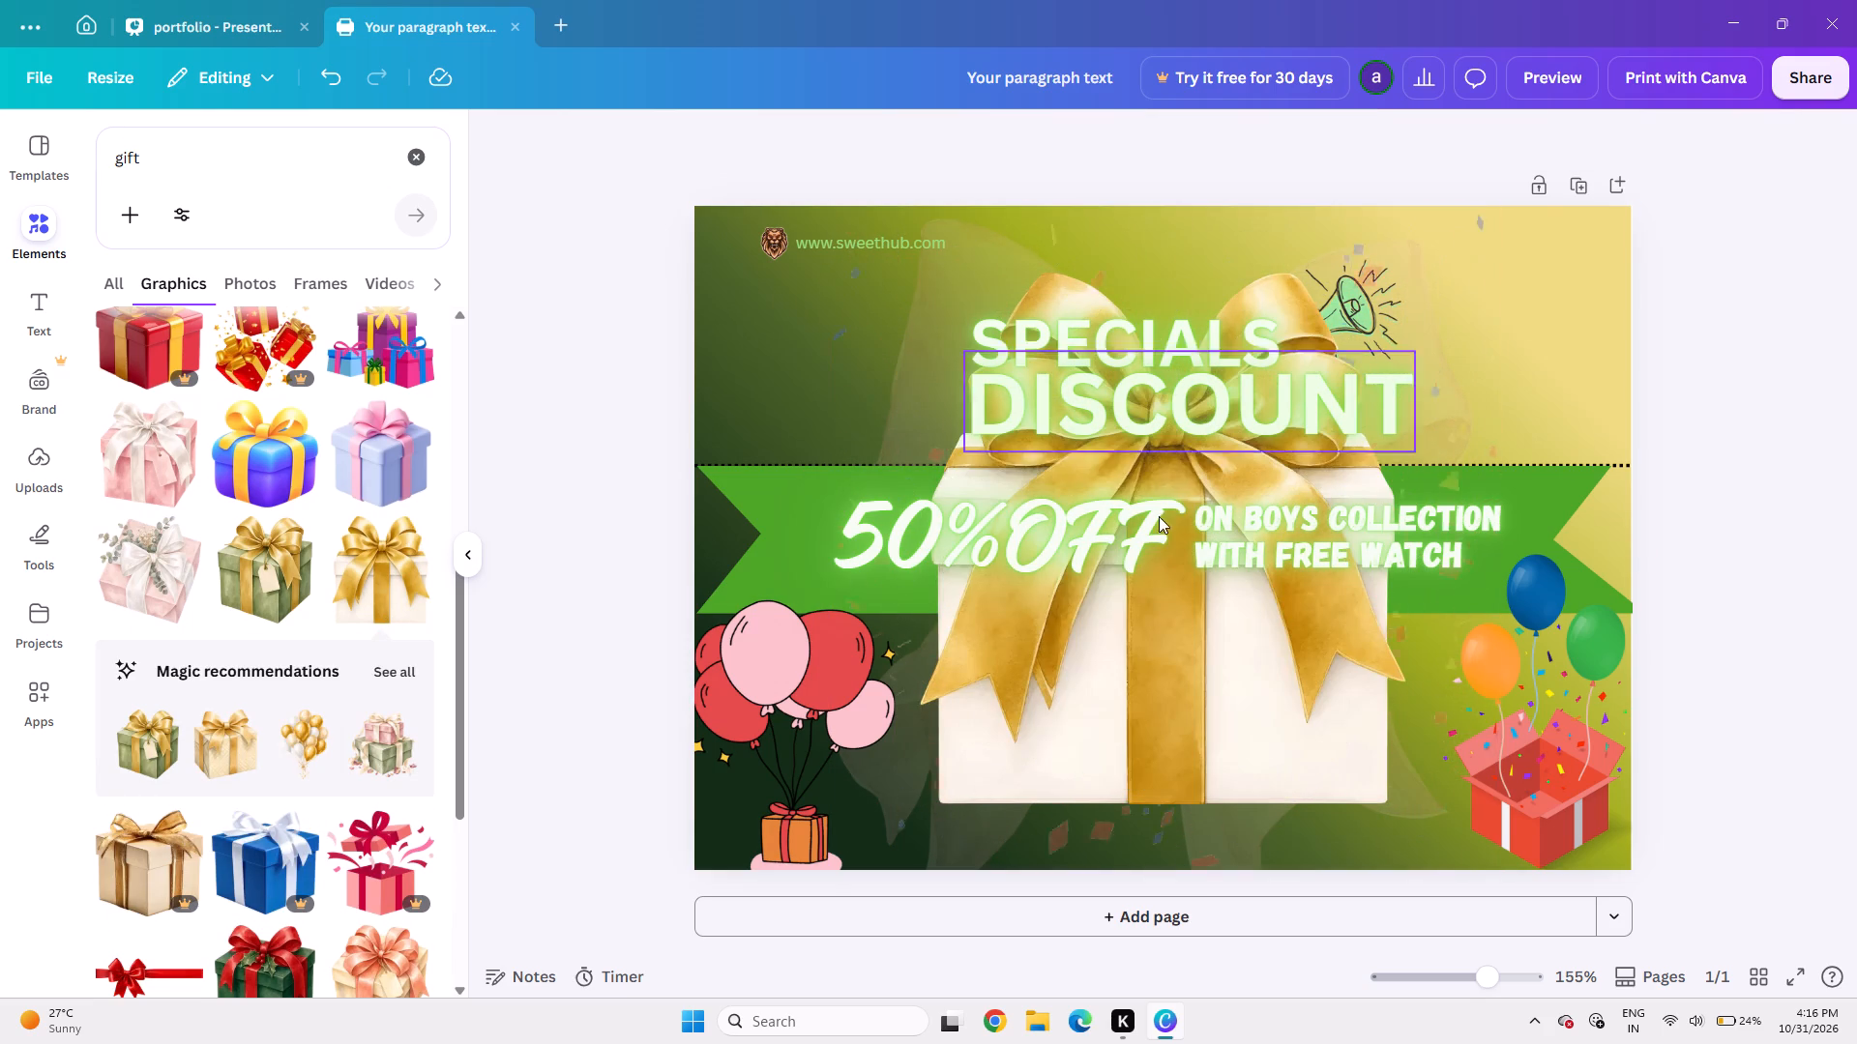
Shrink the white gift box and place it directly left of the "SPECIALS DISCOUNT" heading, just above the dotted line.
left_click(1233, 608)
left_click_drag(1408, 801, 975, 352)
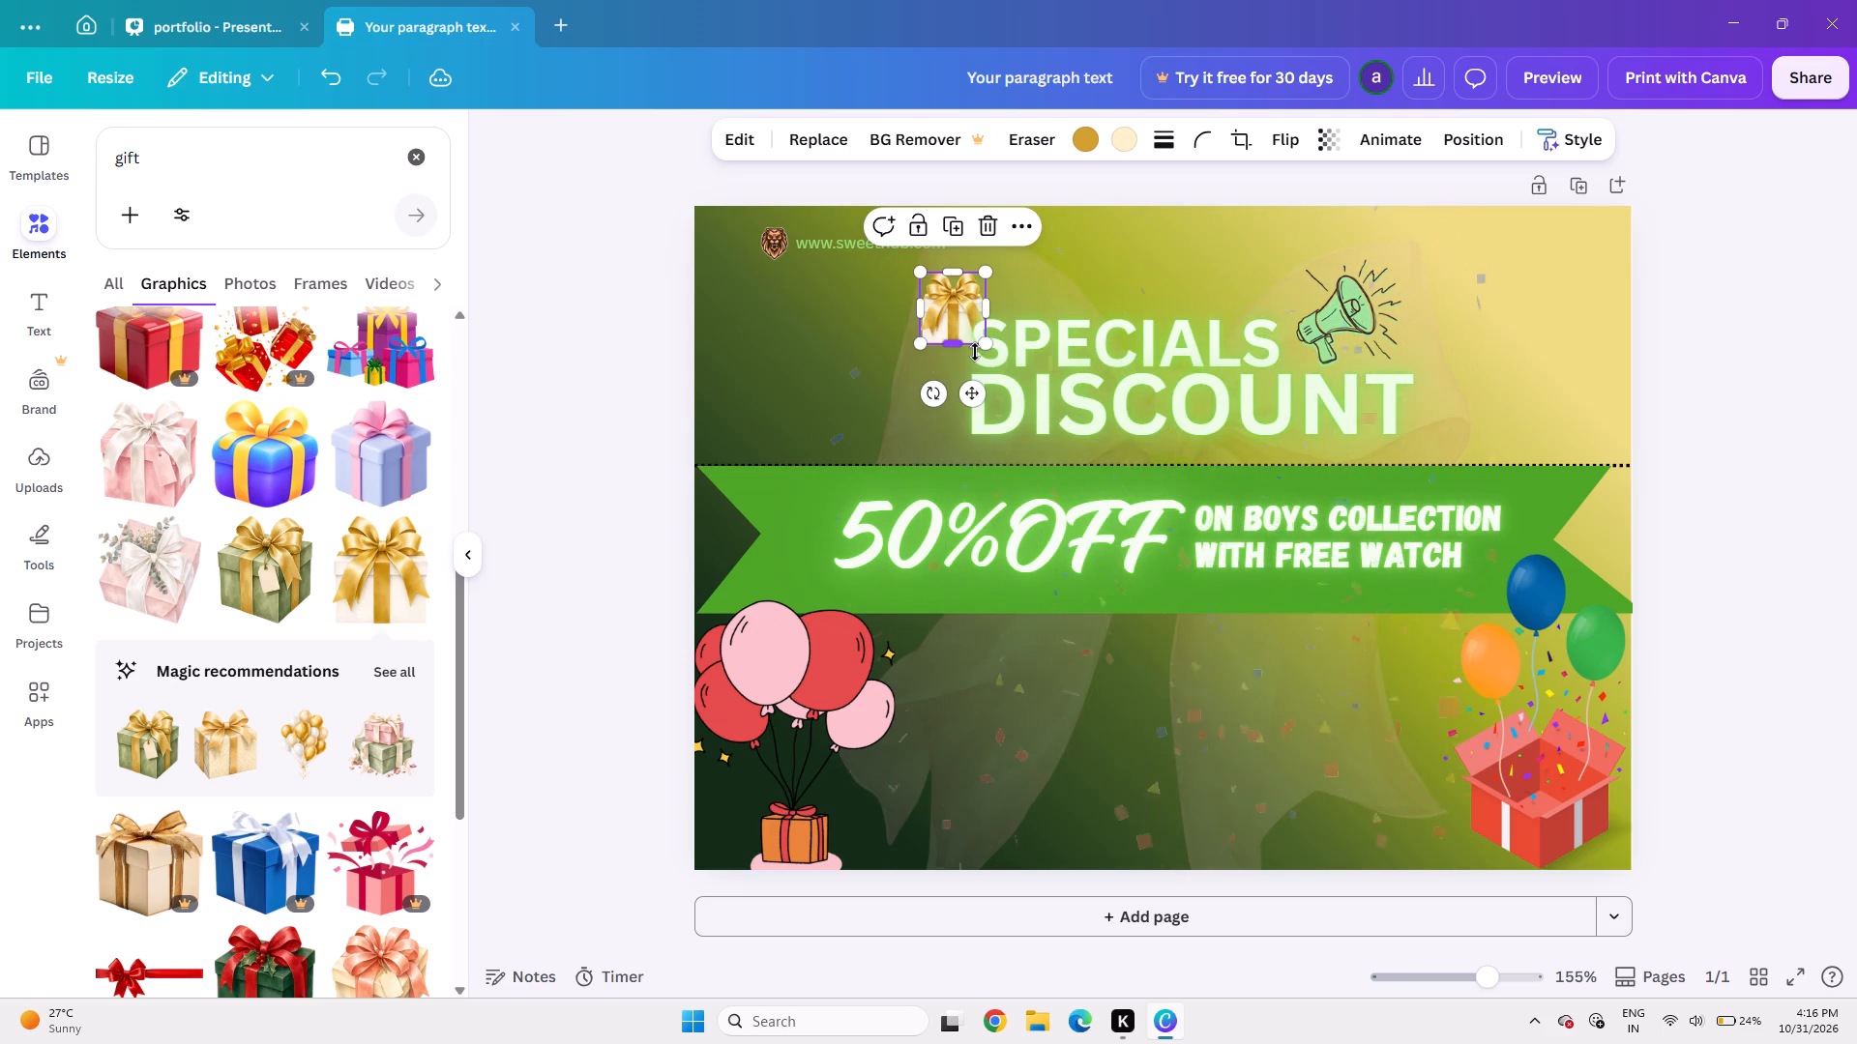
left_click(987, 326)
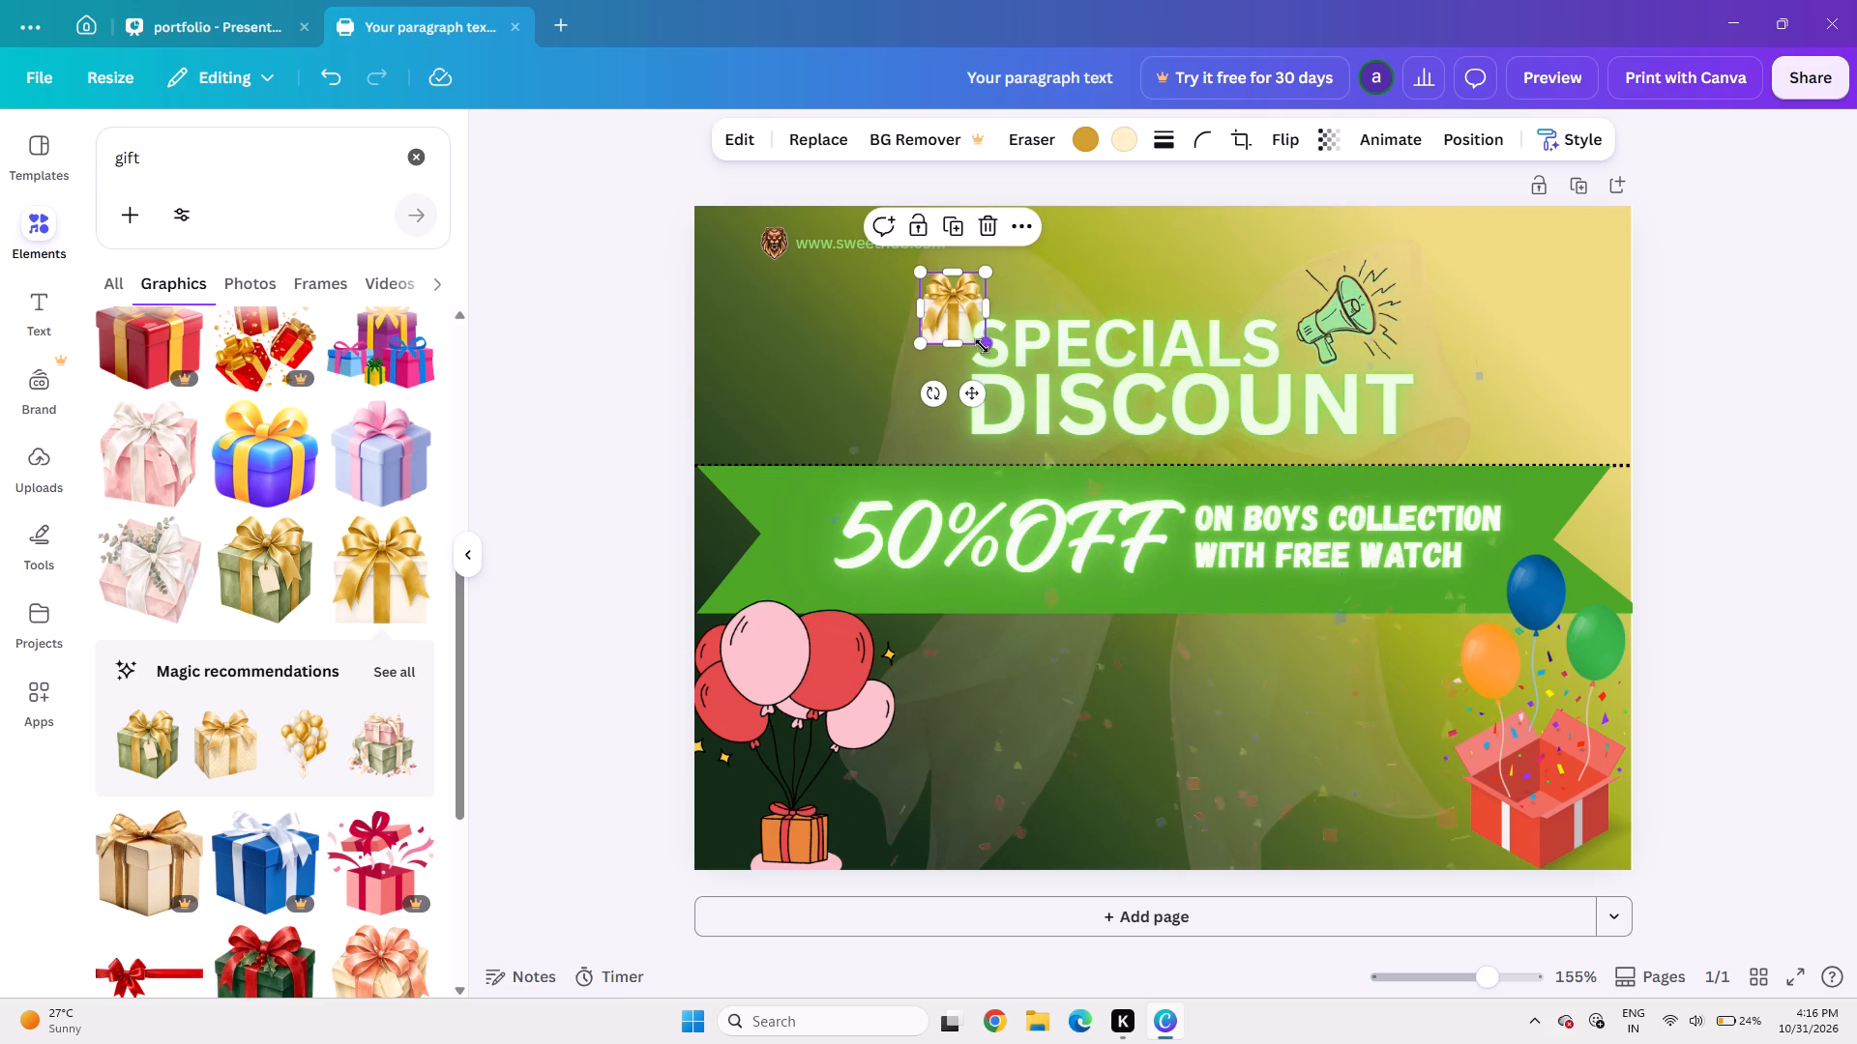
left_click_drag(982, 346, 1029, 398)
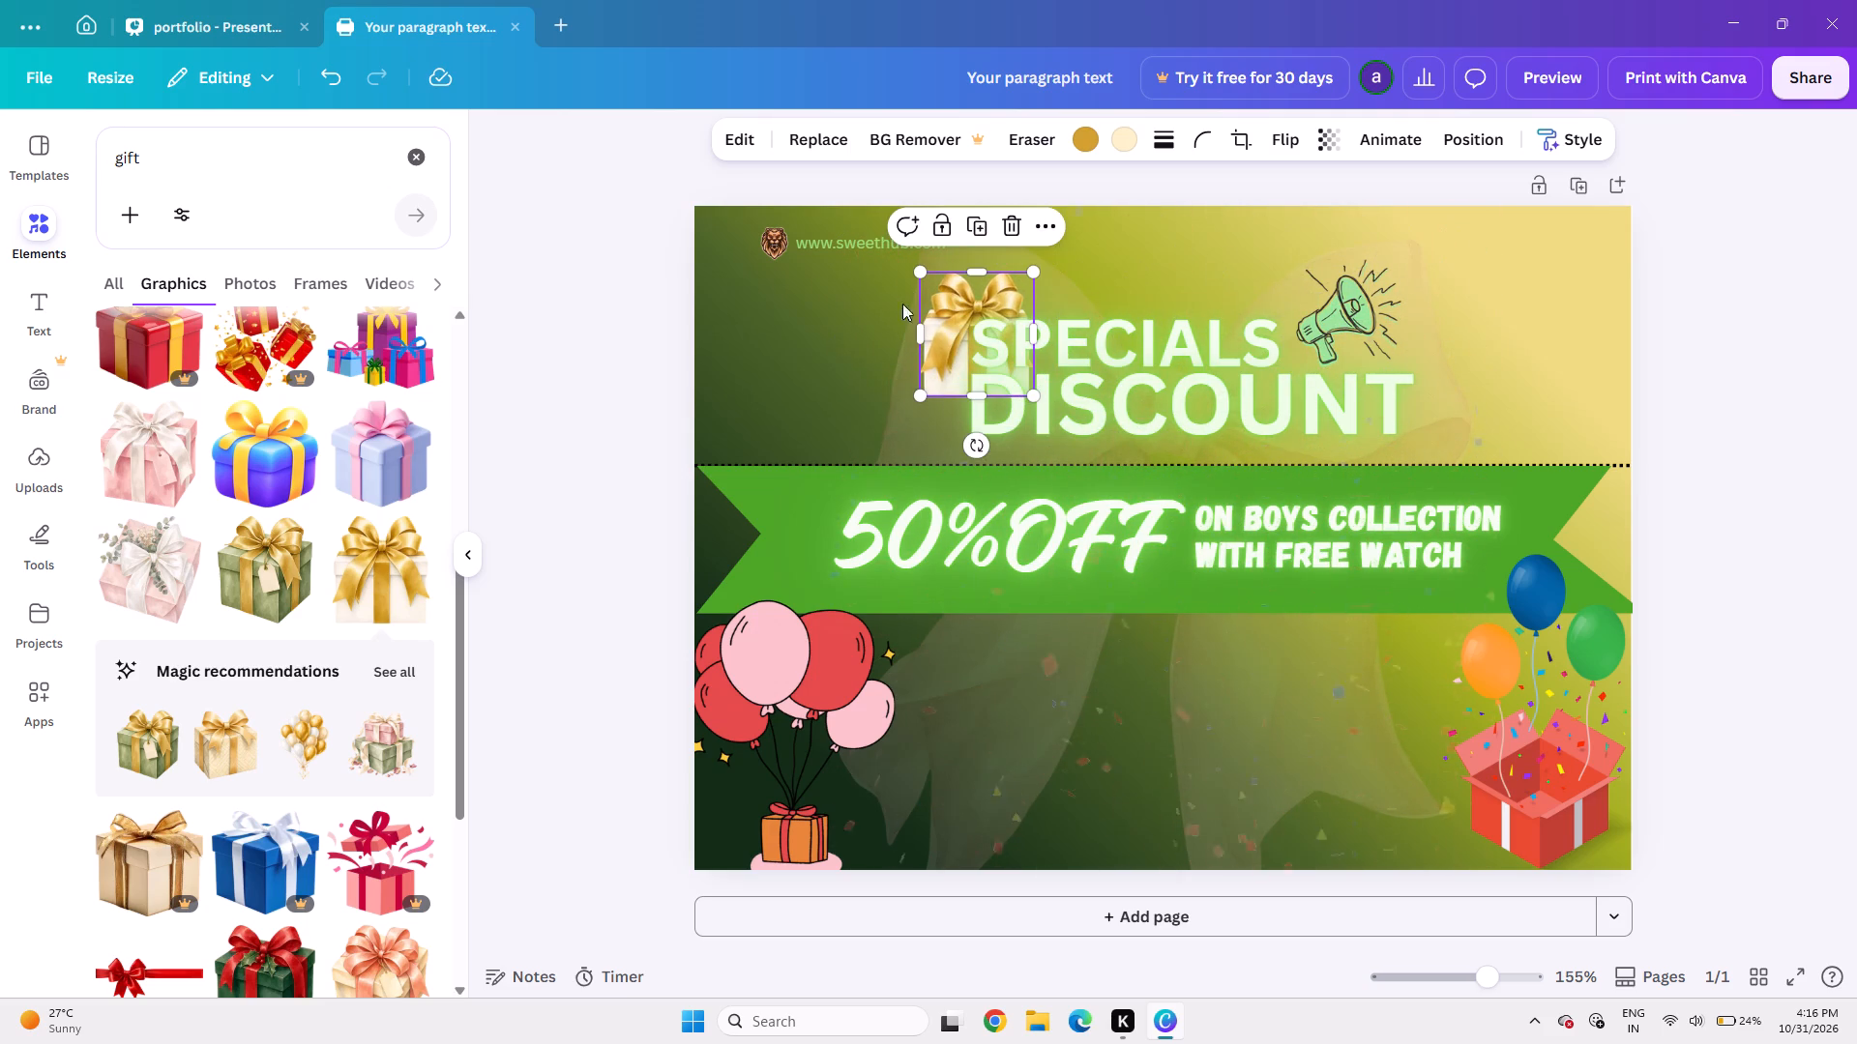
left_click(862, 323)
left_click(945, 302)
left_click_drag(945, 302, 876, 326)
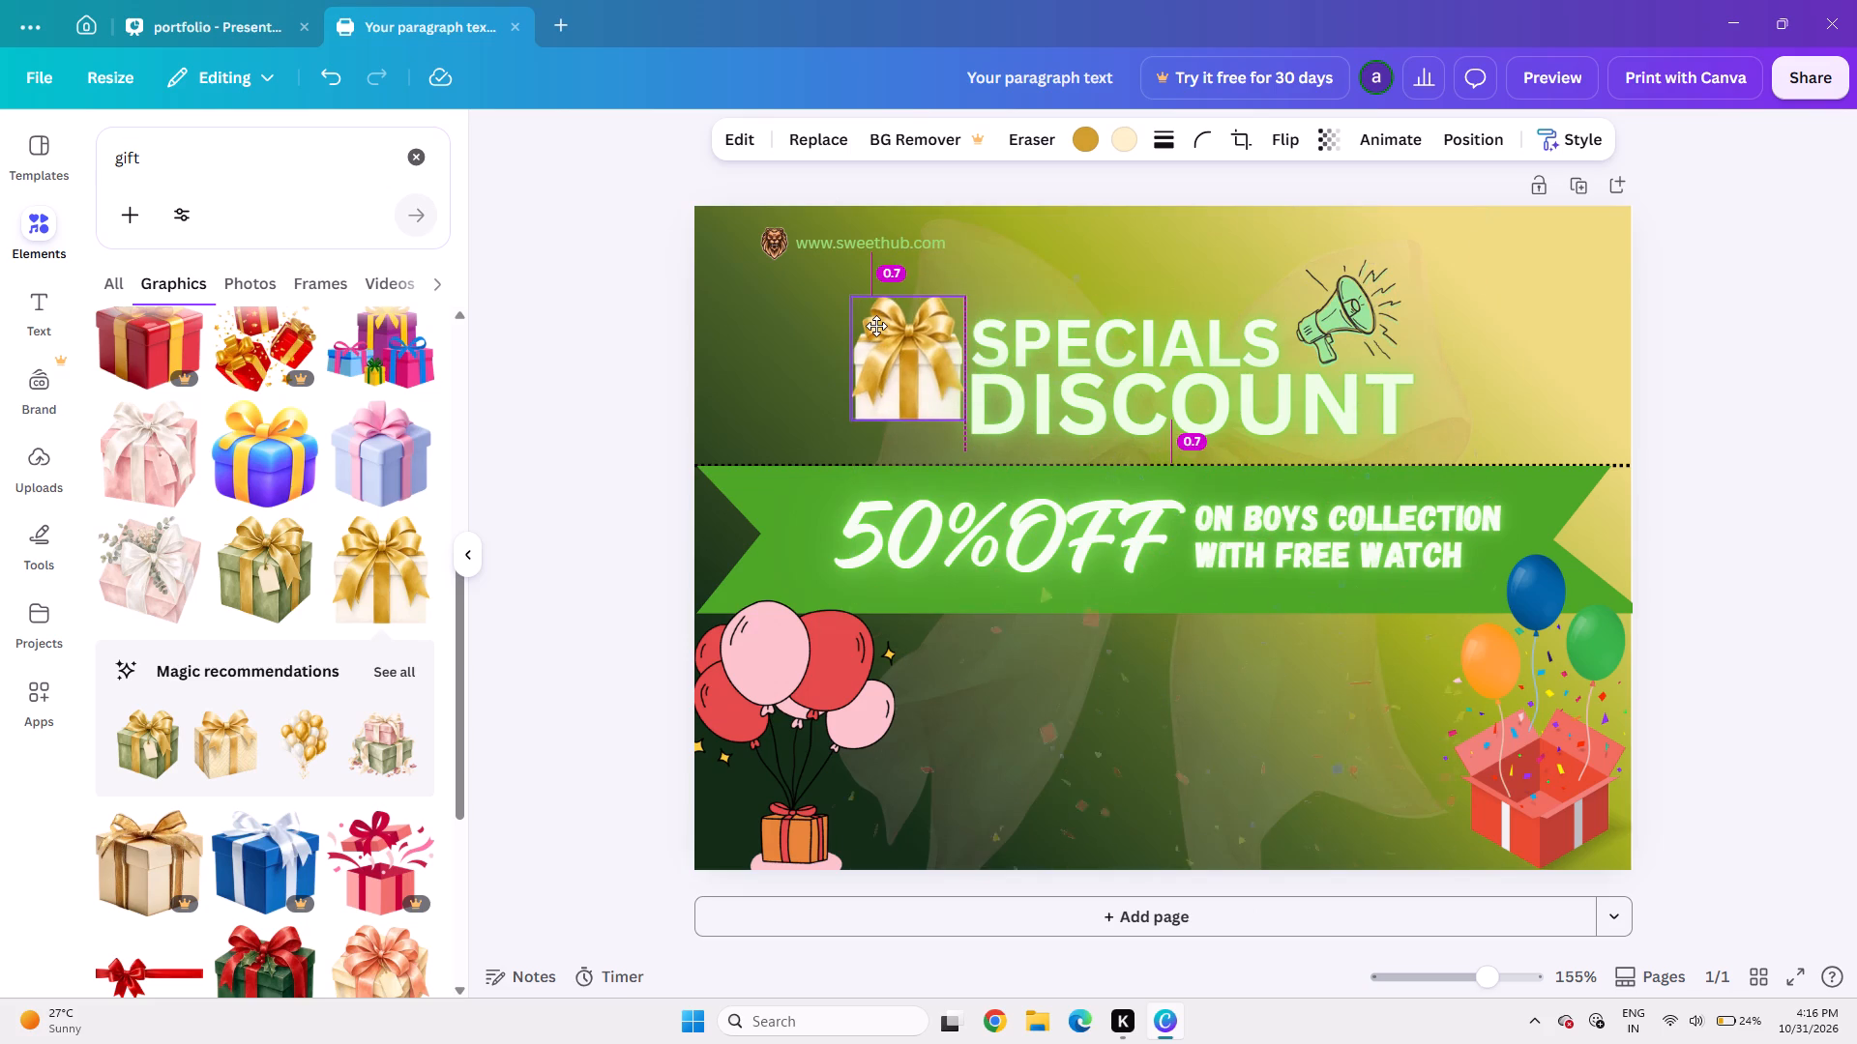
left_click_drag(876, 326, 873, 339)
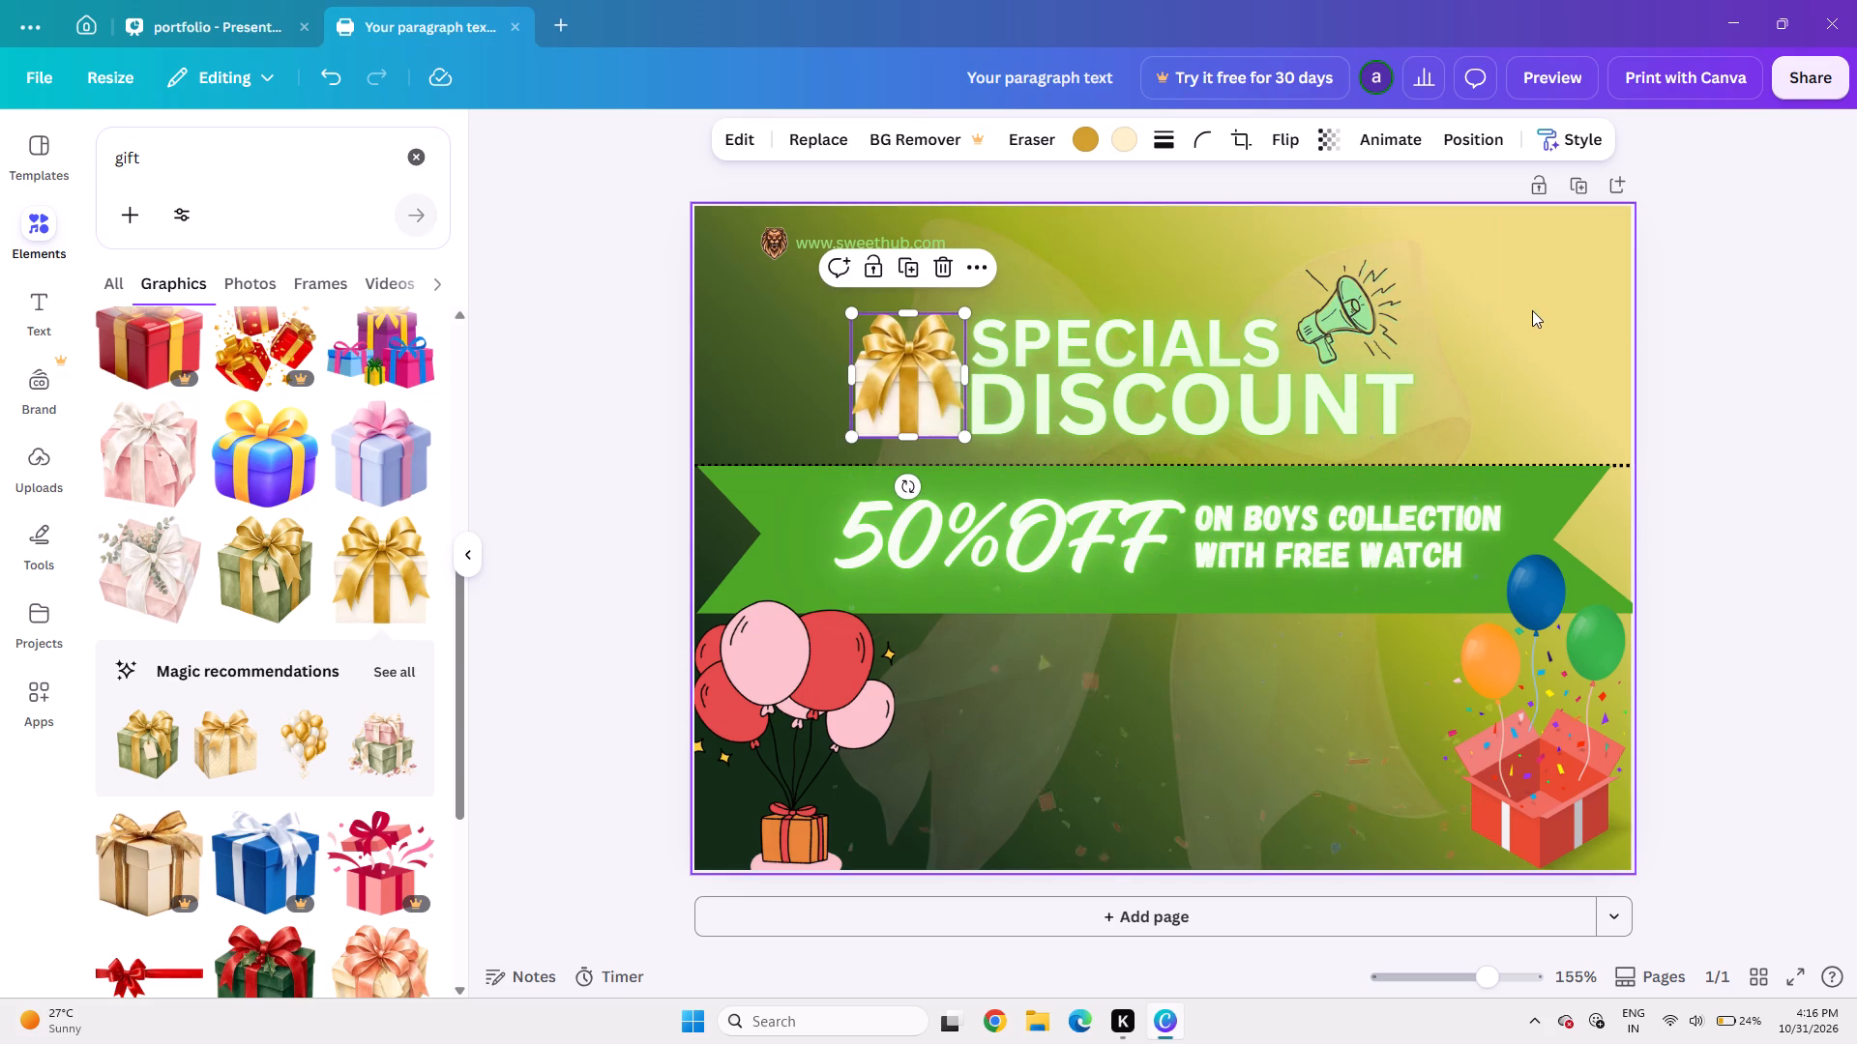
left_click(1659, 333)
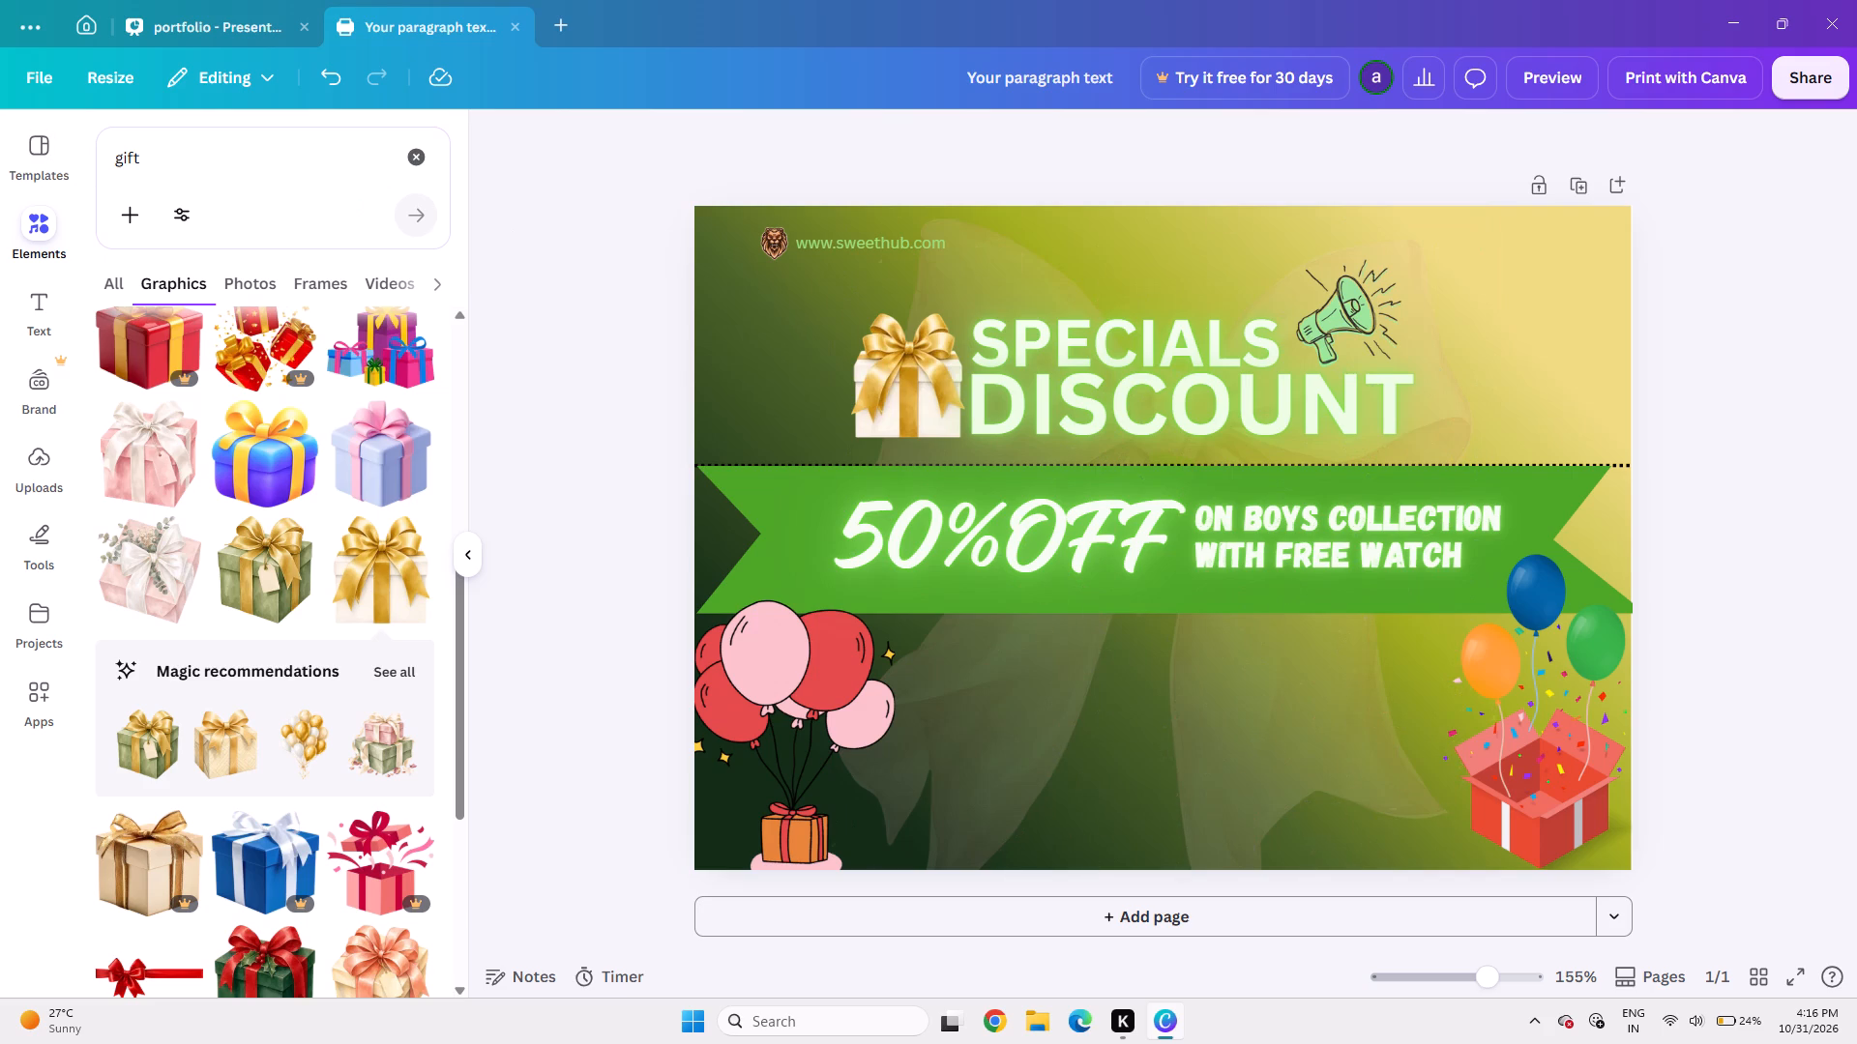
Search the graphics for "clothes", and refine the search to "boysclothes".
left_click(161, 161)
key("BackSpace")
key("BackSpace")
key("BackSpace")
key("BackSpace")
key("BackSpace")
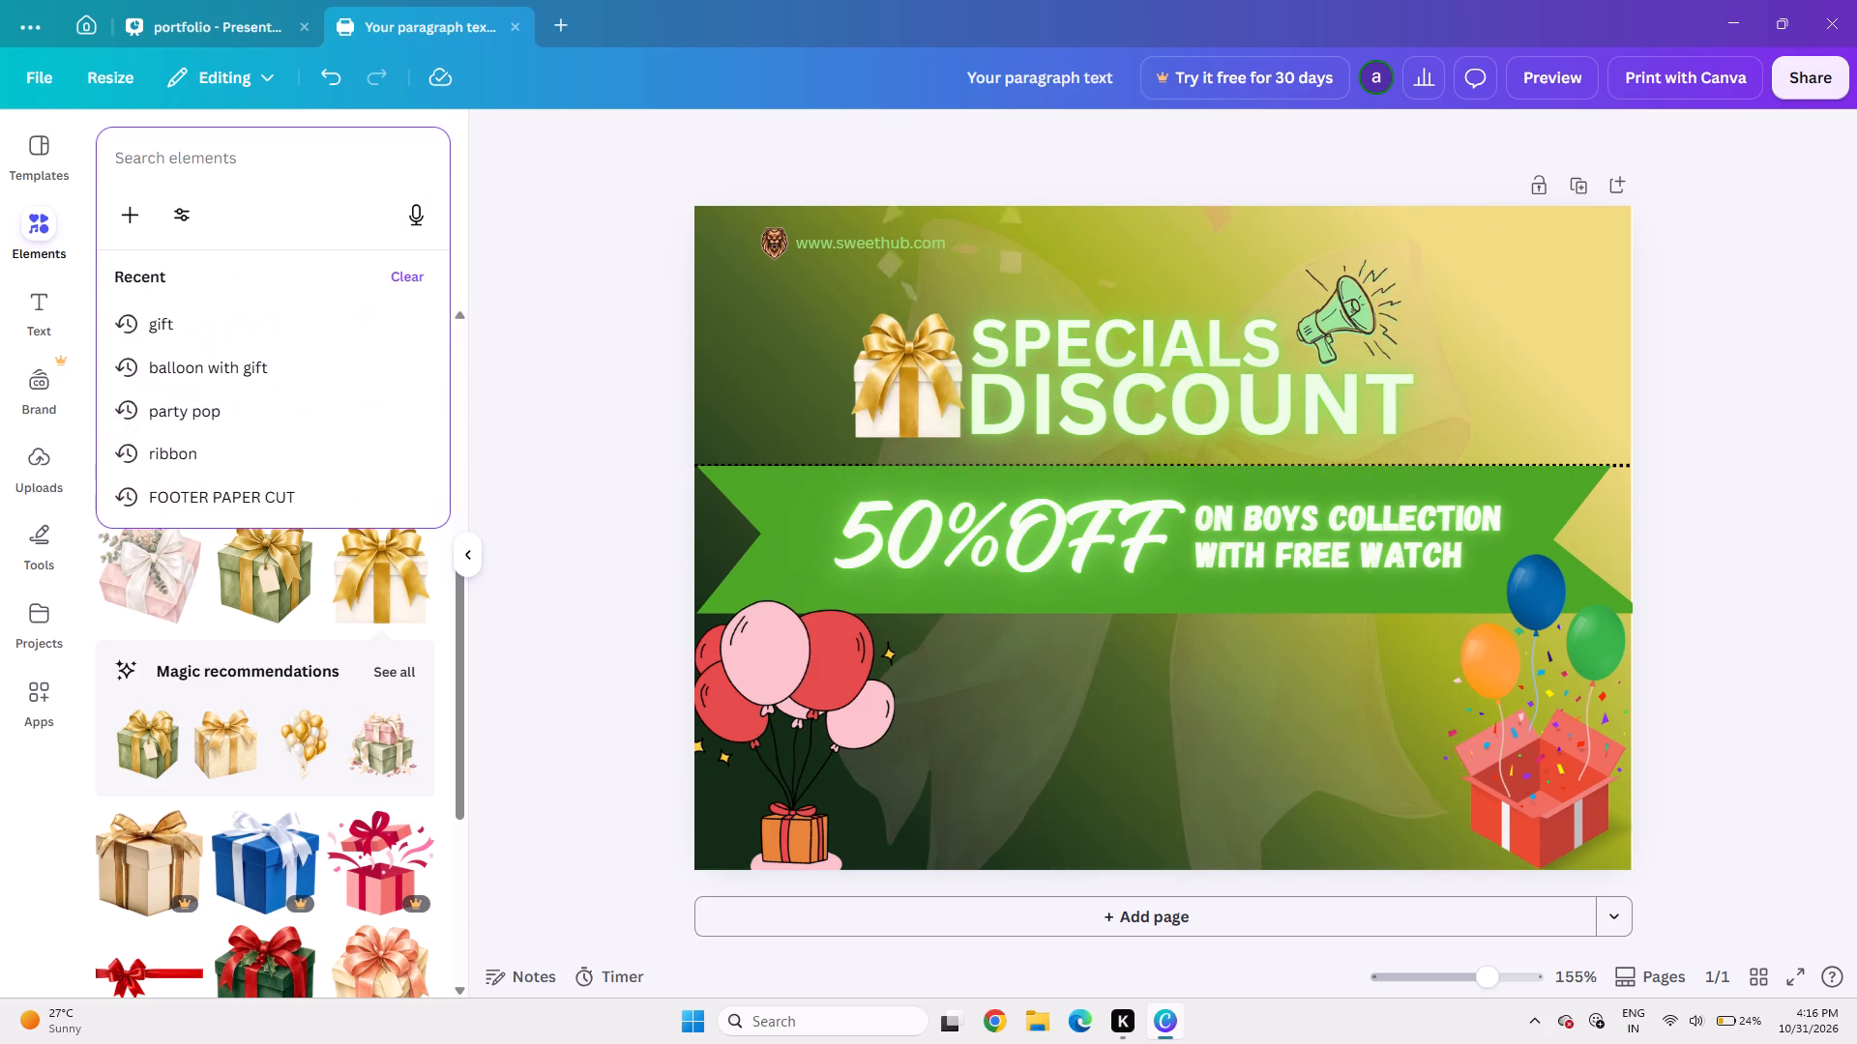
type("cl")
key("o")
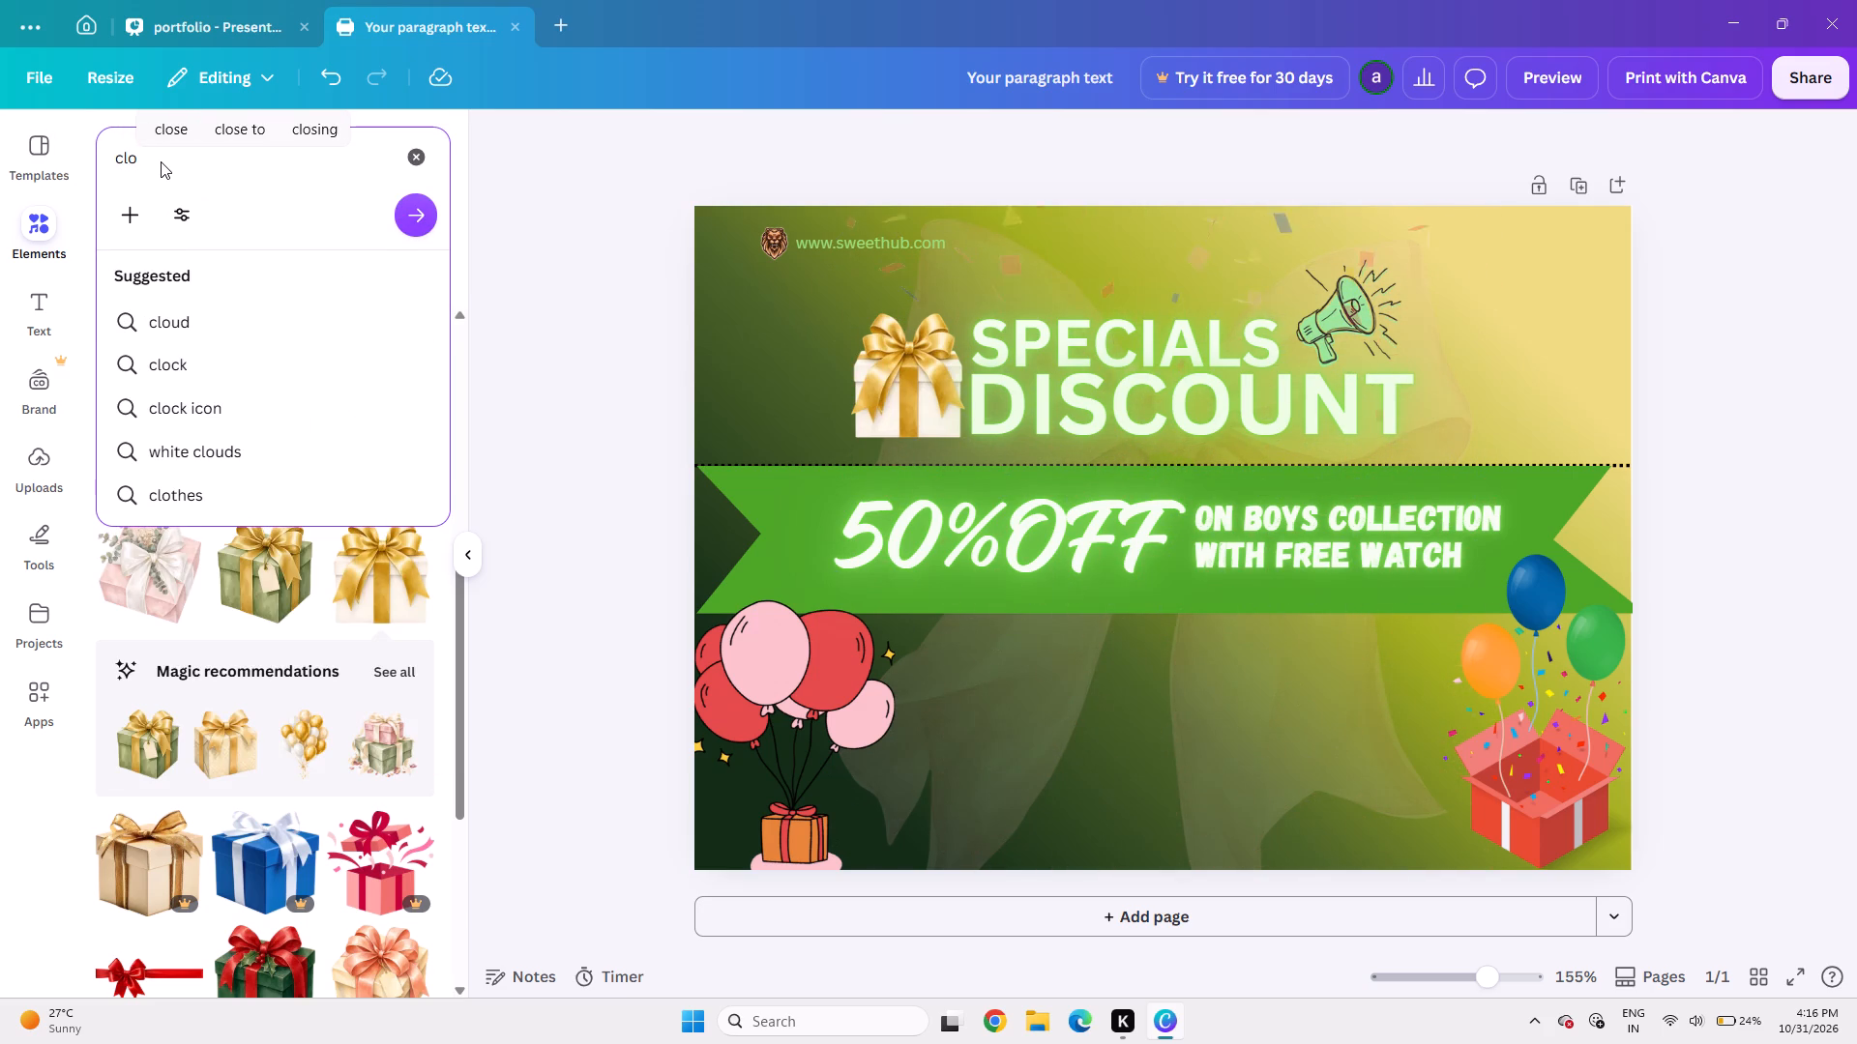
type("thes")
key("Return")
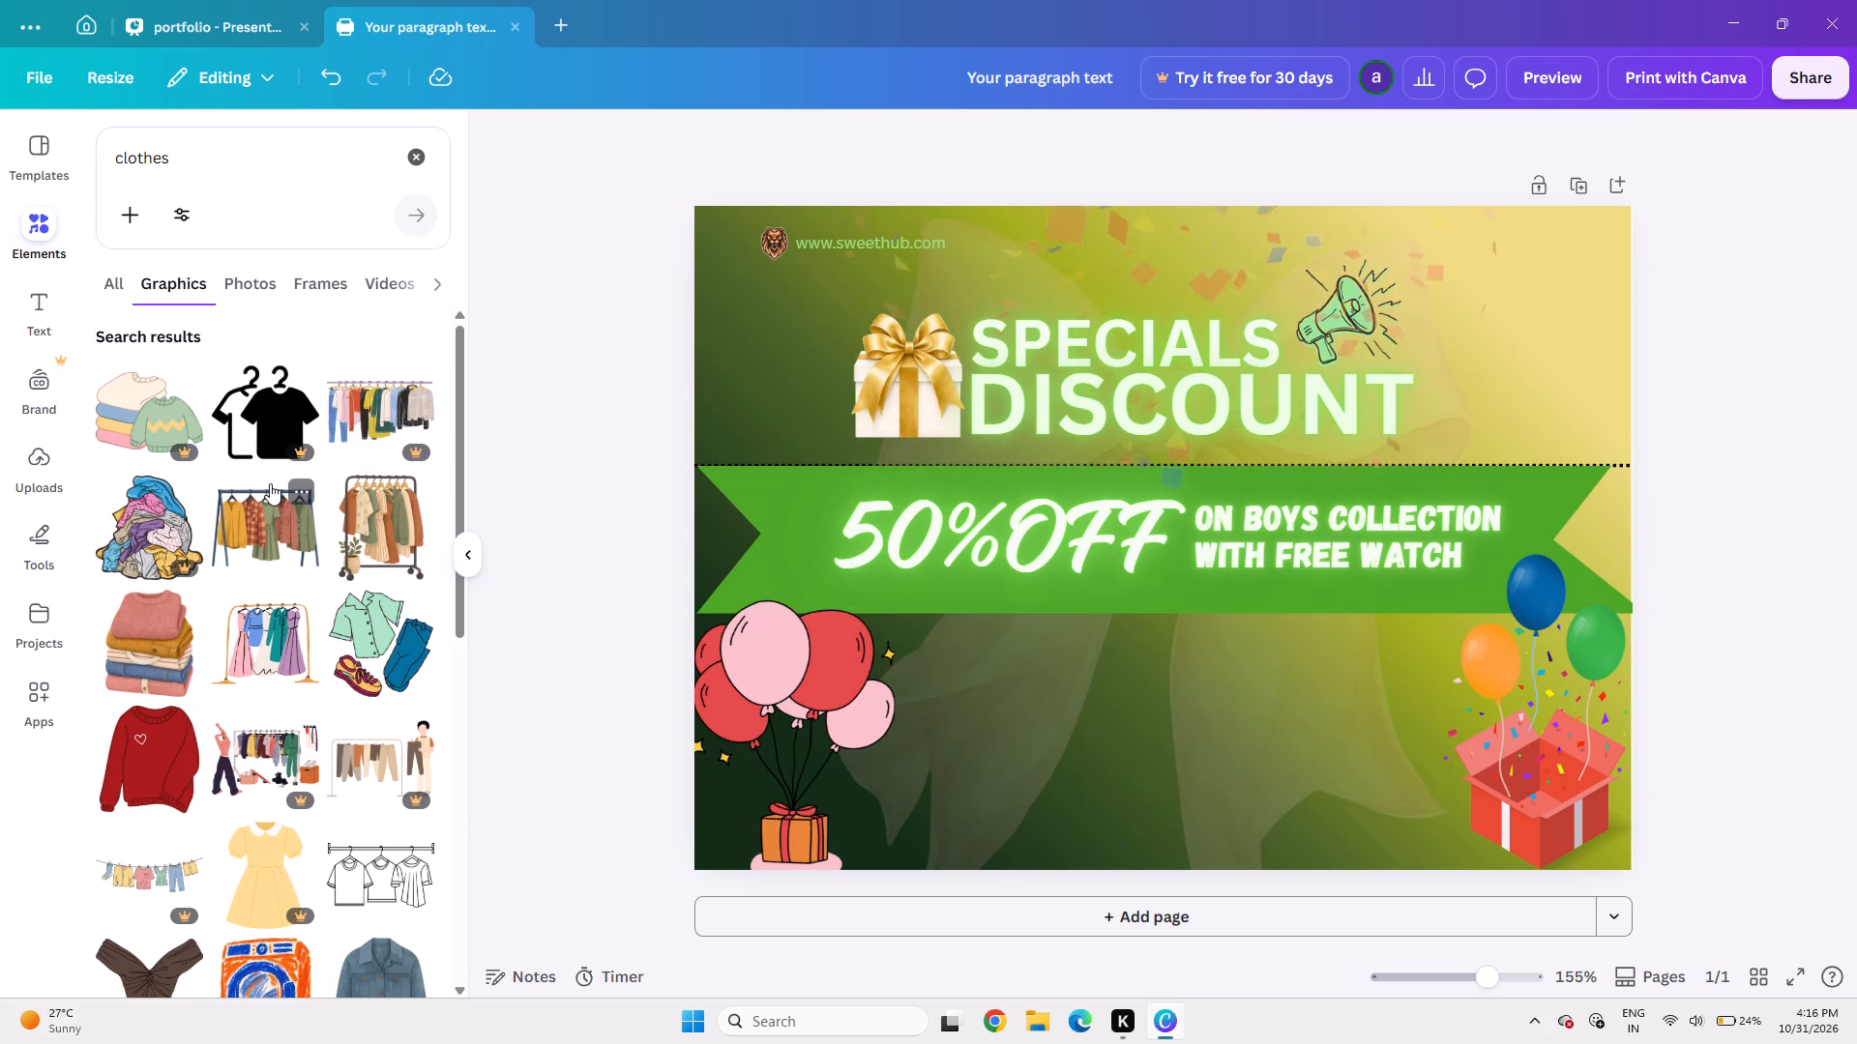
left_click(112, 165)
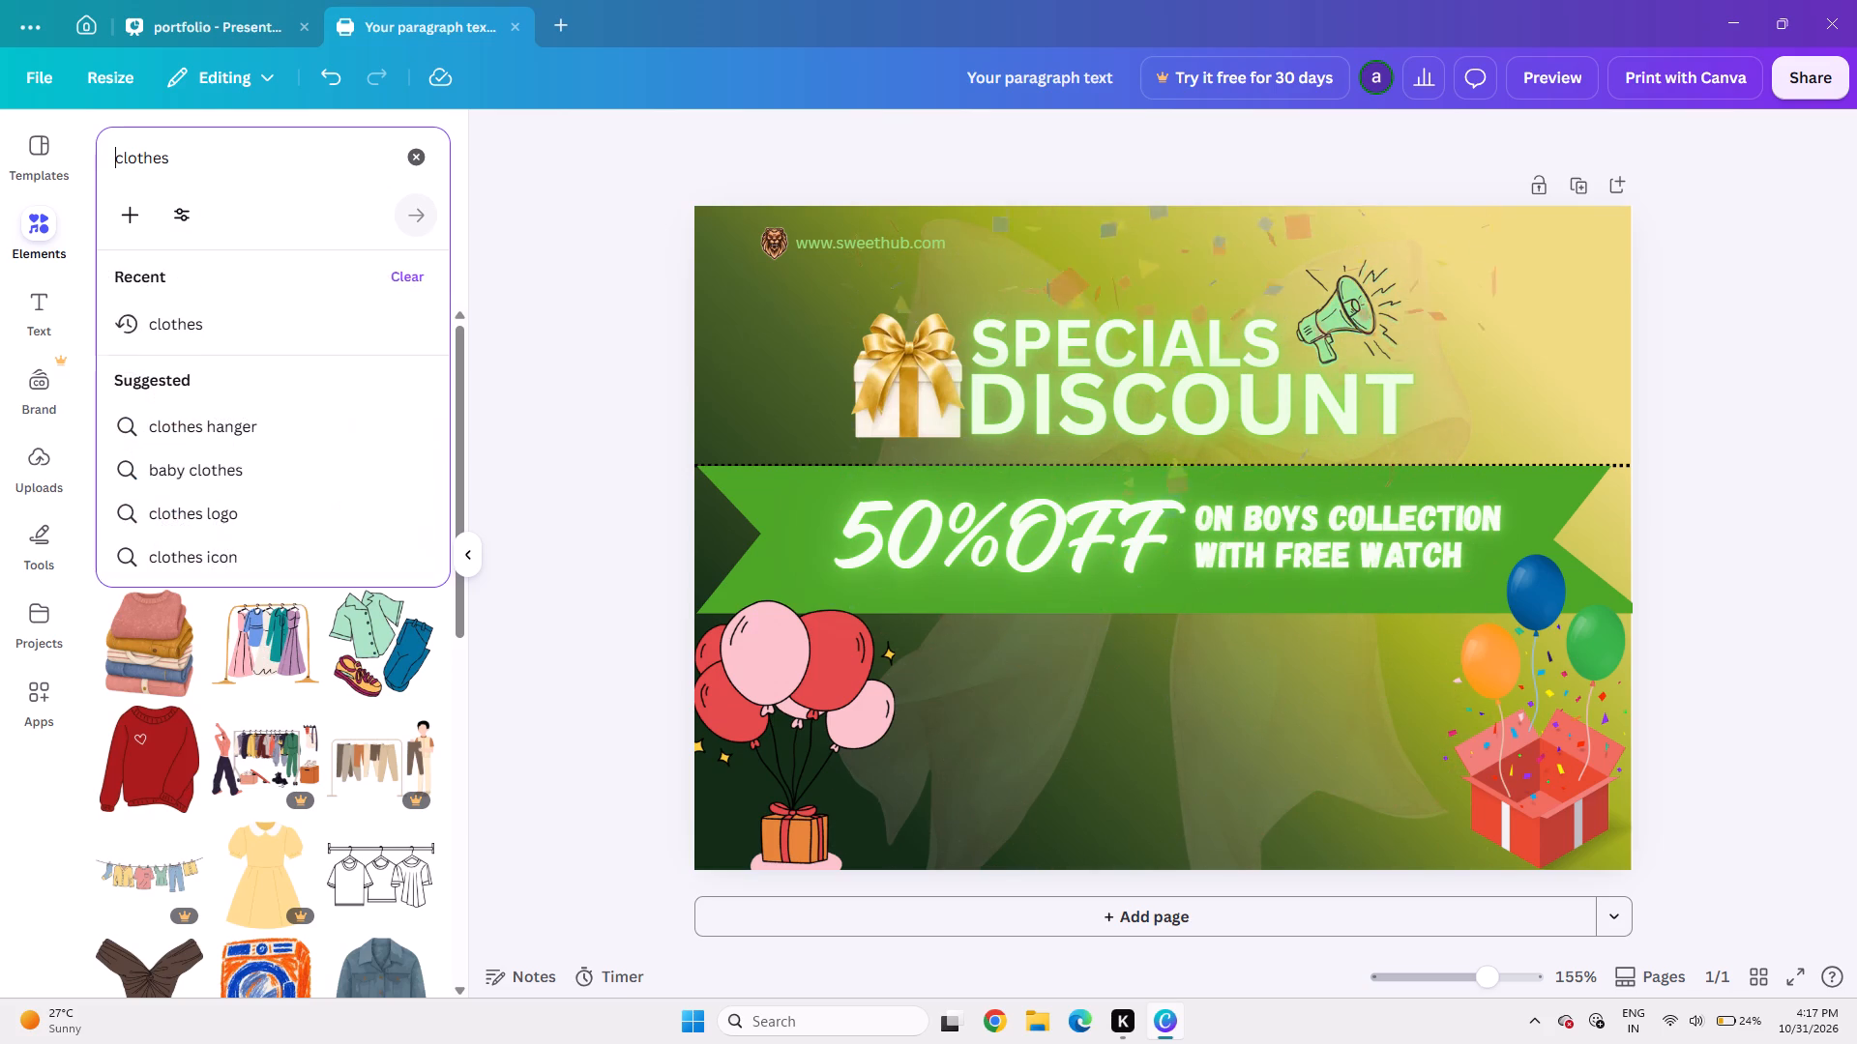
key("space")
type("boys")
key("Return")
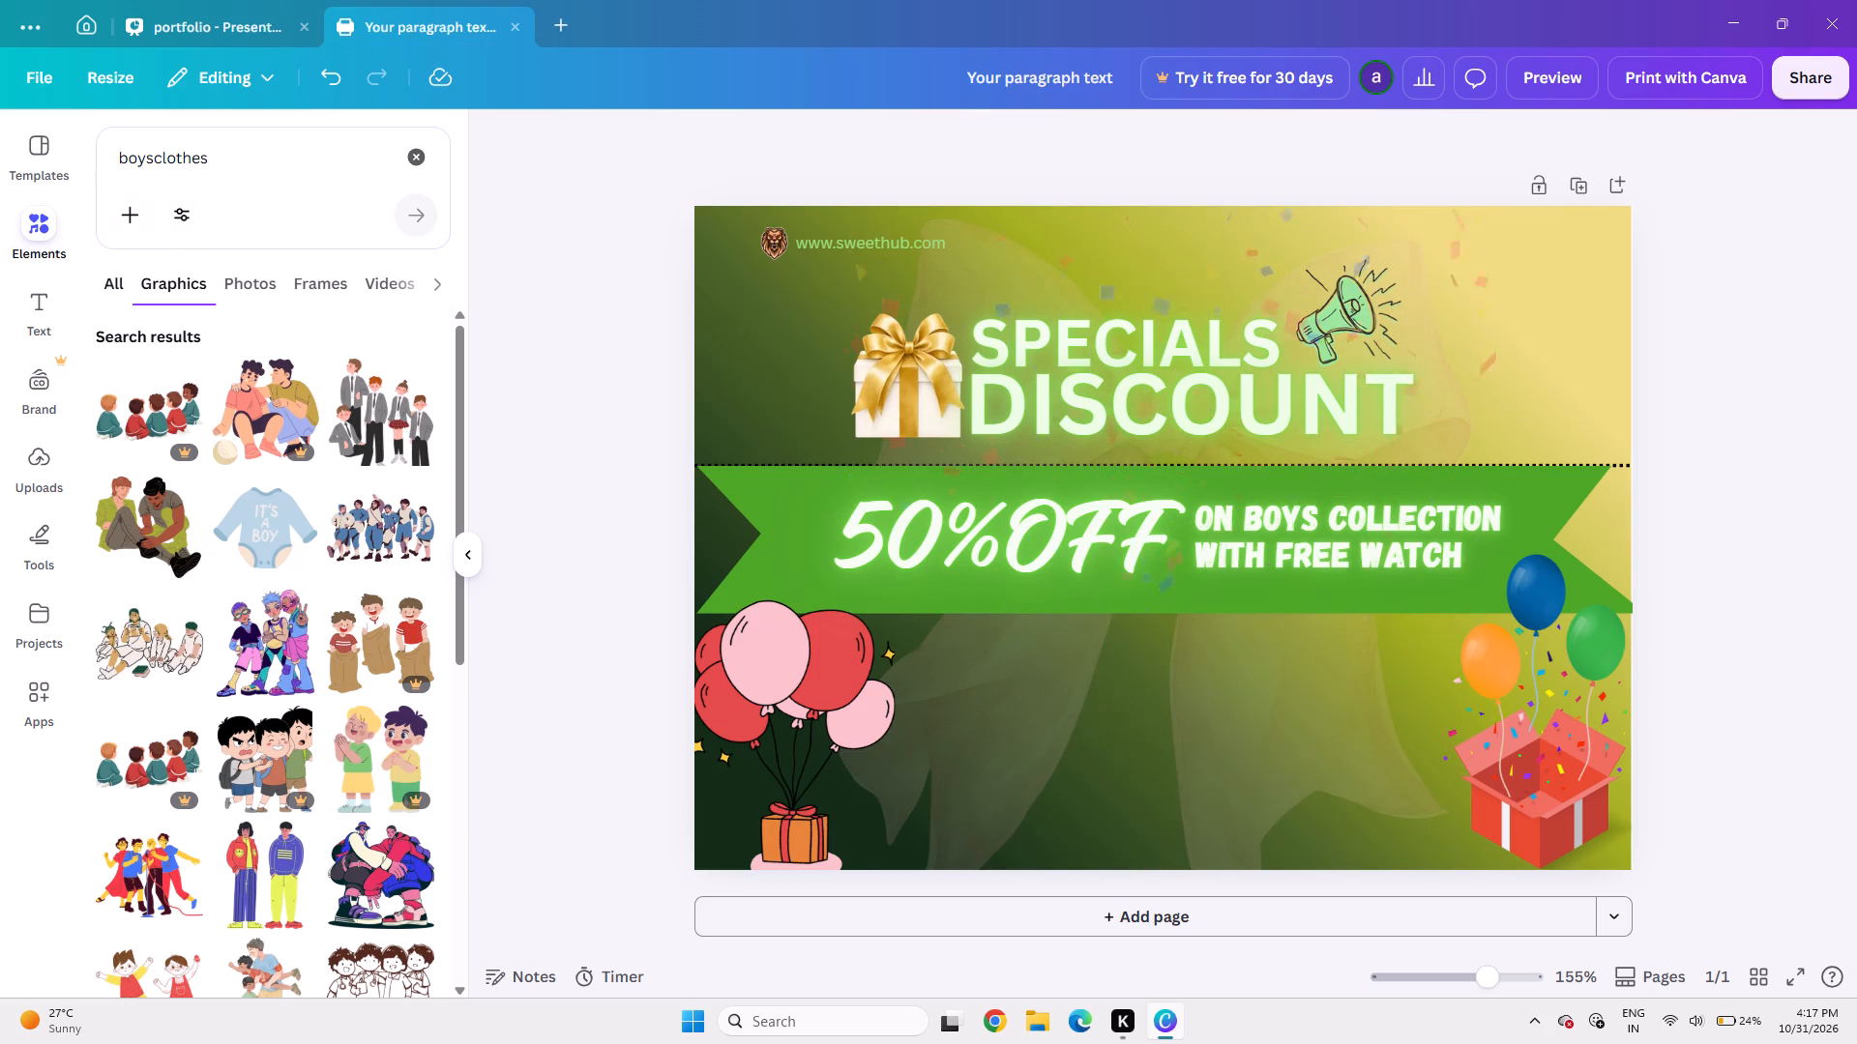
Search the graphics for "boys clothes collection" and add the clothes rack with orange, green and blue shirts.
left_click(156, 160)
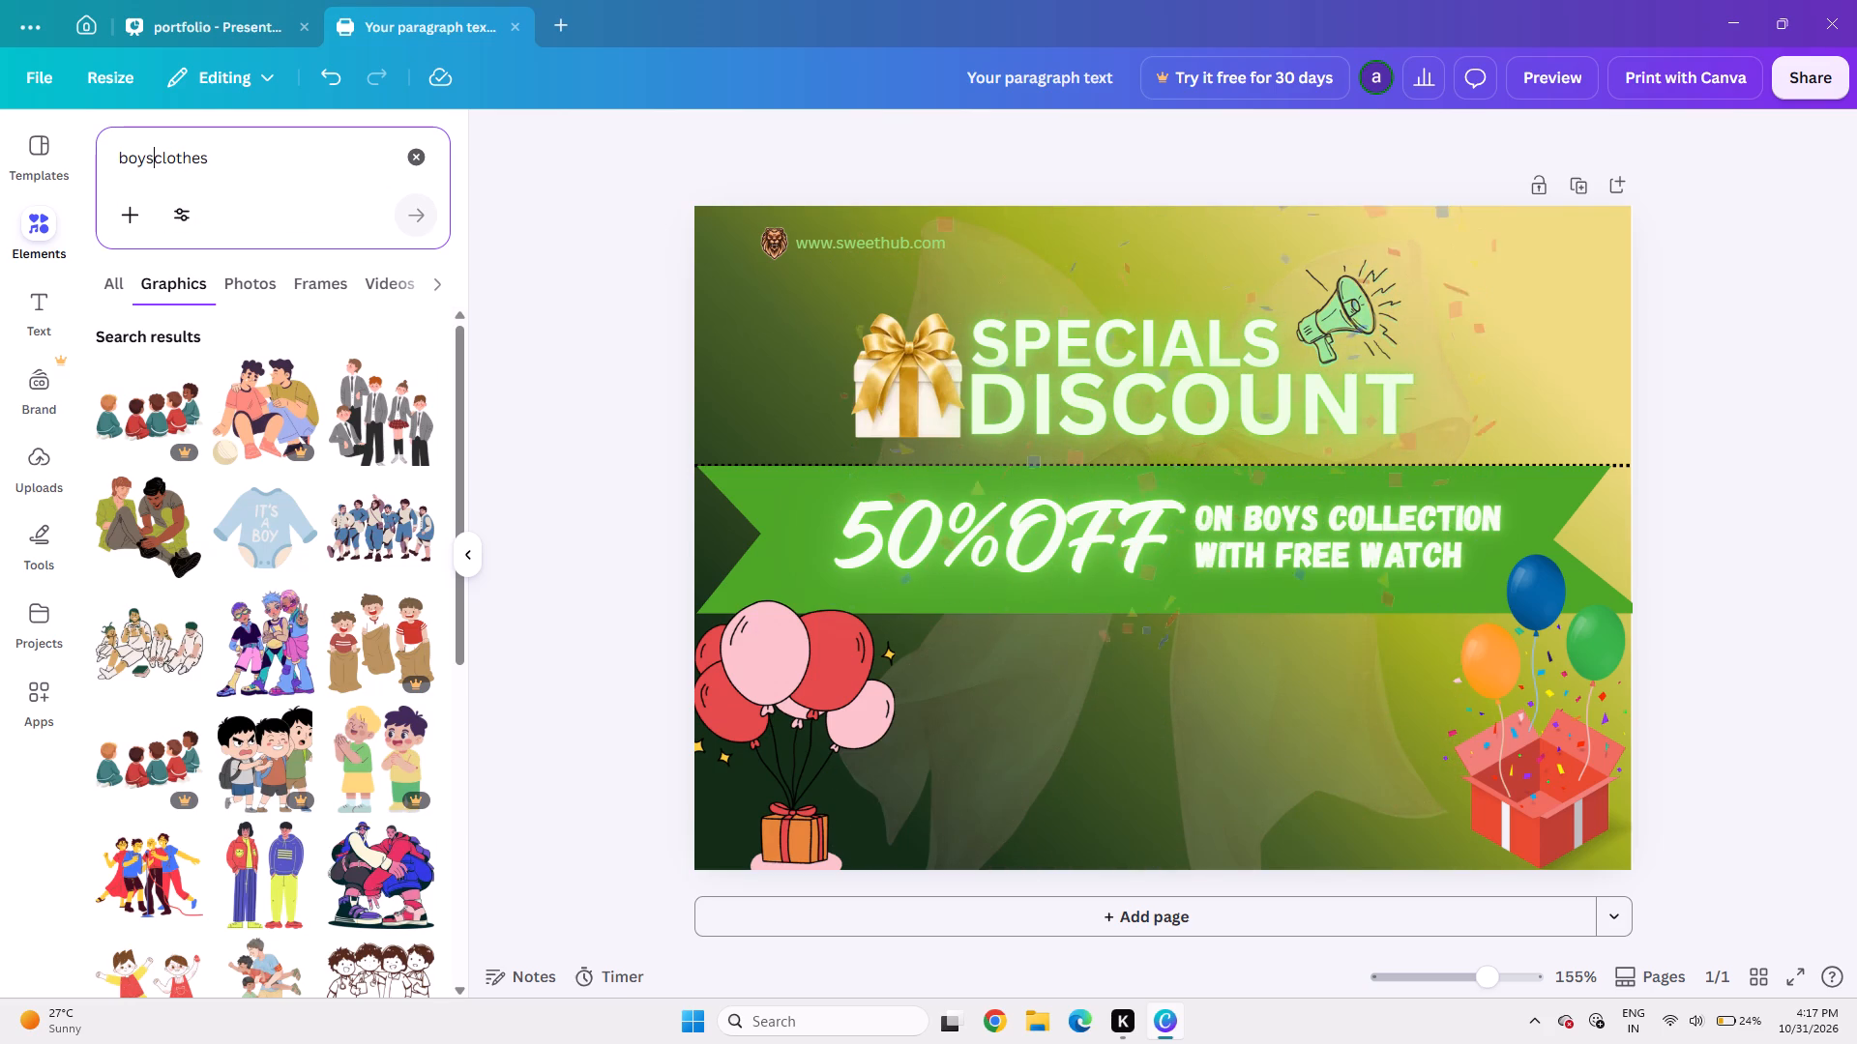
key("space")
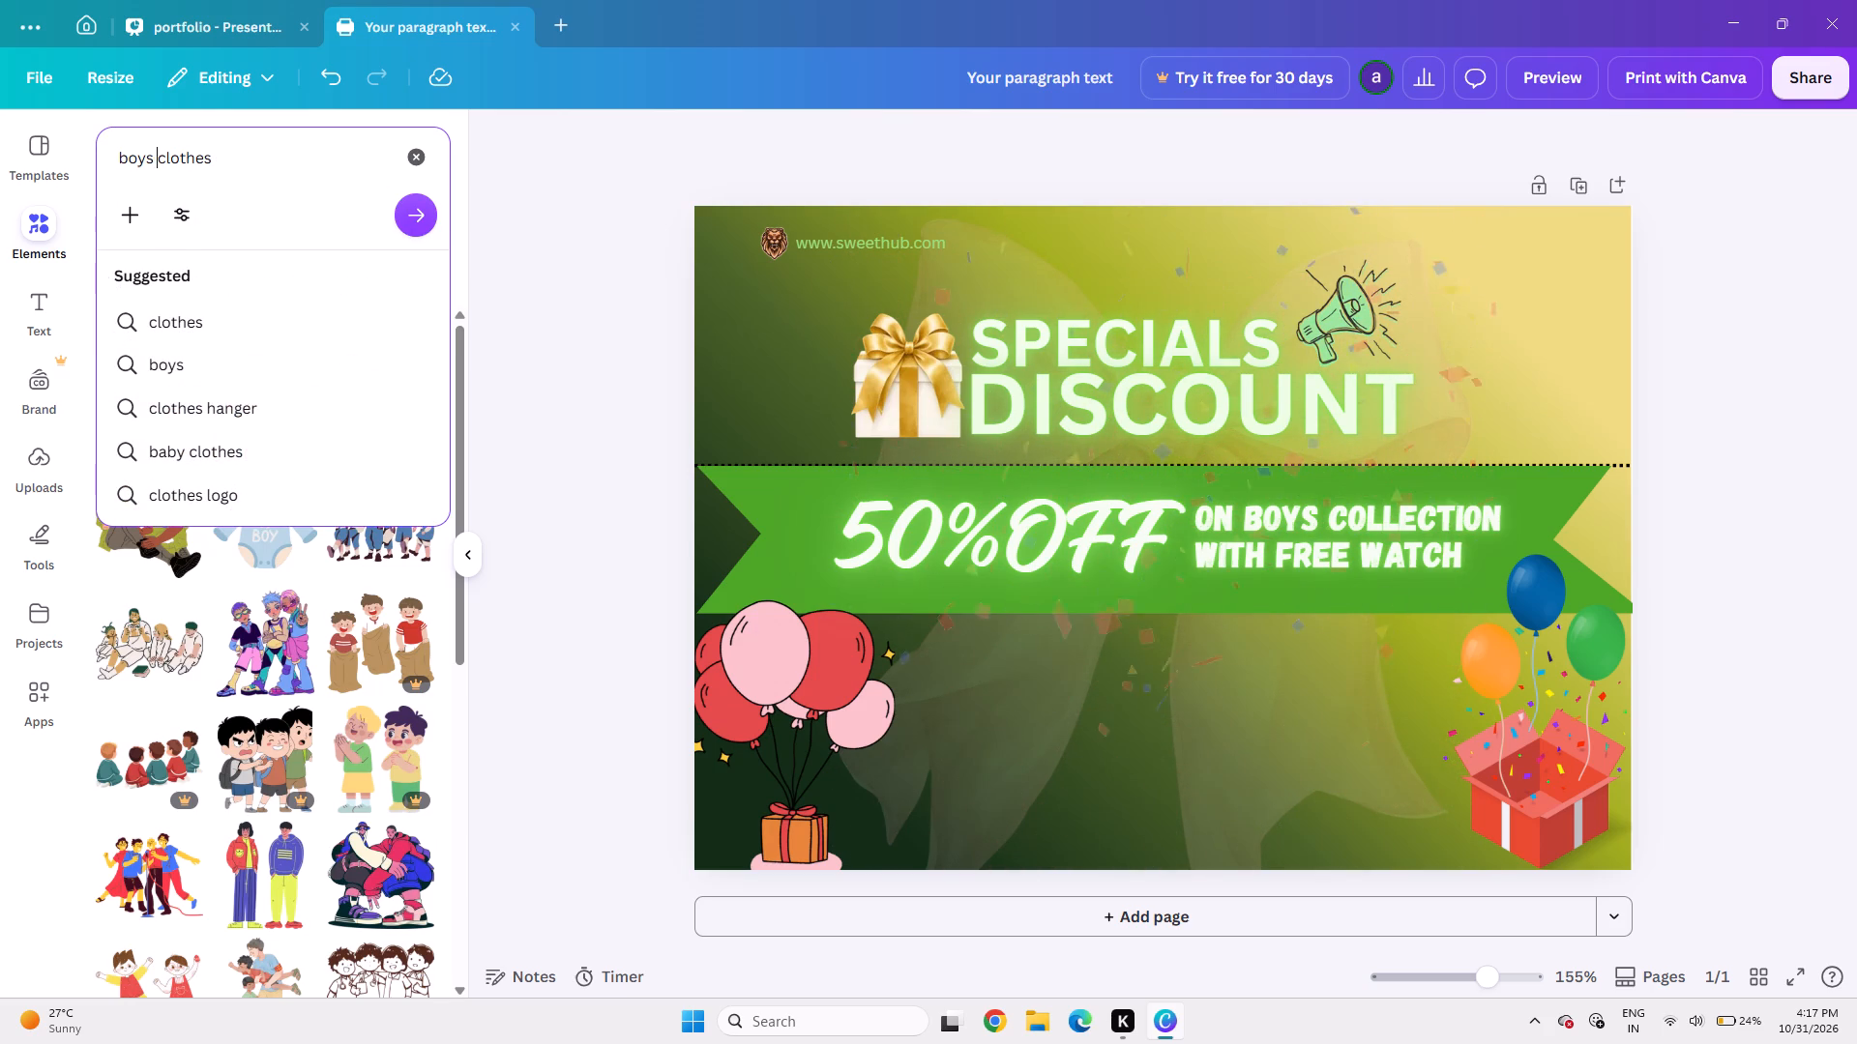
left_click(240, 174)
left_click(240, 174)
left_click(221, 156)
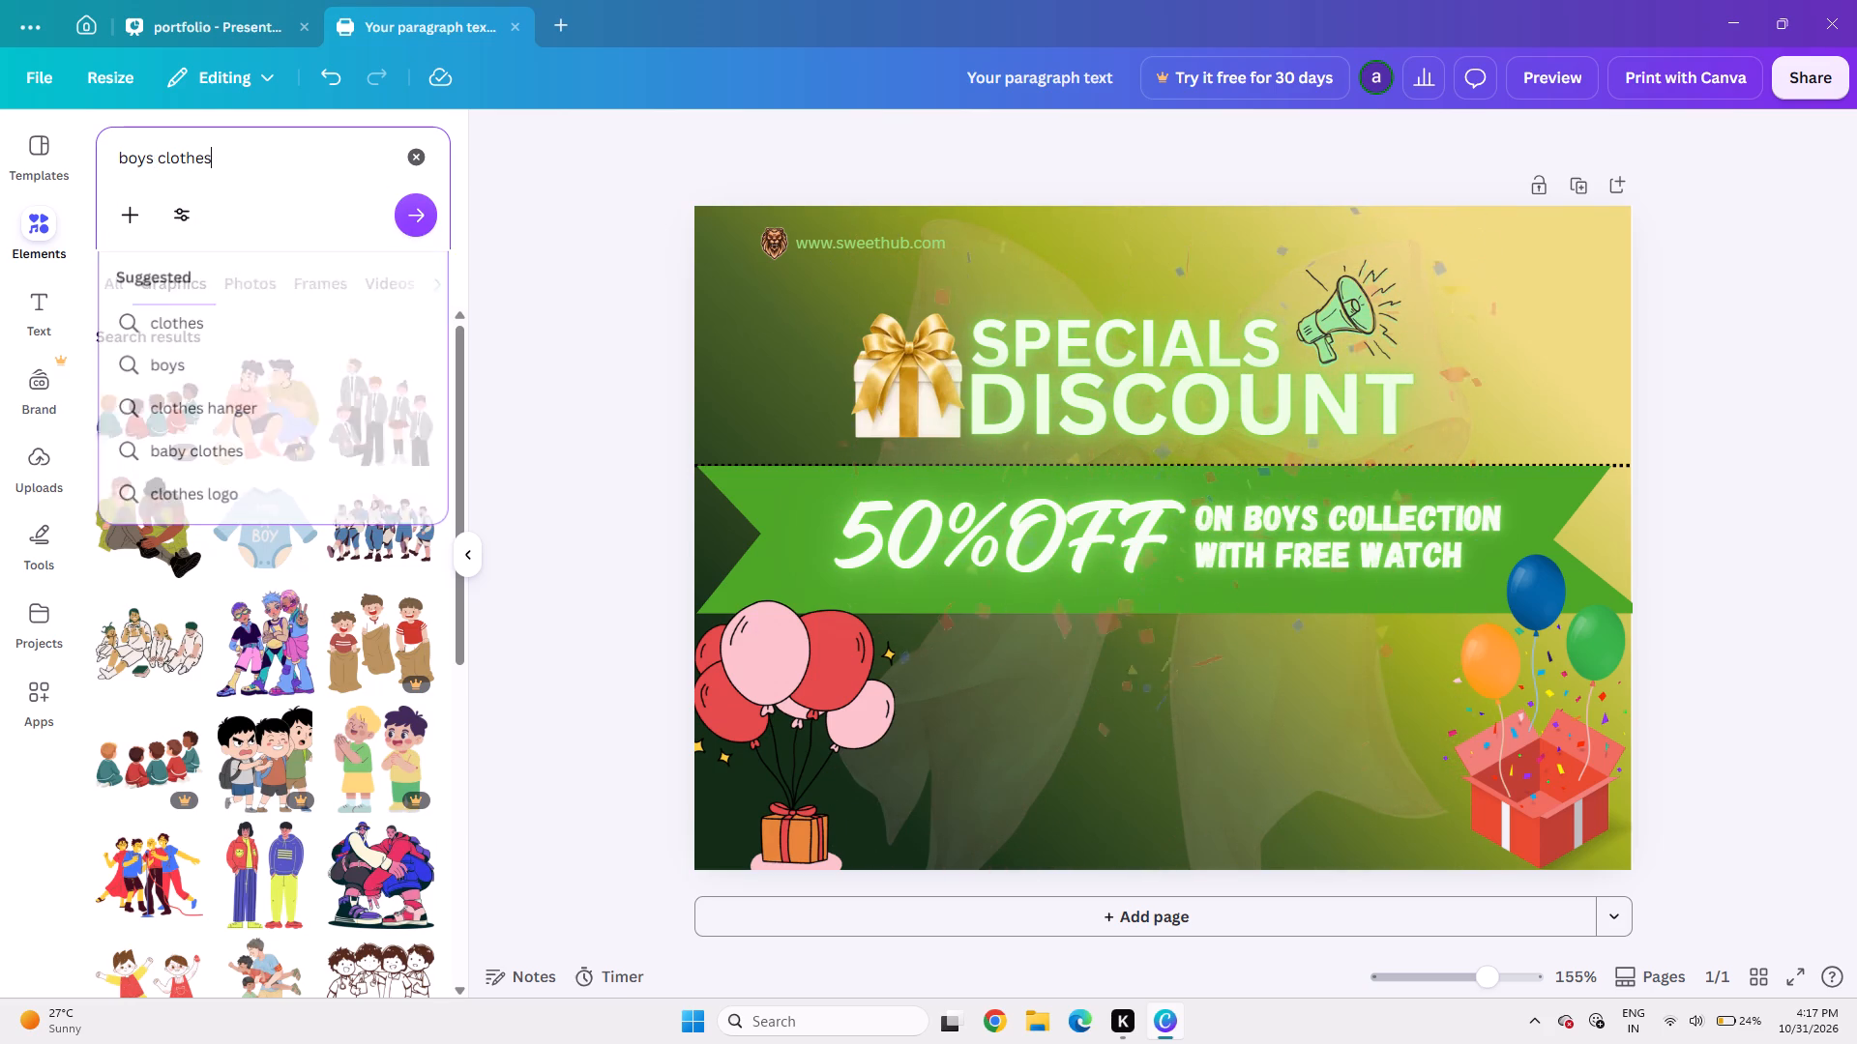
key("space")
type("cloo")
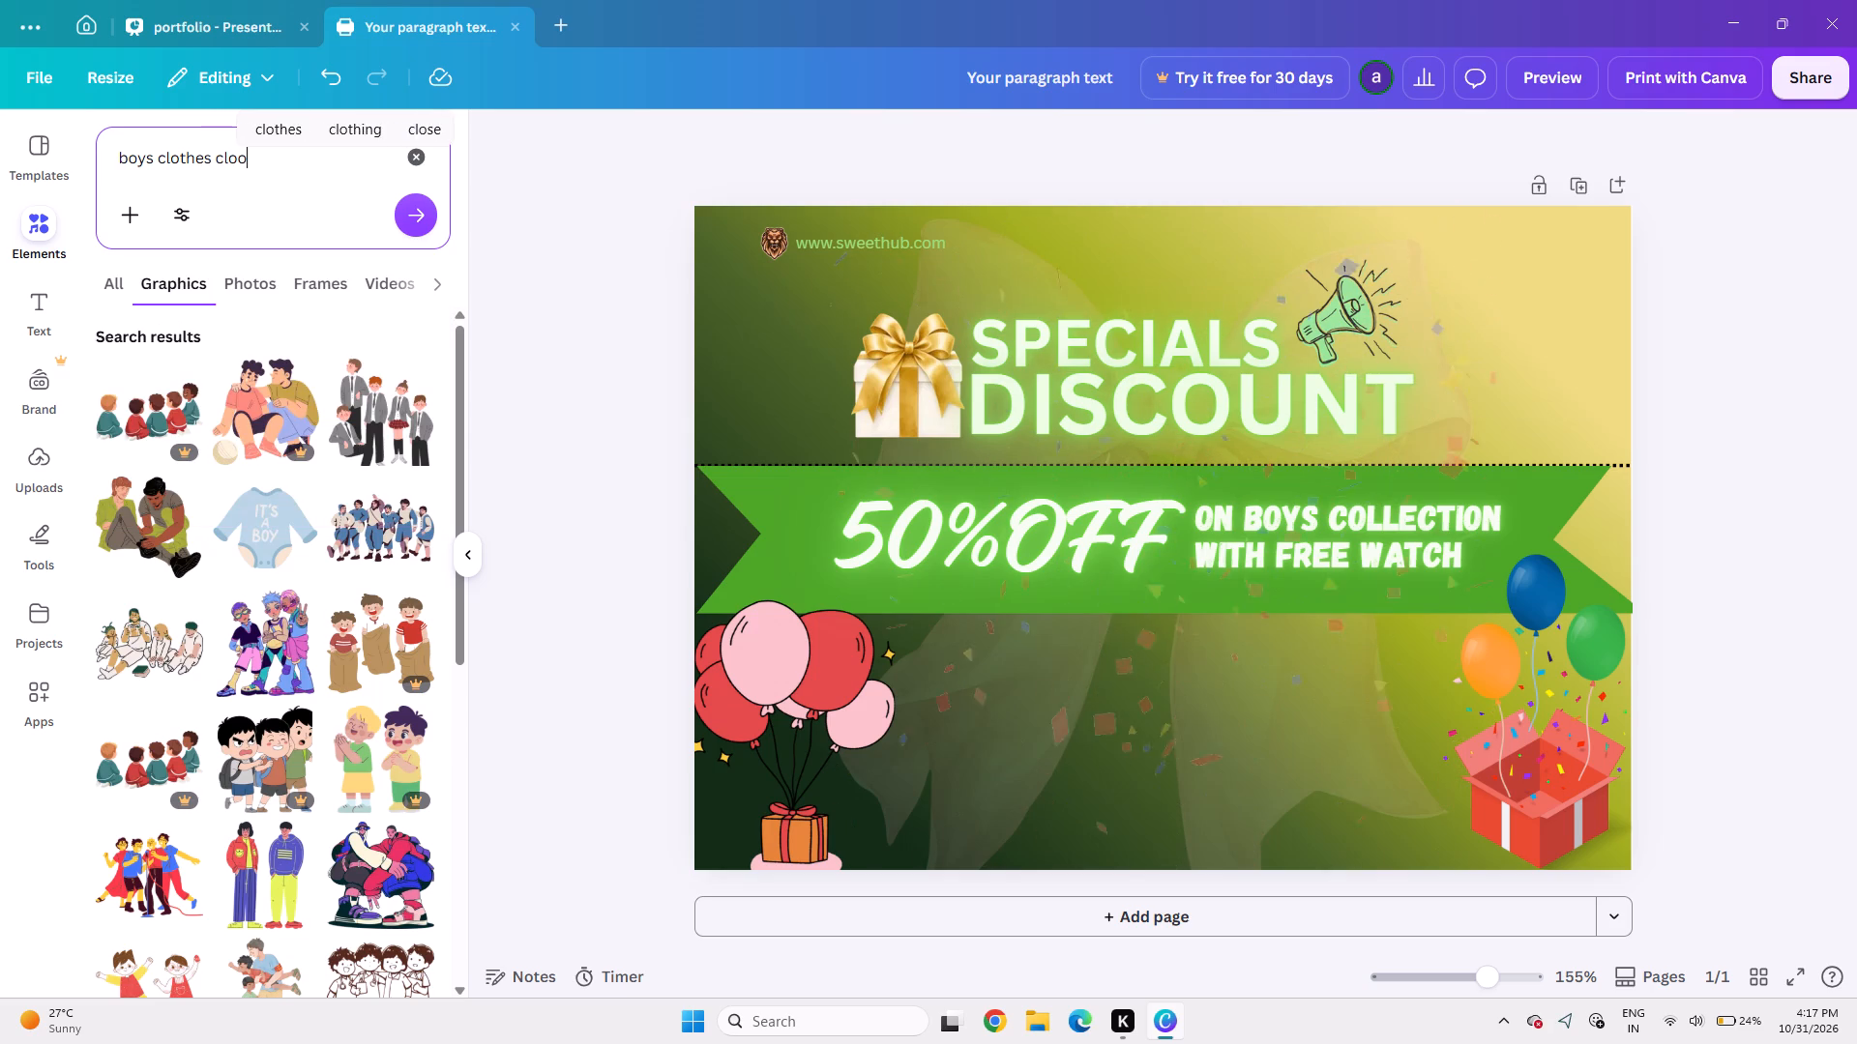
key("BackSpace")
key("BackSpace")
key("BackSpace")
type("ollex")
key("BackSpace")
type("ction")
key("Return")
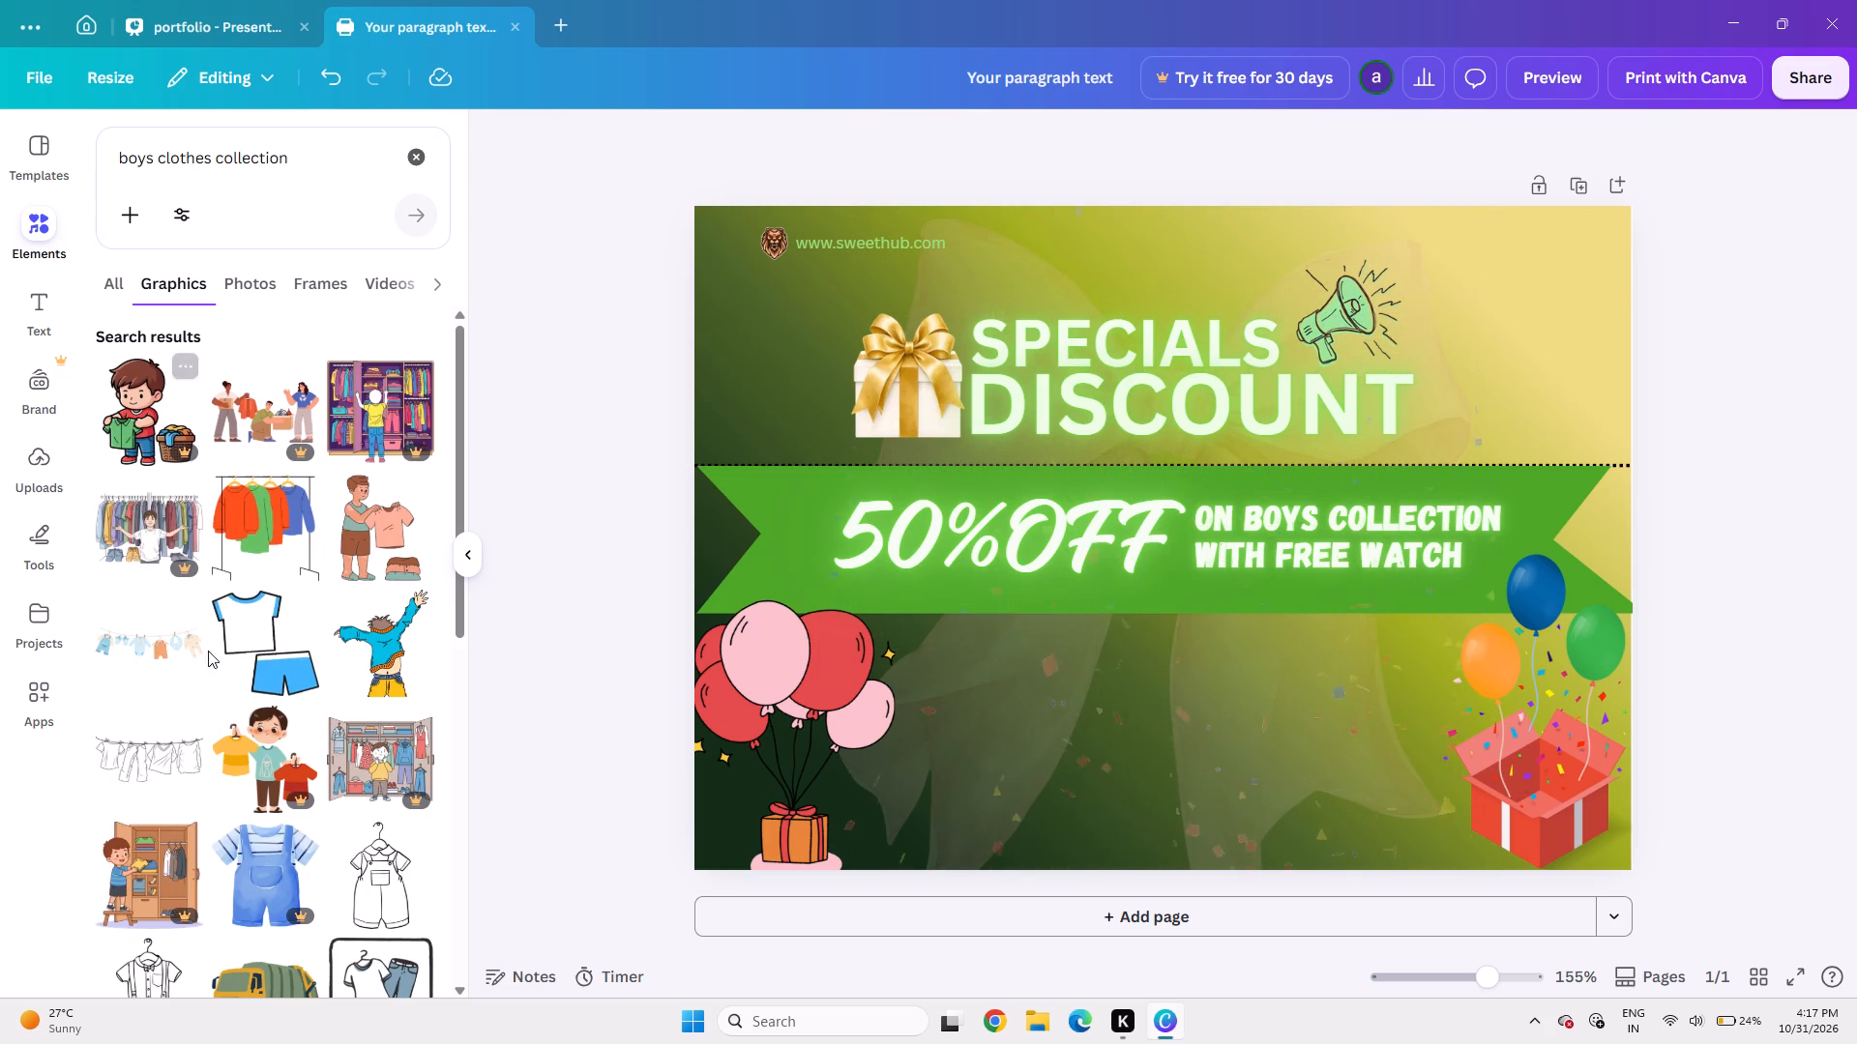
left_click(274, 514)
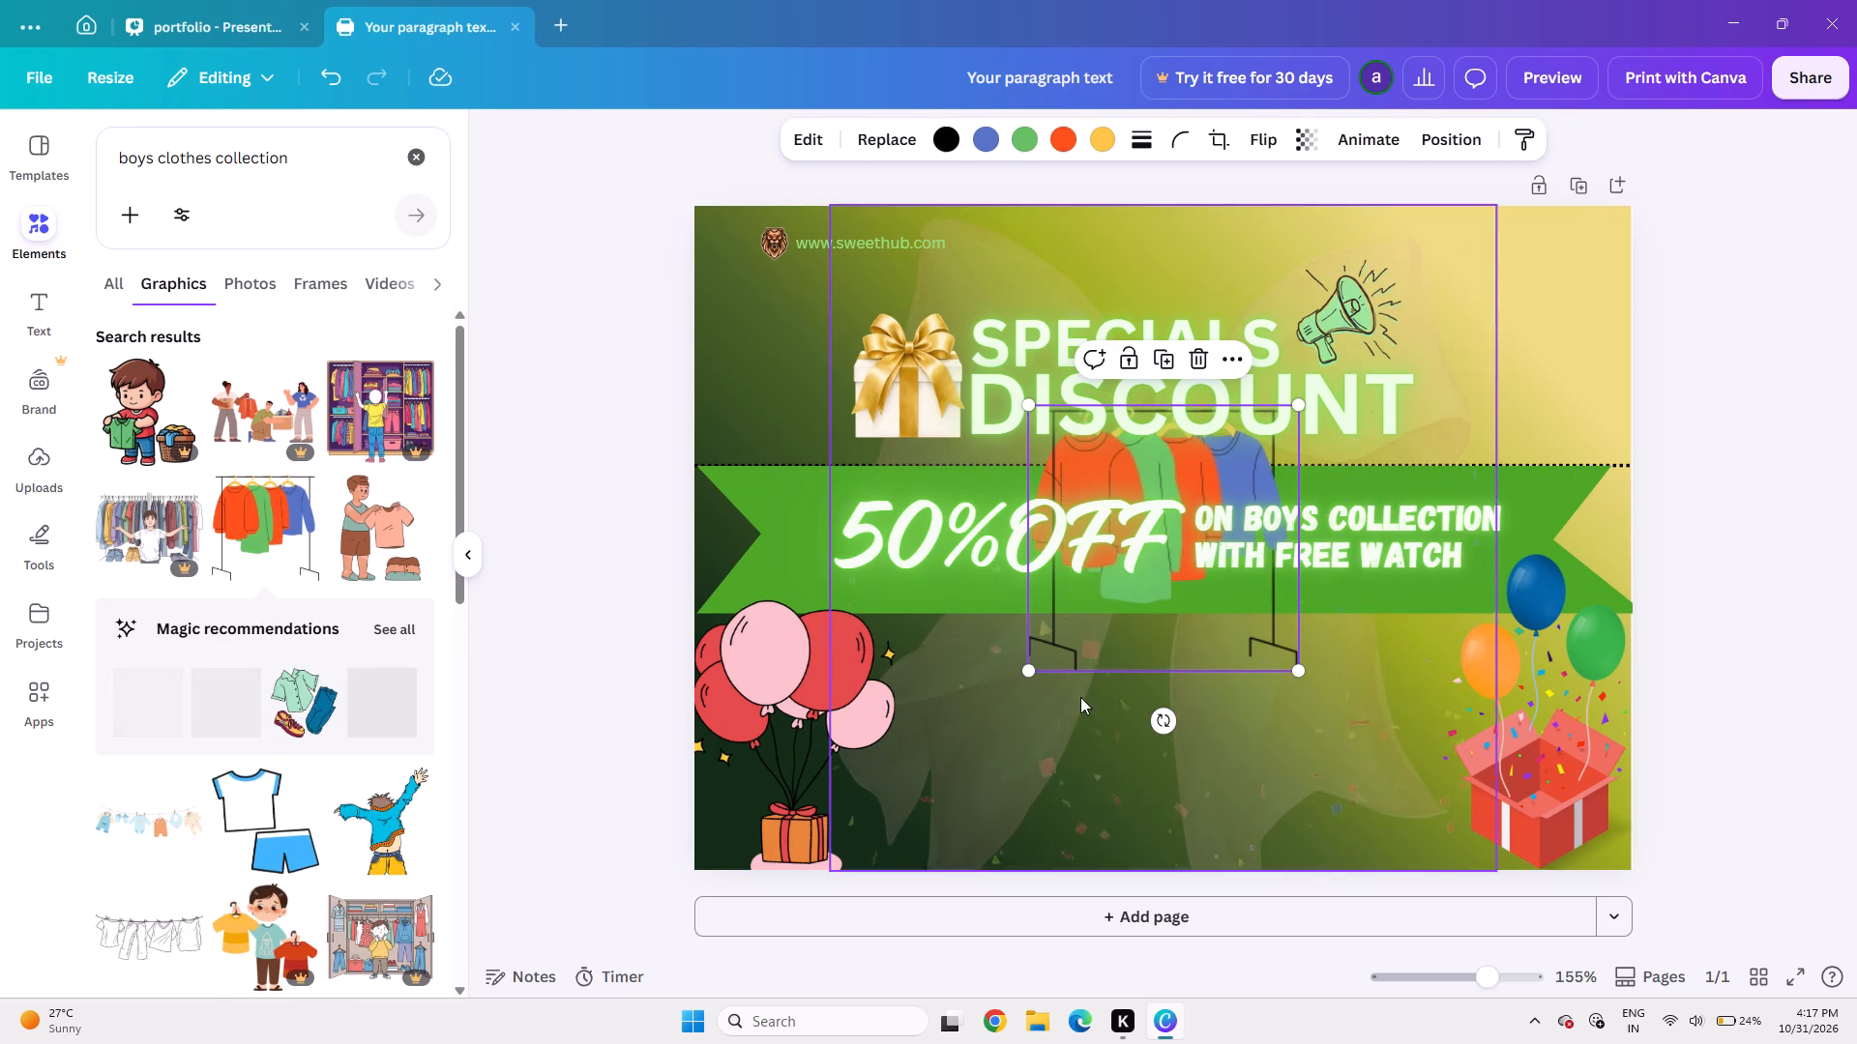
Move the clothes rack below the green banner and shrink it slightly to fit above the page's bottom edge.
left_click_drag(1147, 623, 1139, 847)
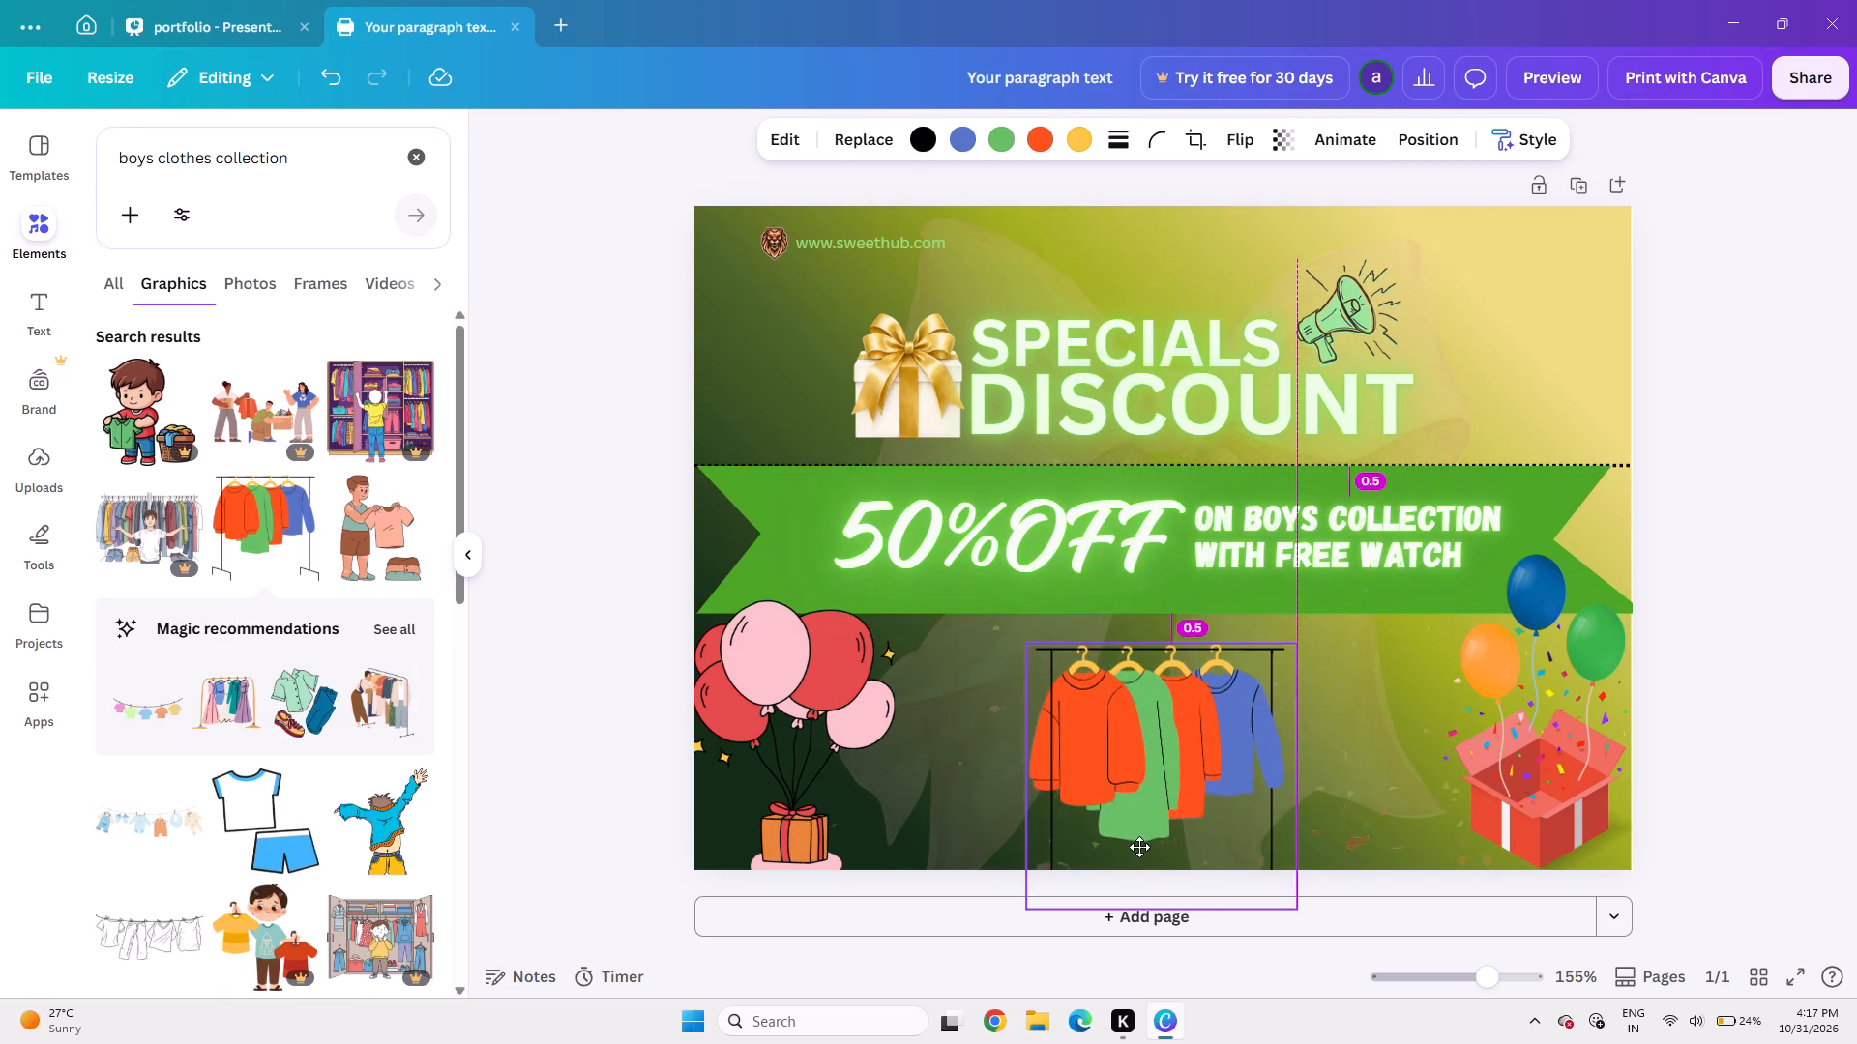
left_click_drag(1139, 847, 1129, 820)
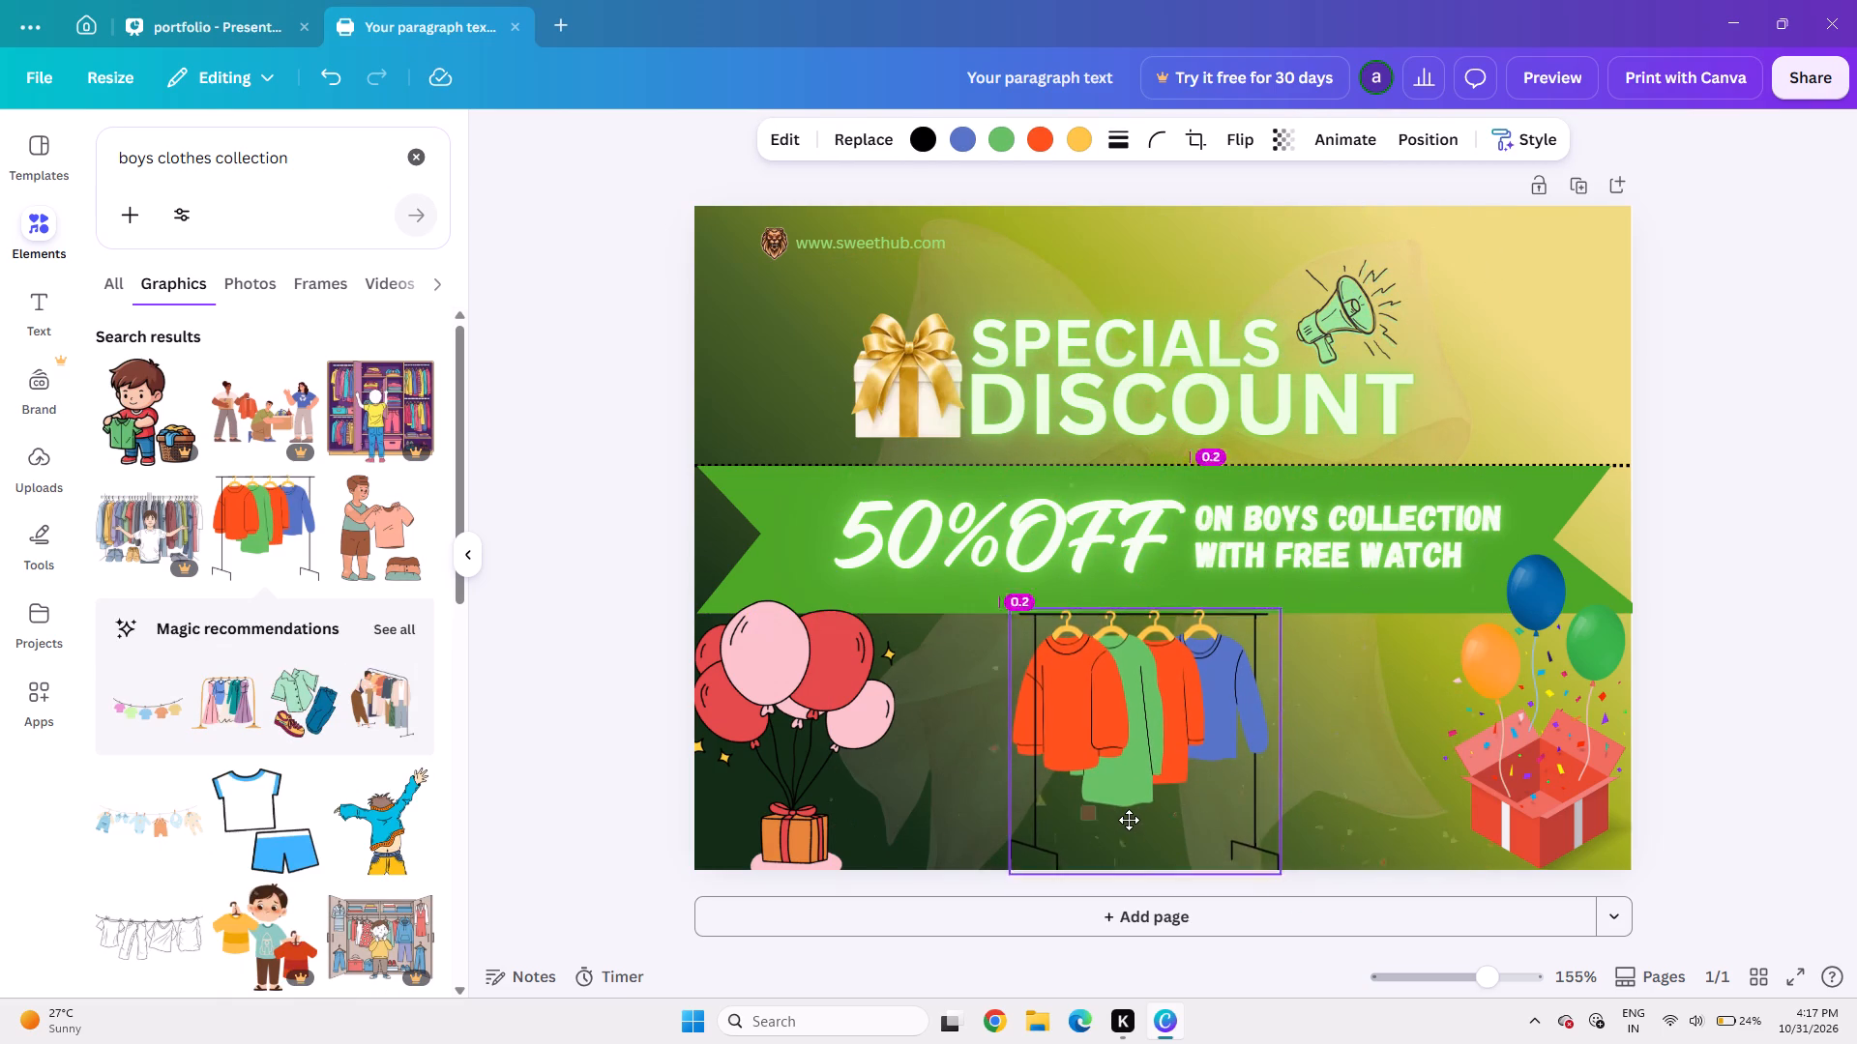
left_click_drag(1129, 820, 1124, 819)
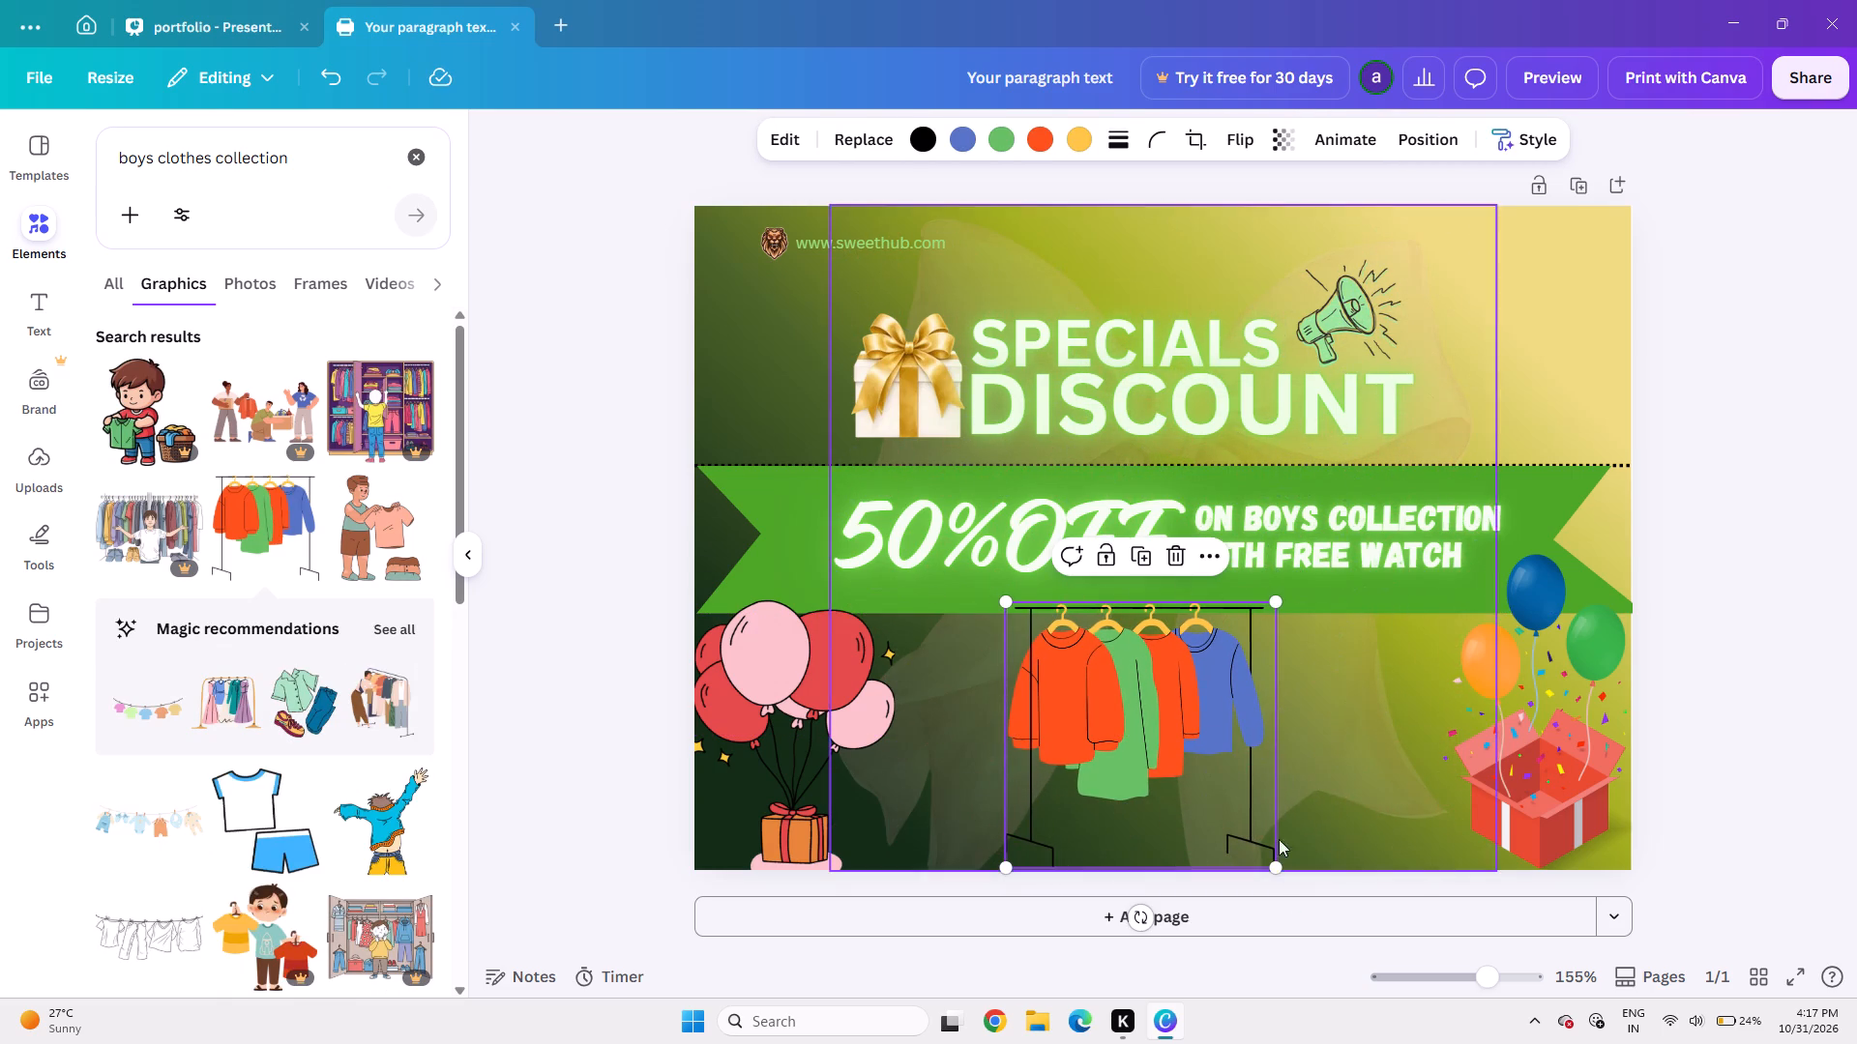
left_click_drag(1275, 869, 1264, 859)
left_click_drag(1204, 827, 1224, 840)
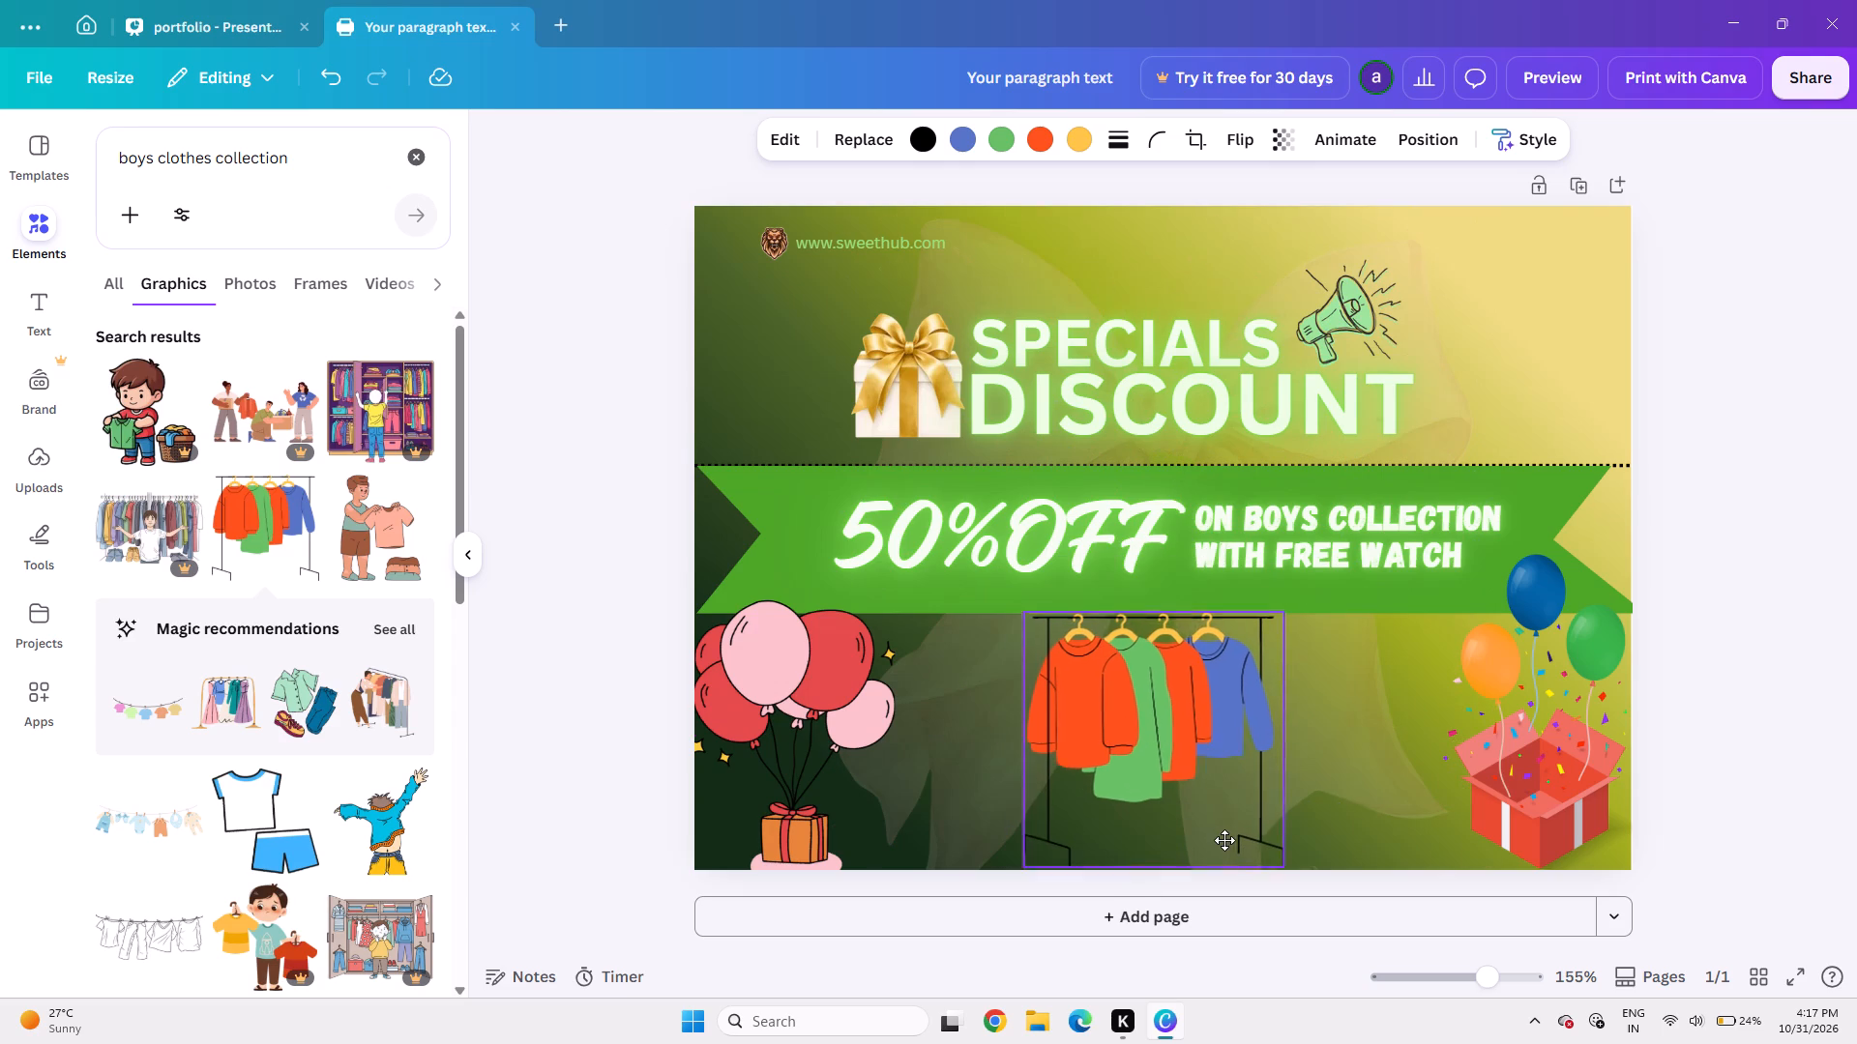
left_click_drag(1224, 840, 1214, 838)
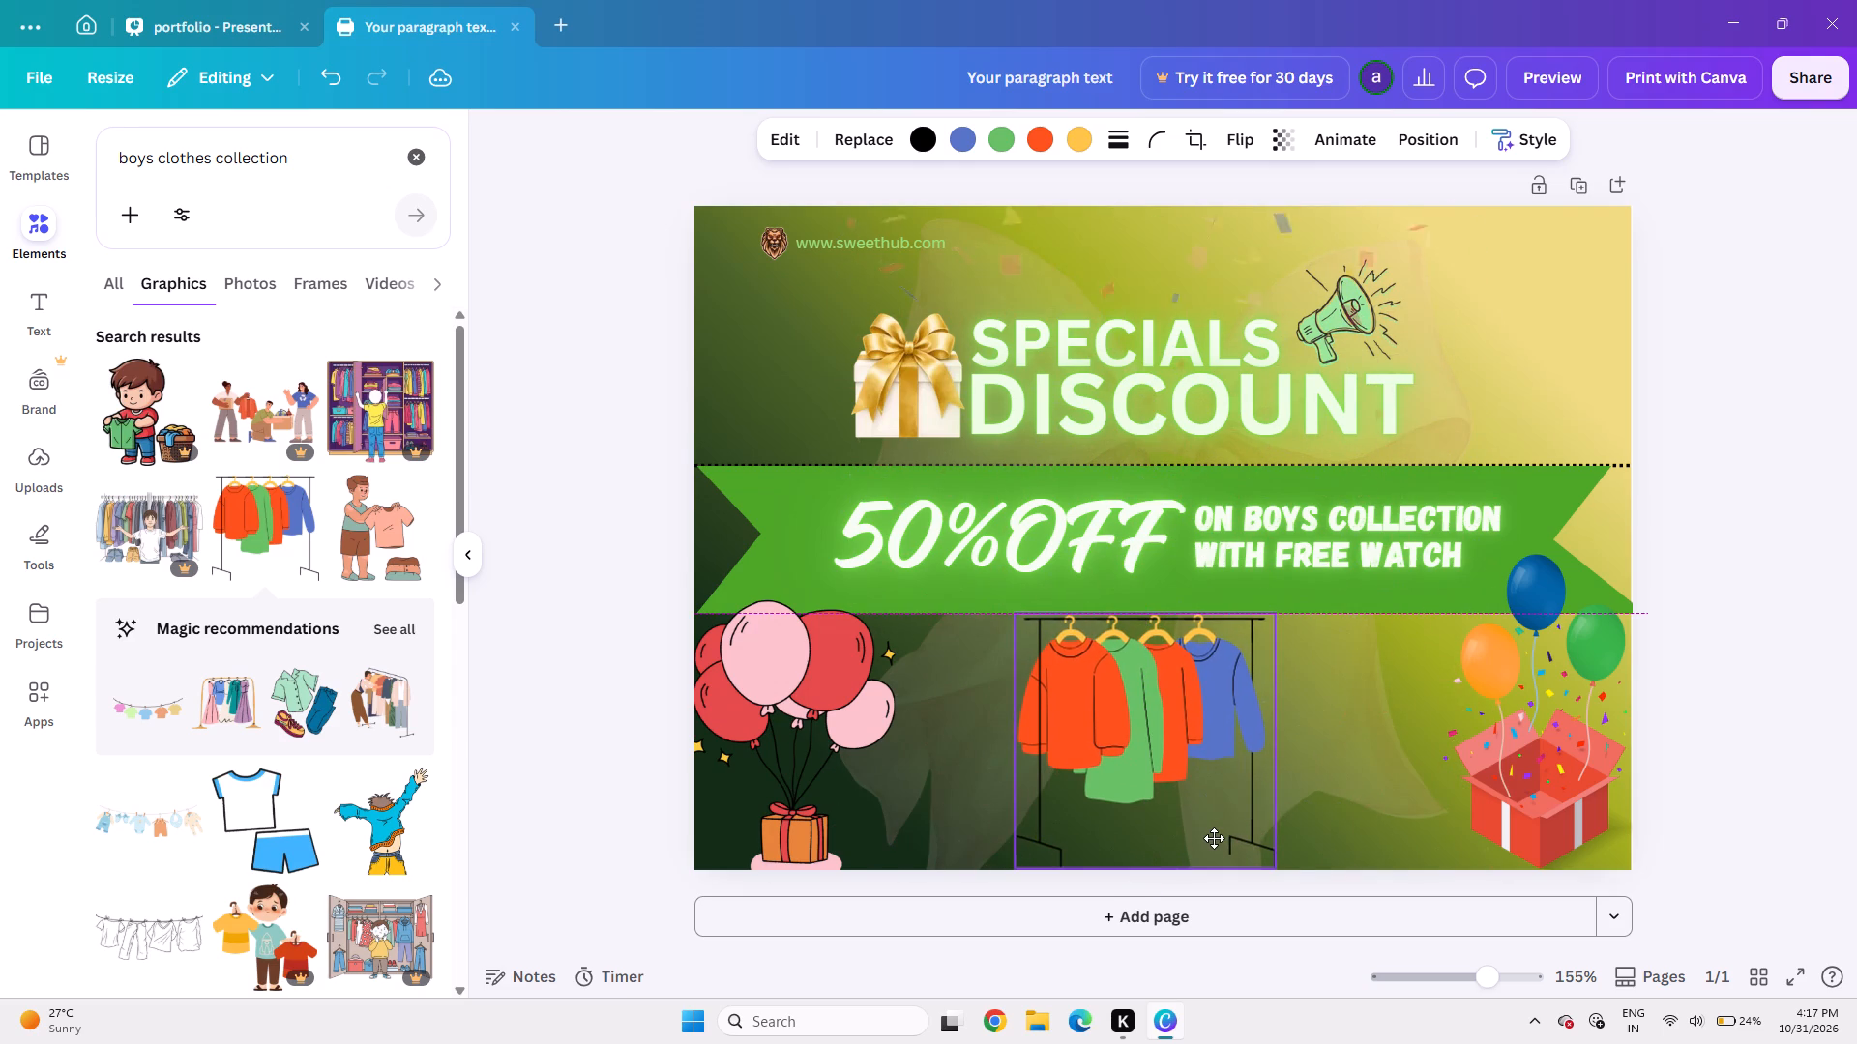
left_click_drag(1214, 838, 1209, 836)
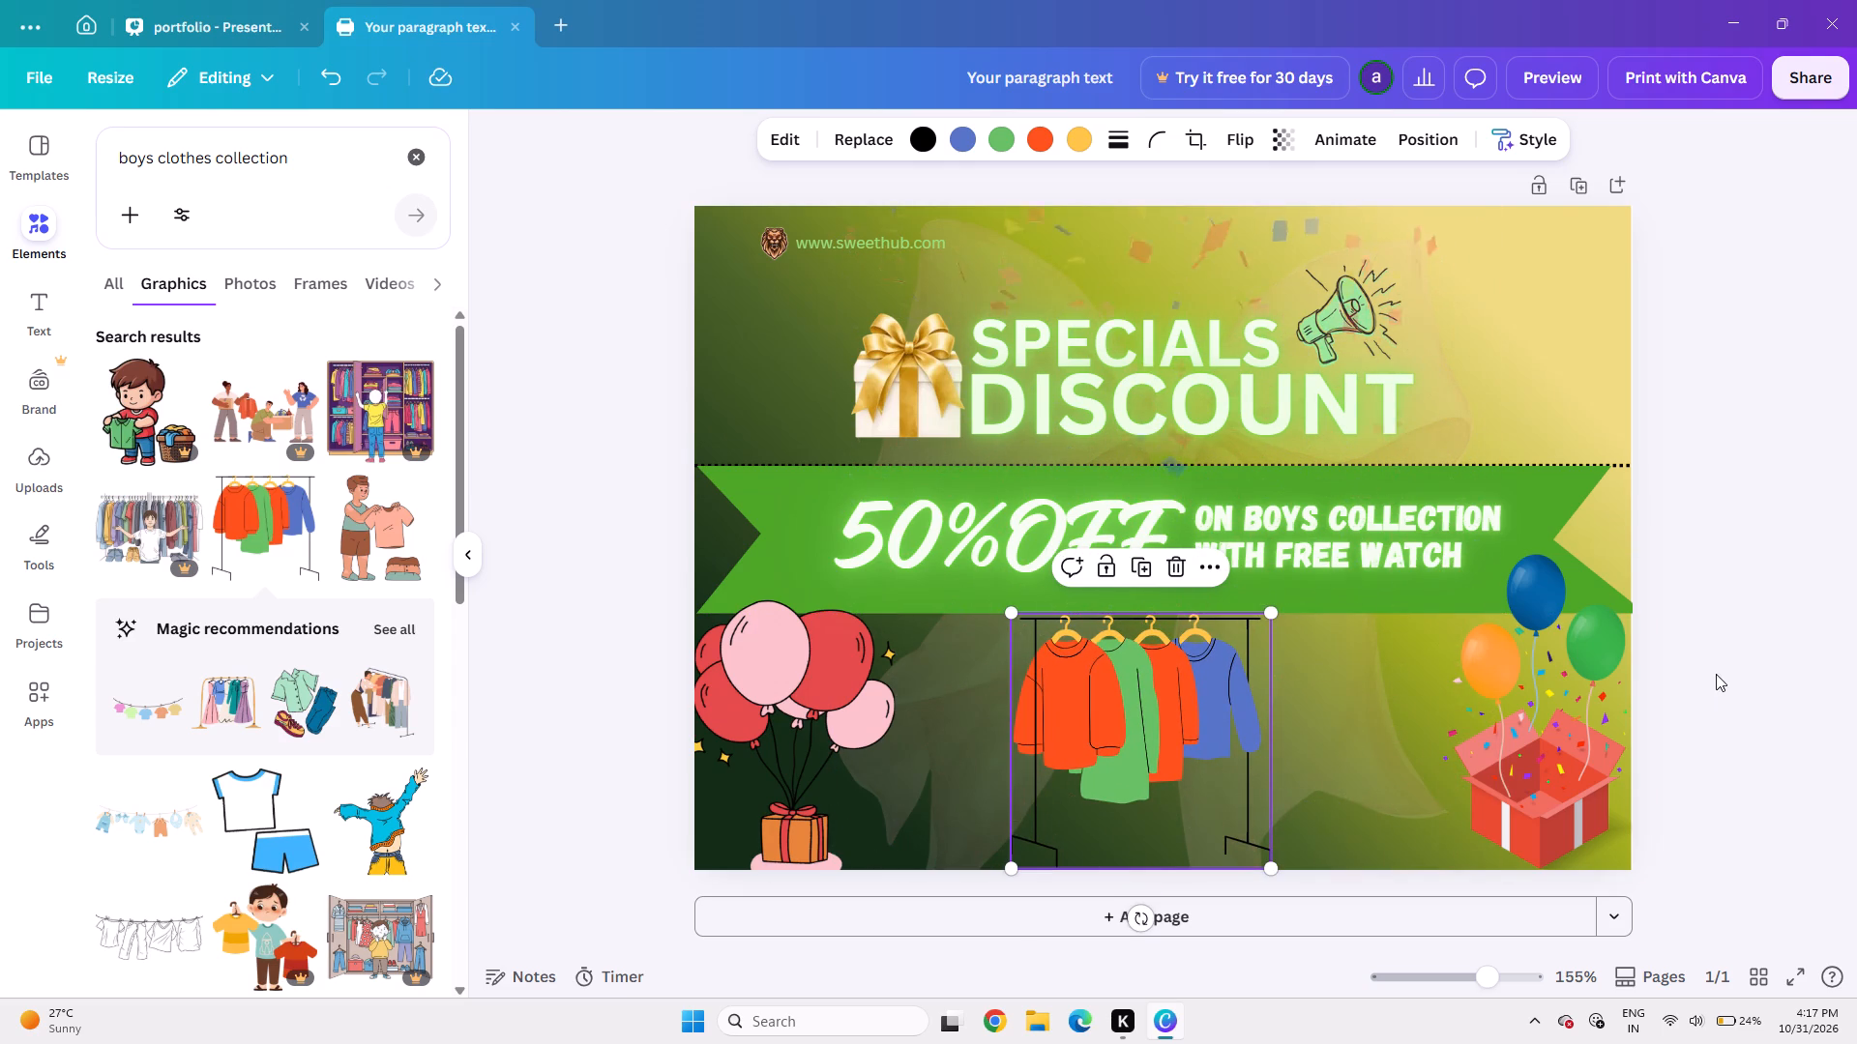
left_click(1801, 598)
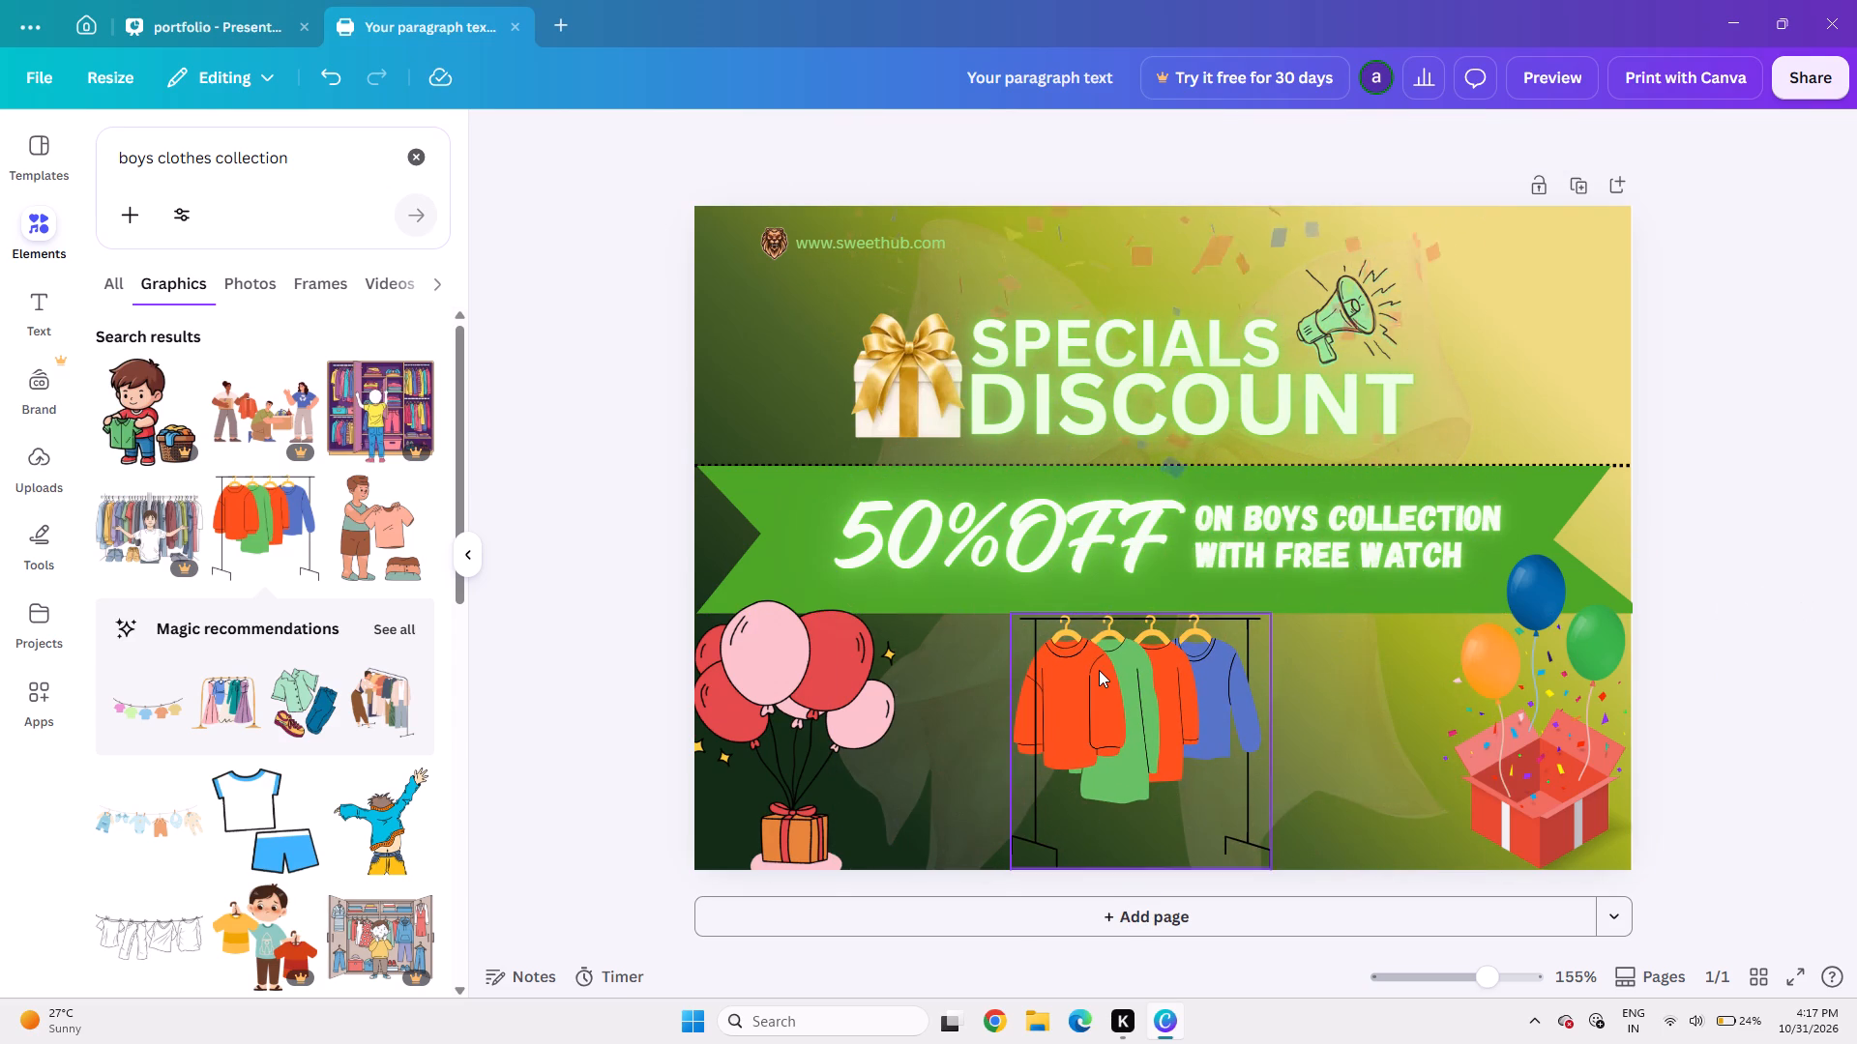
Nudge the clothes rack sideways to centre it horizontally on the page, between the balloons and the gift box.
left_click(1099, 670)
key("Right")
key("Right")
key("Right")
key("Right")
key("Right")
key("Right")
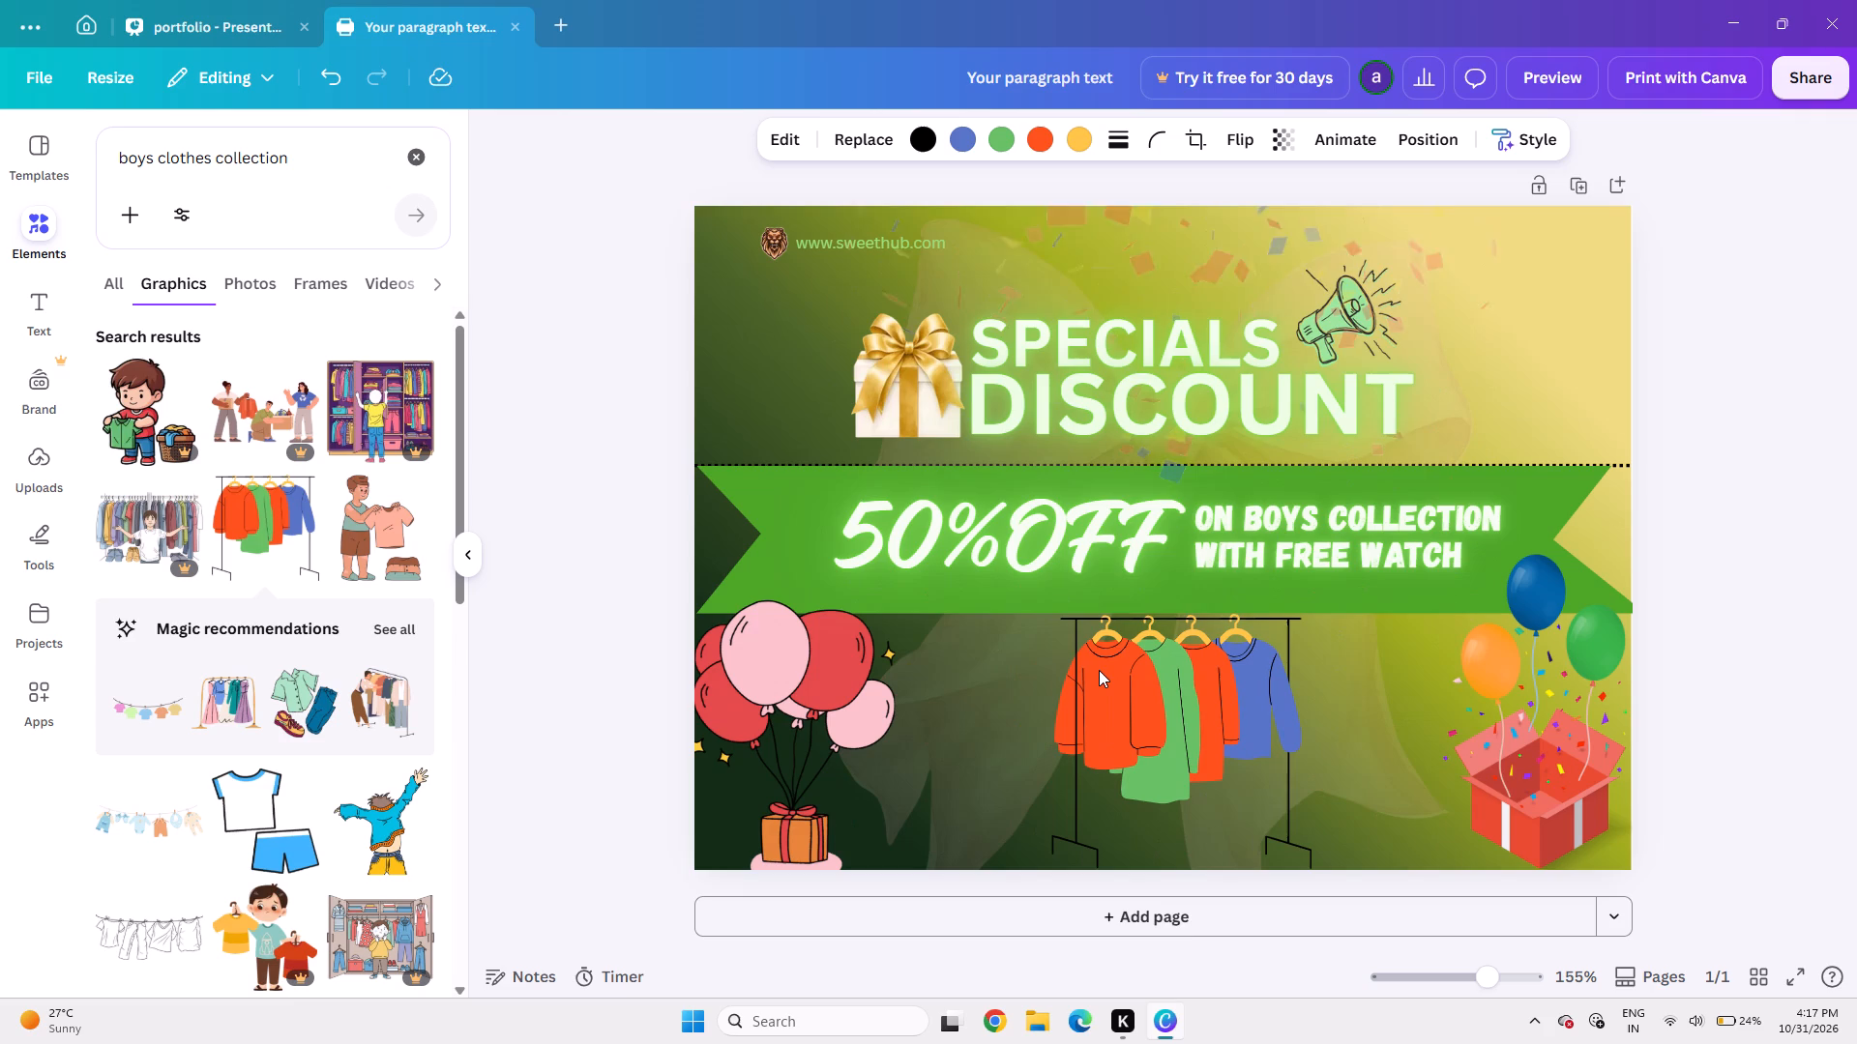
key("Left")
key("Left")
key("Left")
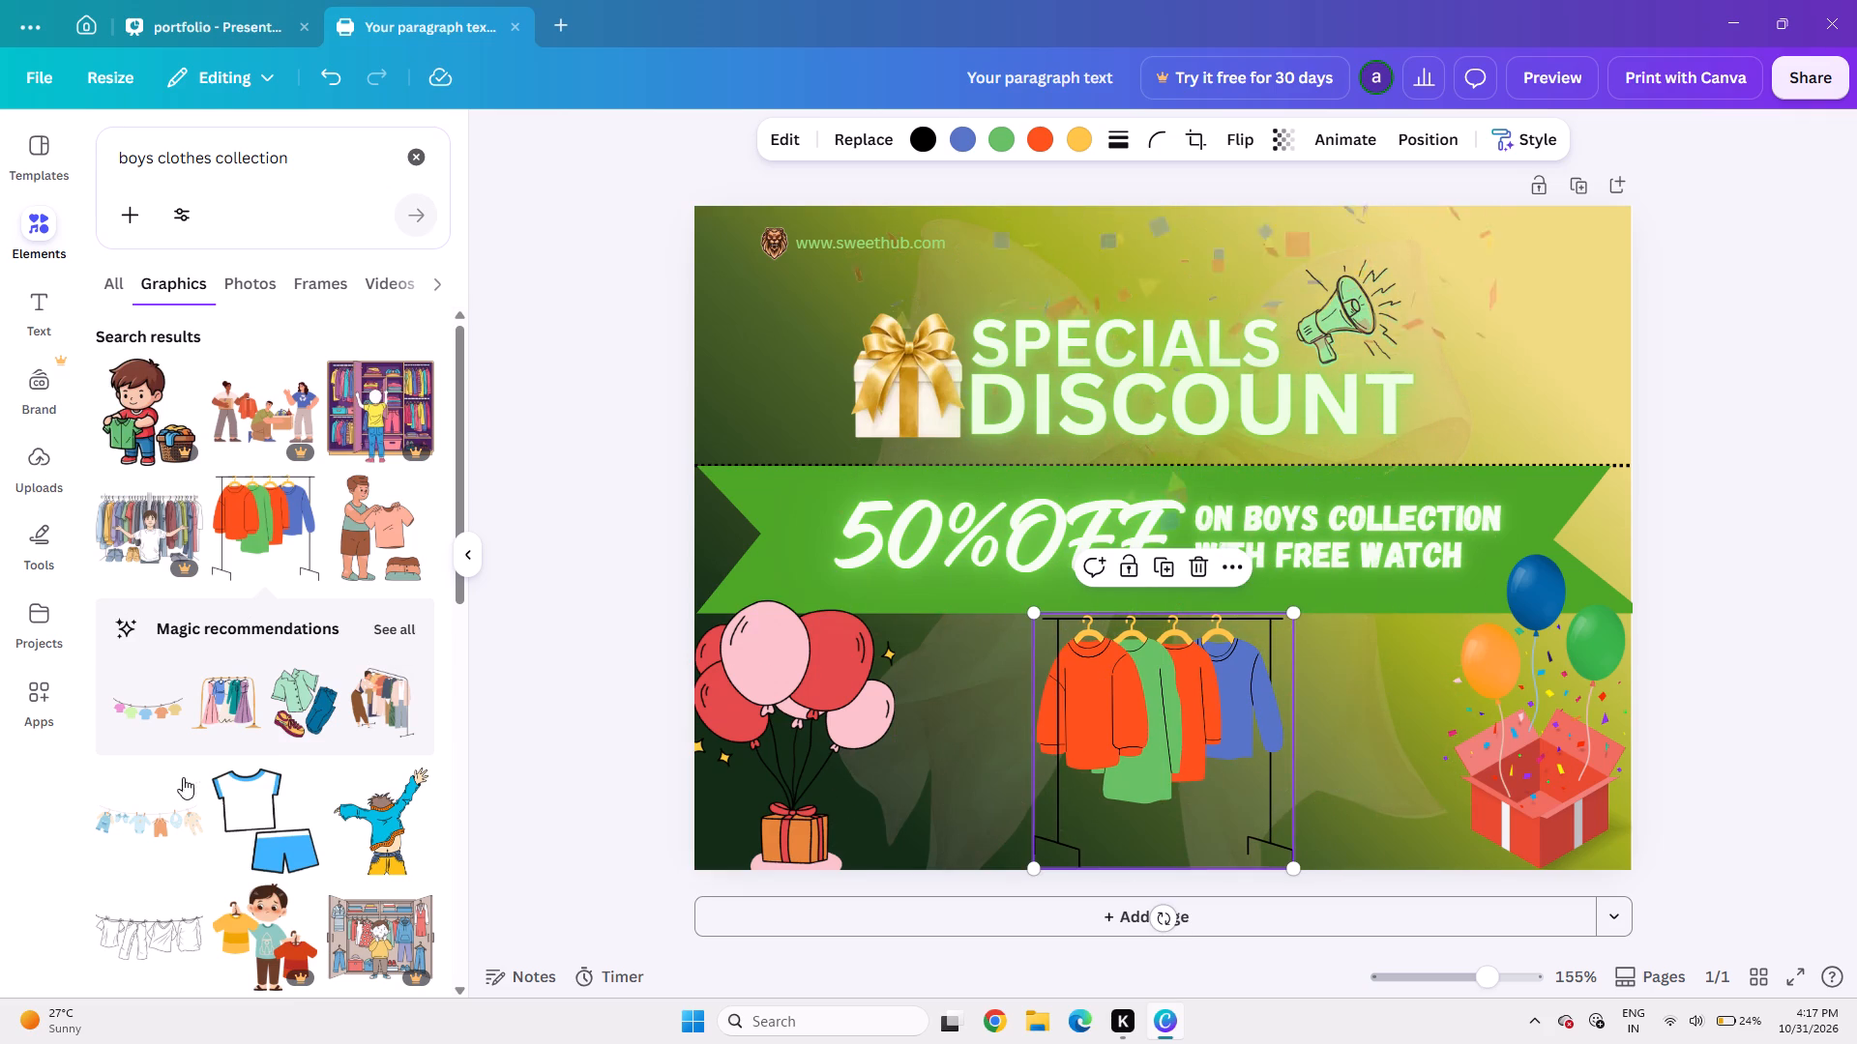
Look through the remaining clothes graphics, and change the graphics search to "boys select clothes image".
scroll(206, 817, "down", 5)
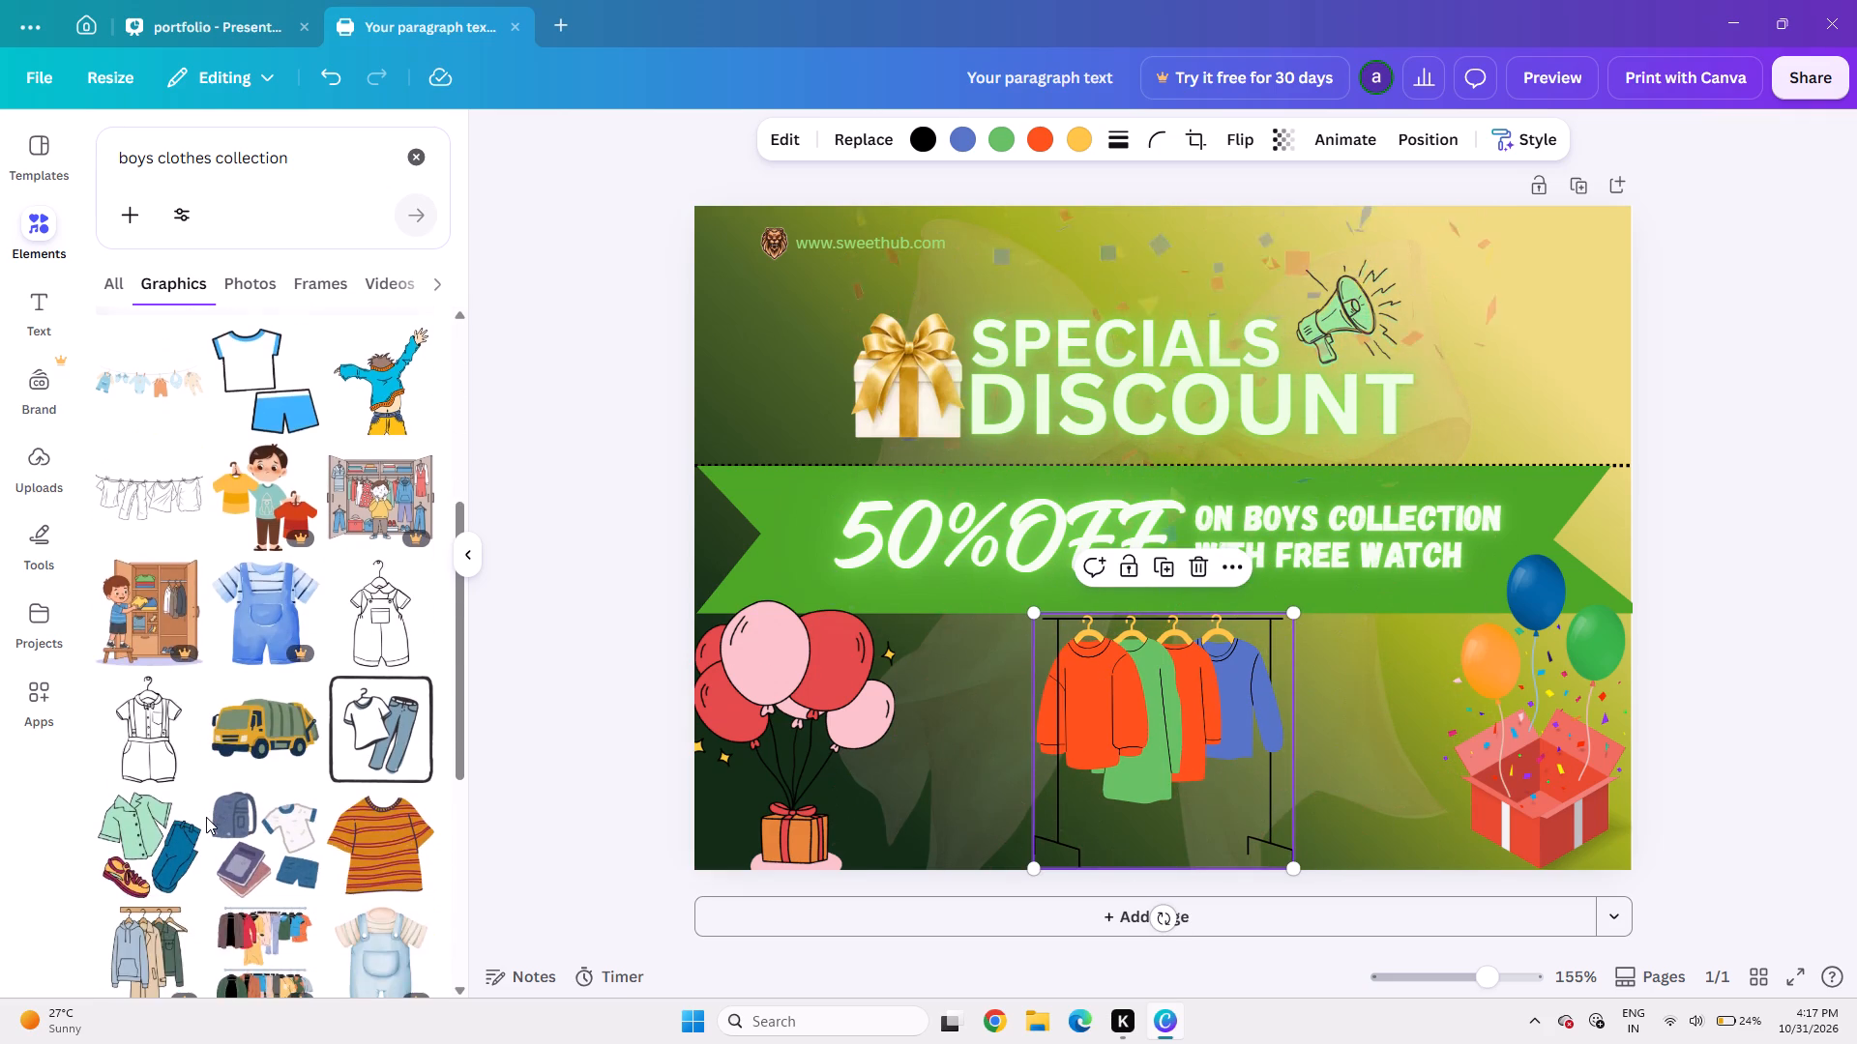
scroll(206, 817, "down", 1)
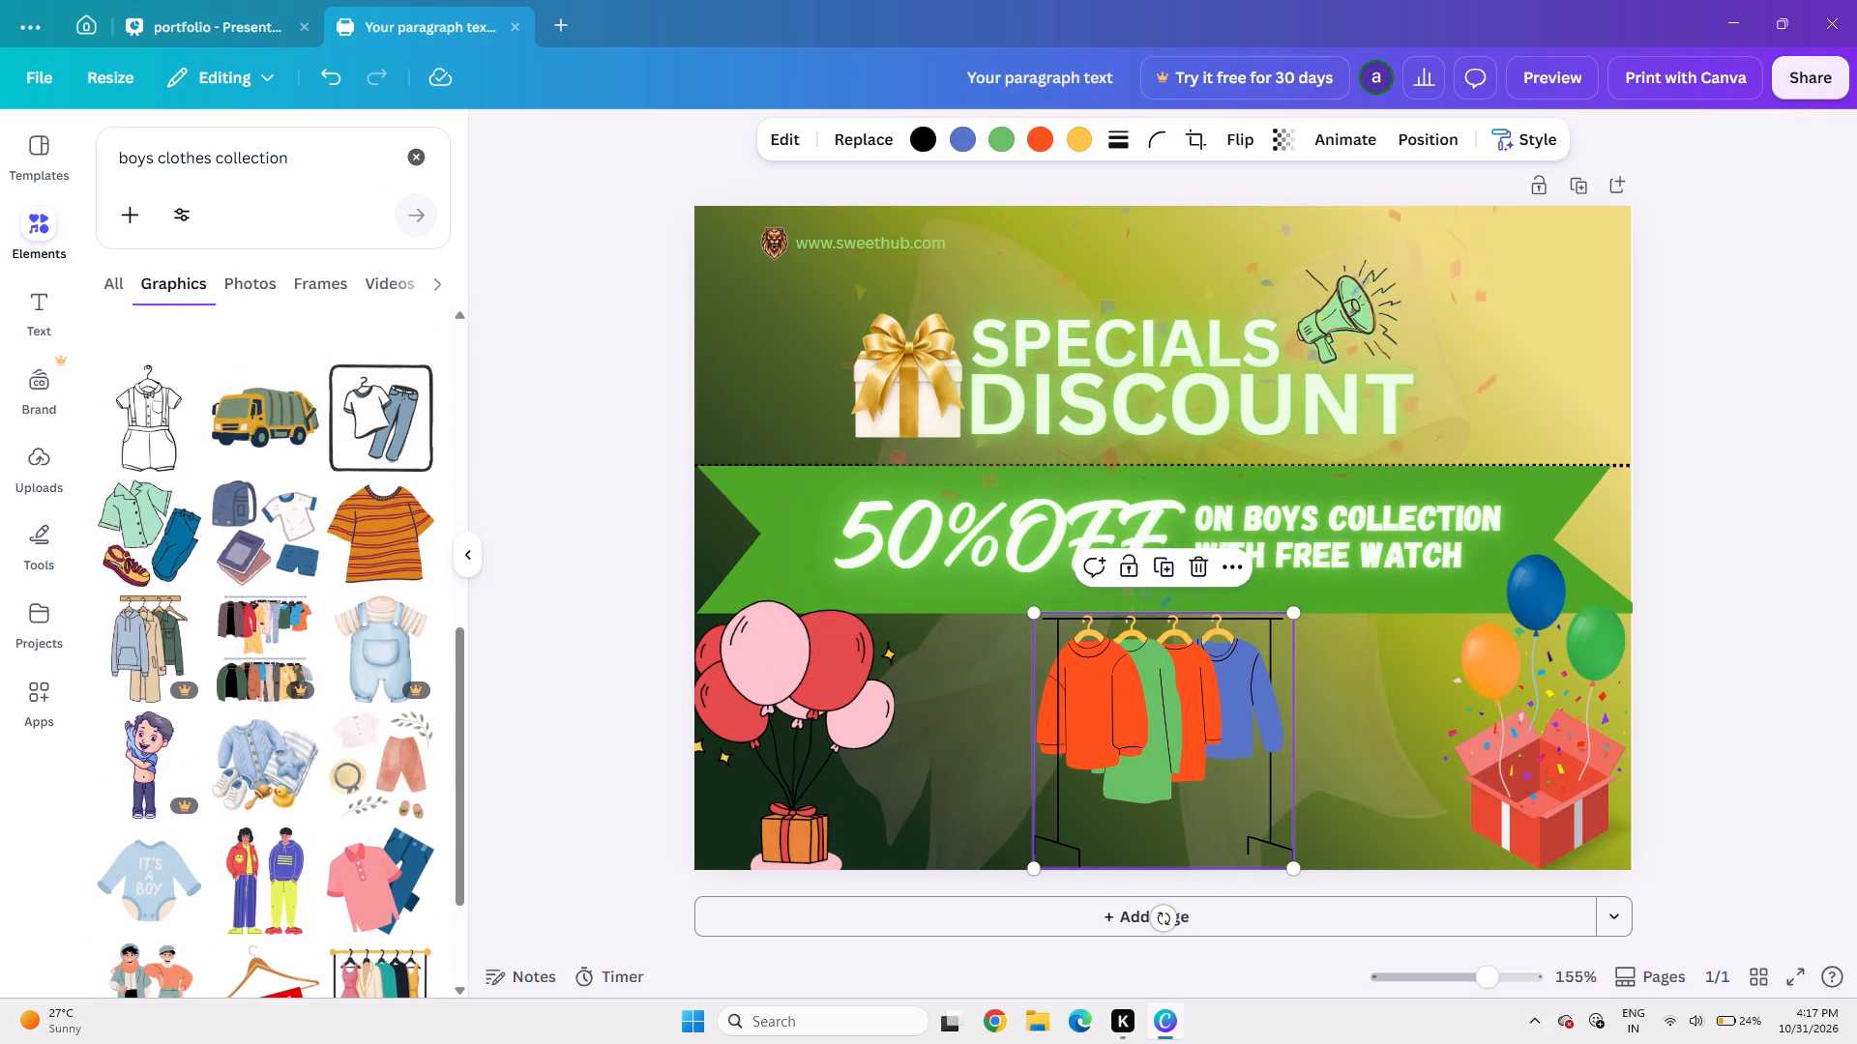
key("space")
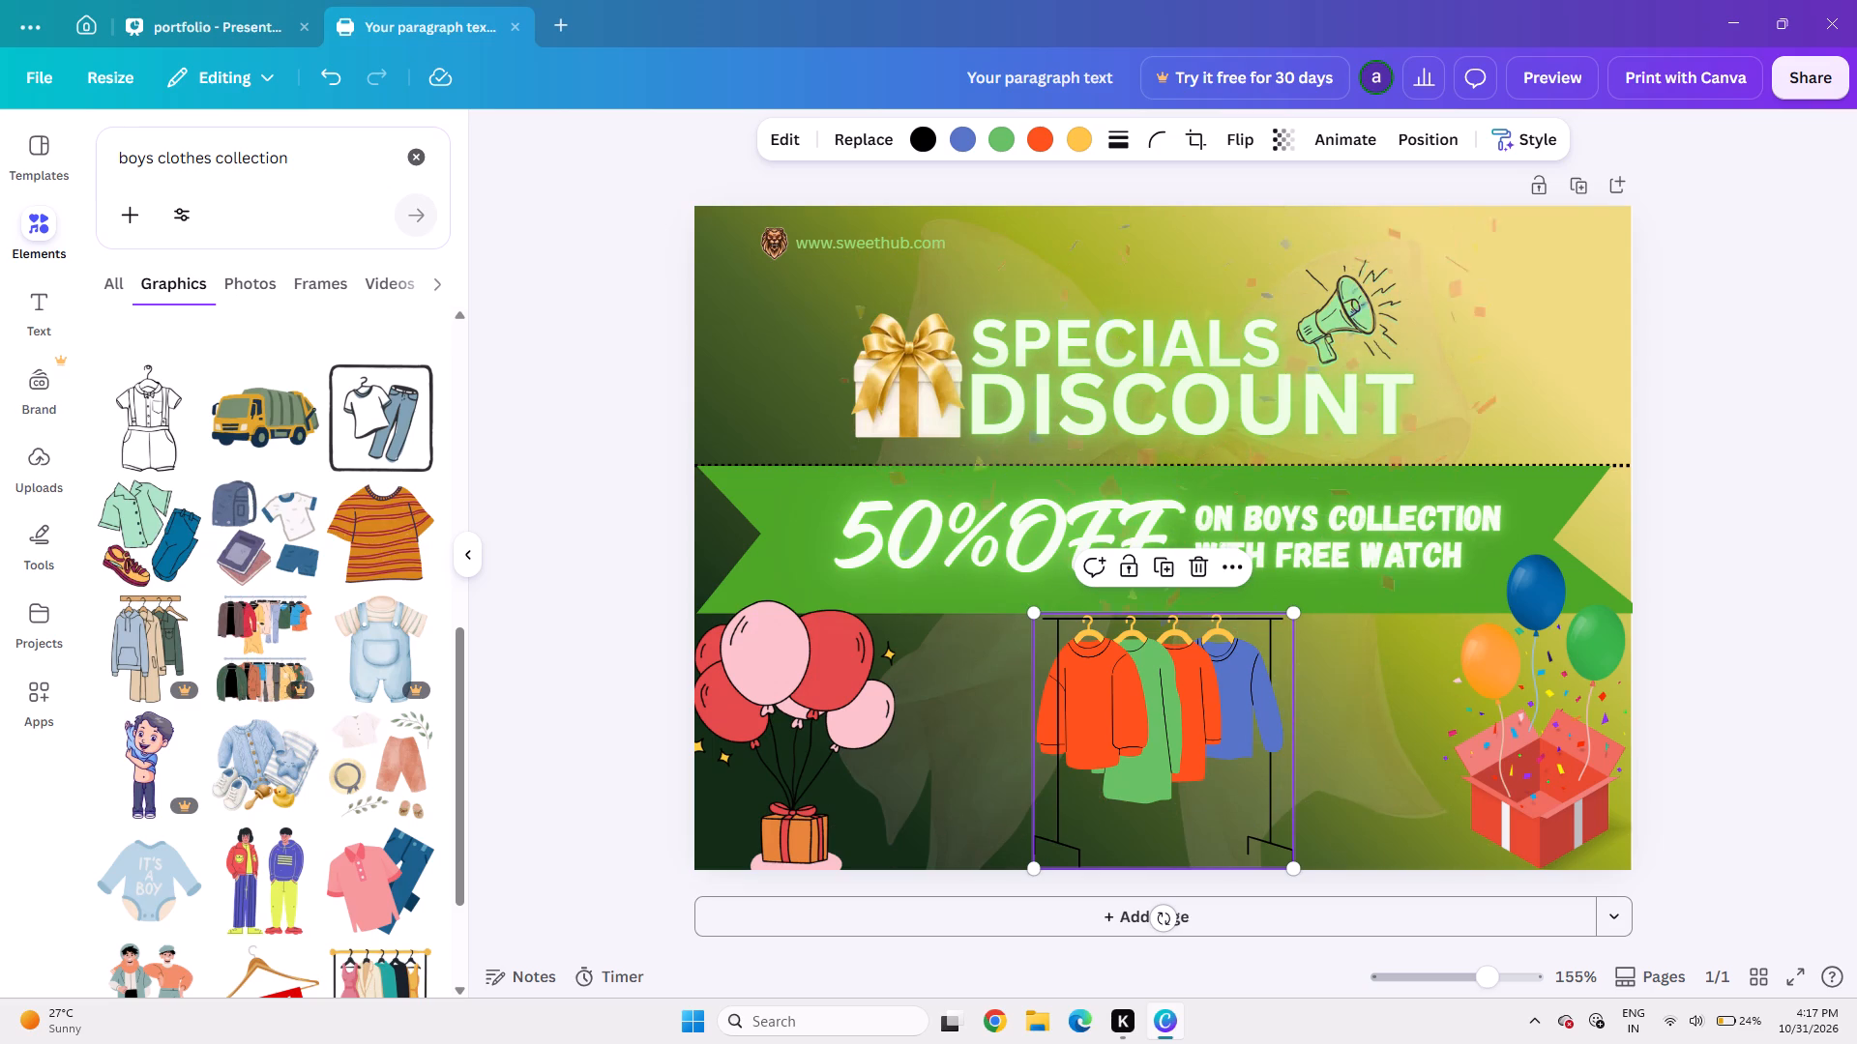
left_click(157, 152)
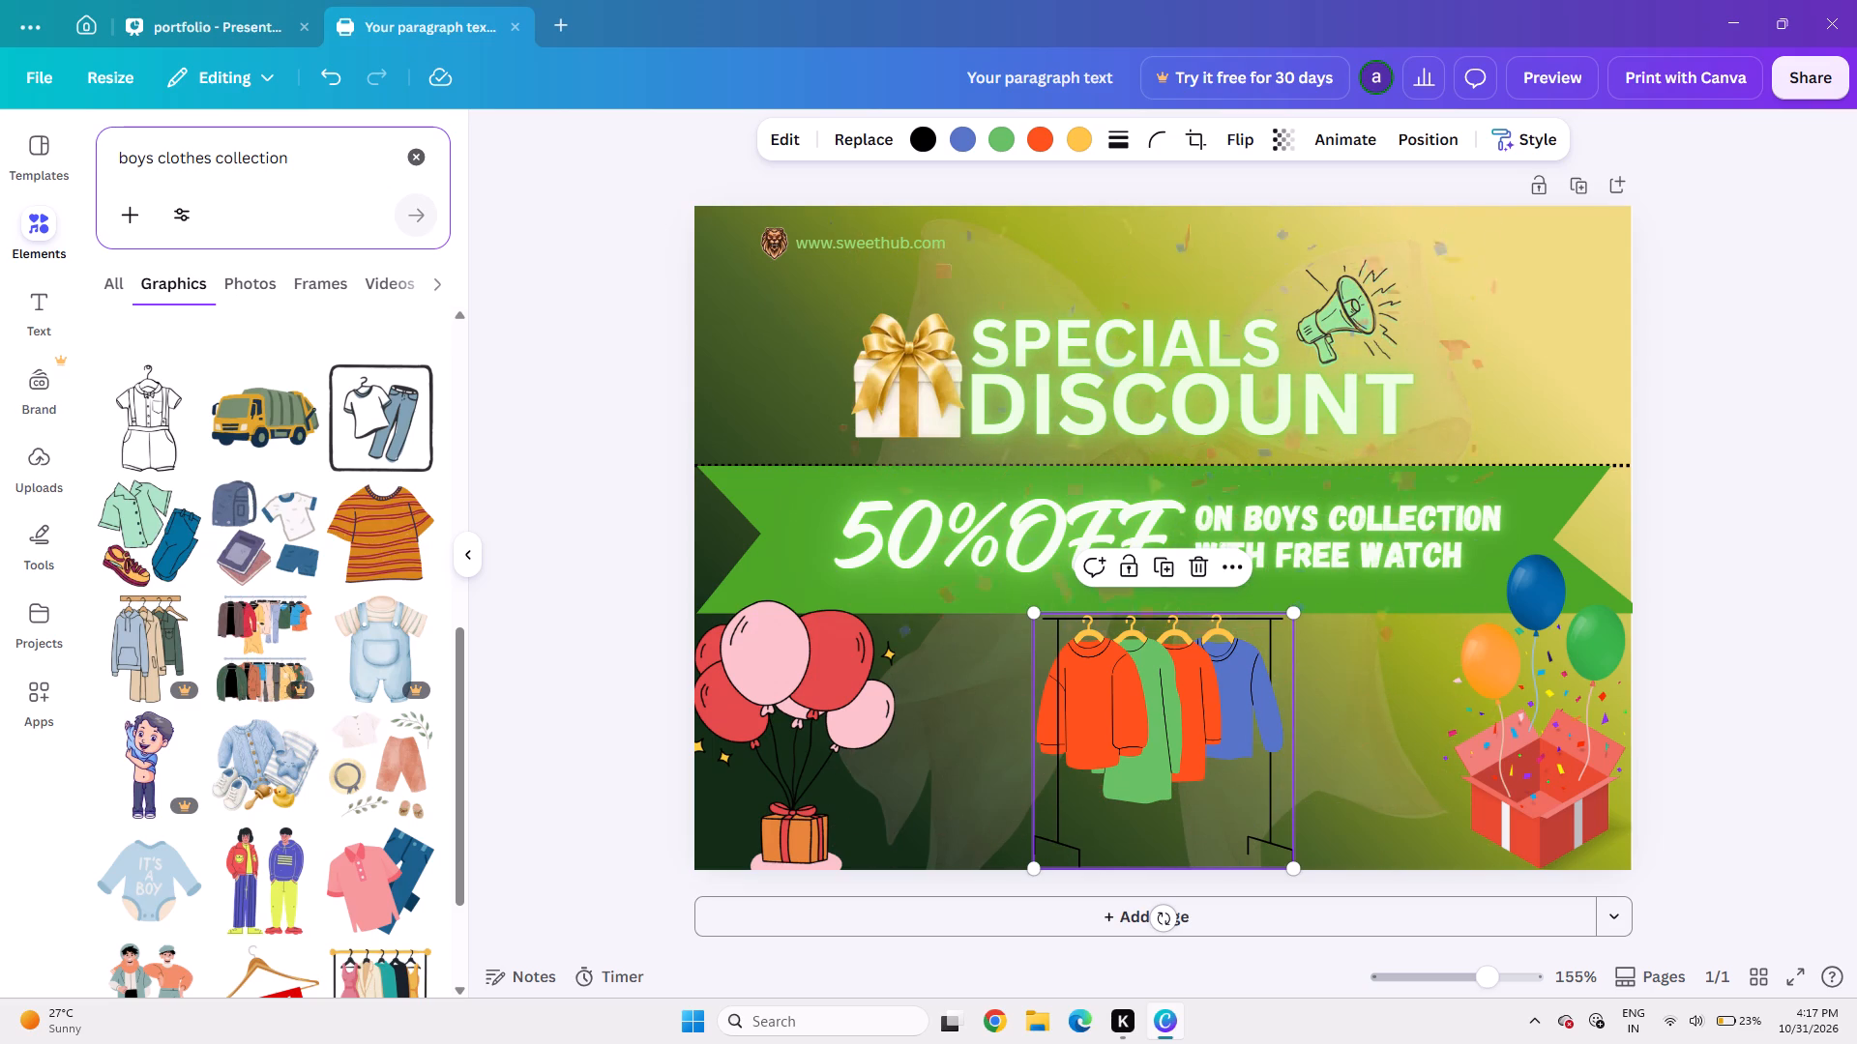
left_click(108, 161)
left_click(158, 163)
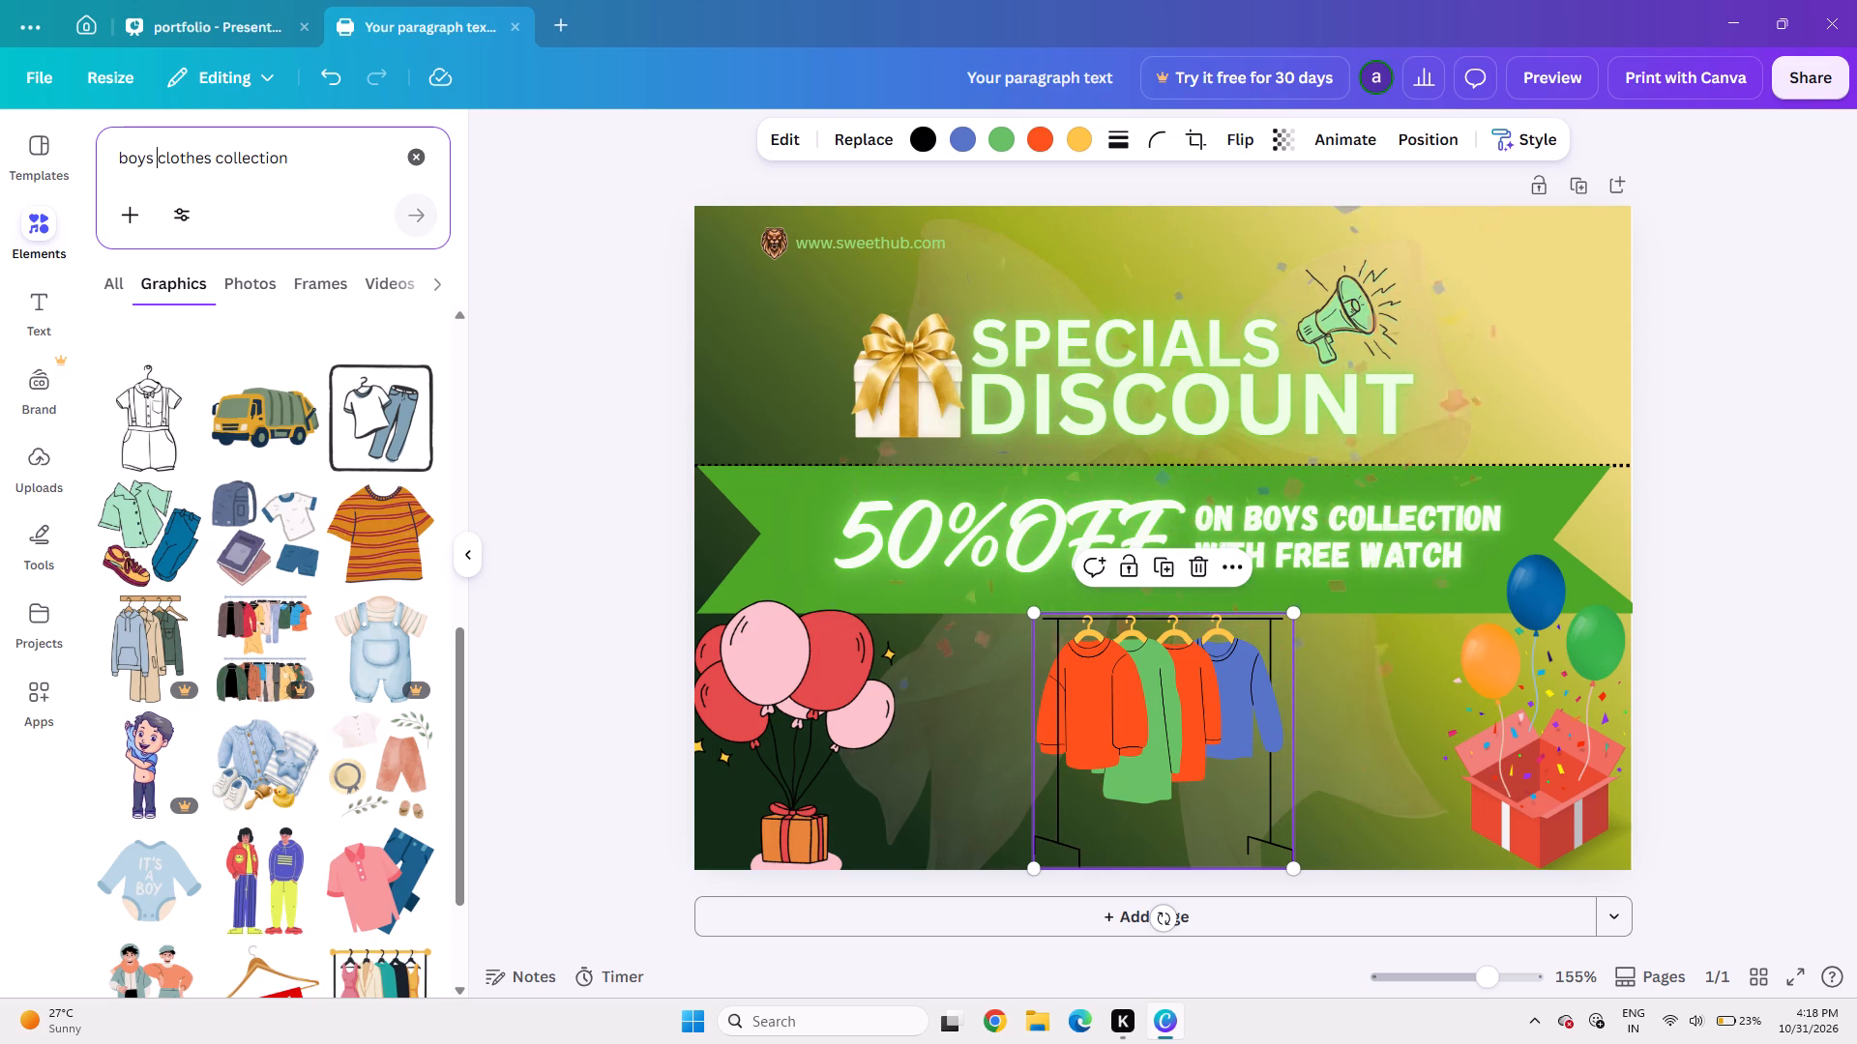
type("select")
key("space")
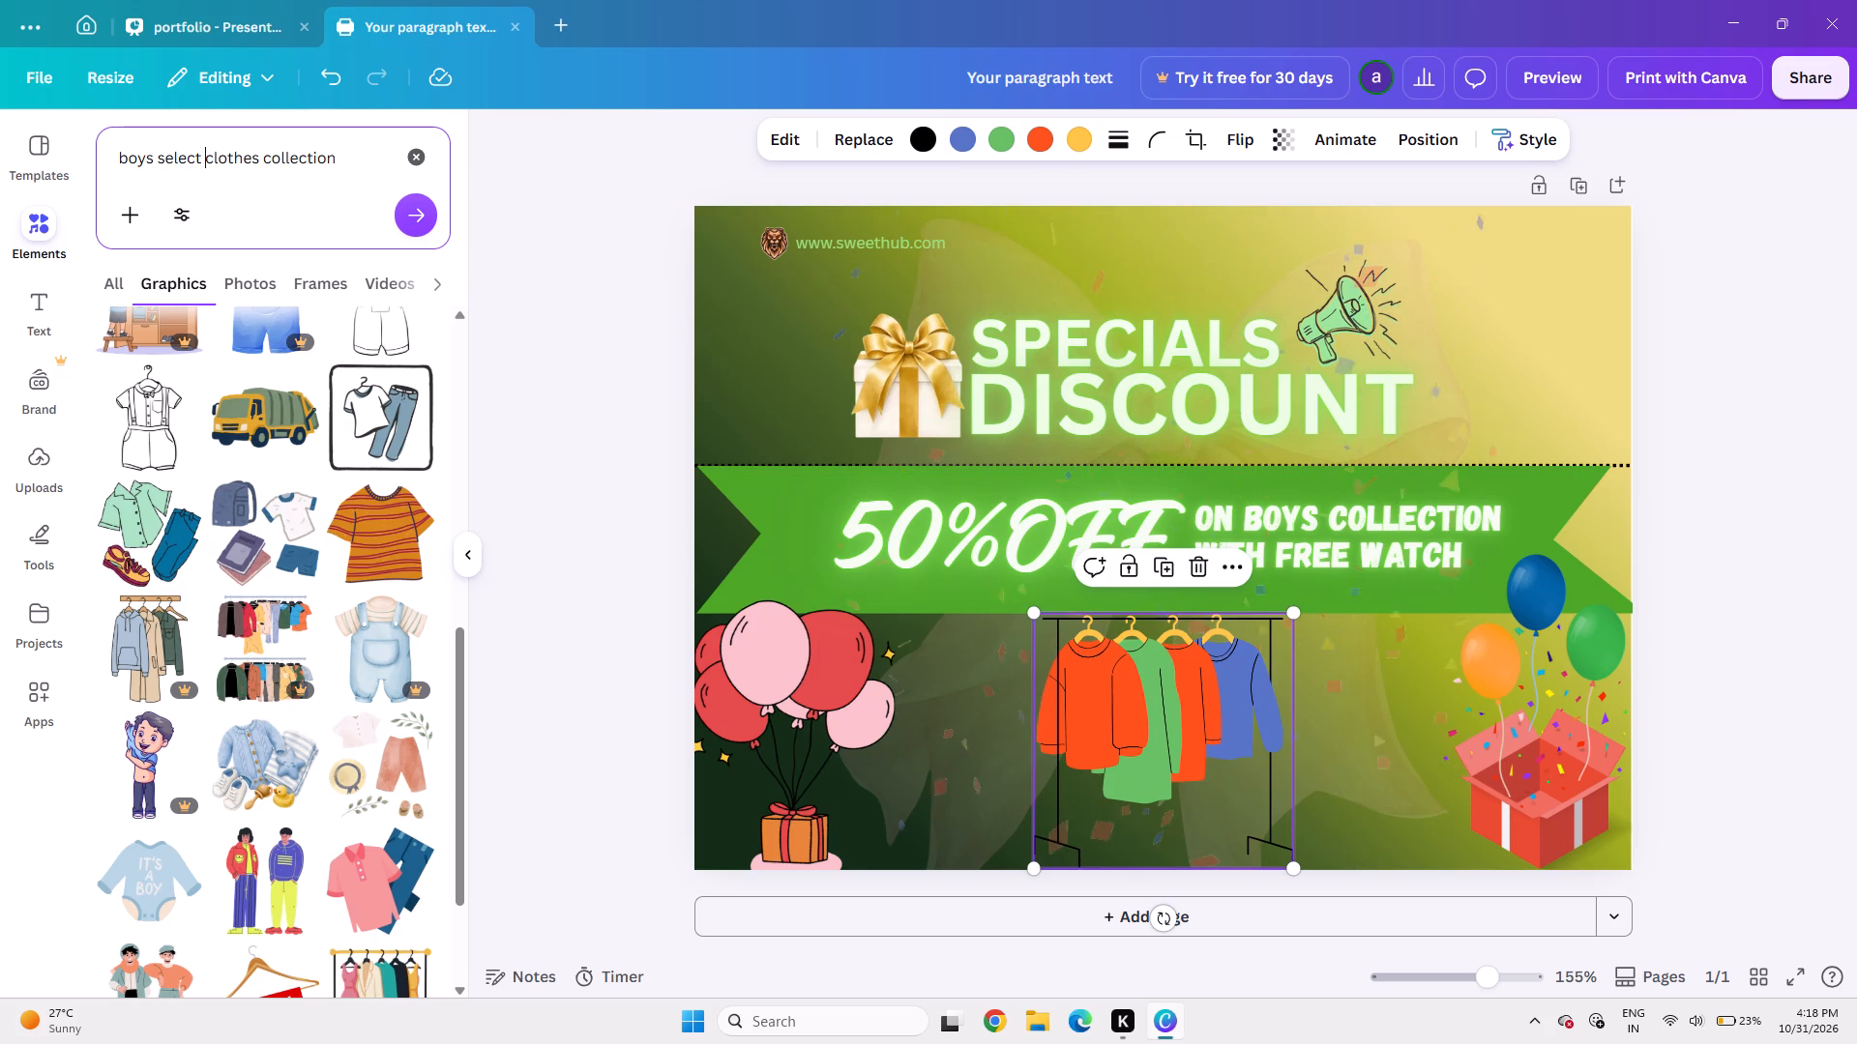
key("Right")
key("Right")
key("Right")
key("Right")
key("Right")
key("Right")
key("Right")
key("Right")
key("Right")
key("Right")
key("Right")
key("Right")
key("Right")
key("Right")
key("Right")
key("Right")
key("Right")
key("Right")
key("BackSpace")
key("BackSpace")
key("BackSpace")
key("BackSpace")
key("BackSpace")
key("BackSpace")
key("BackSpace")
key("BackSpace")
key("BackSpace")
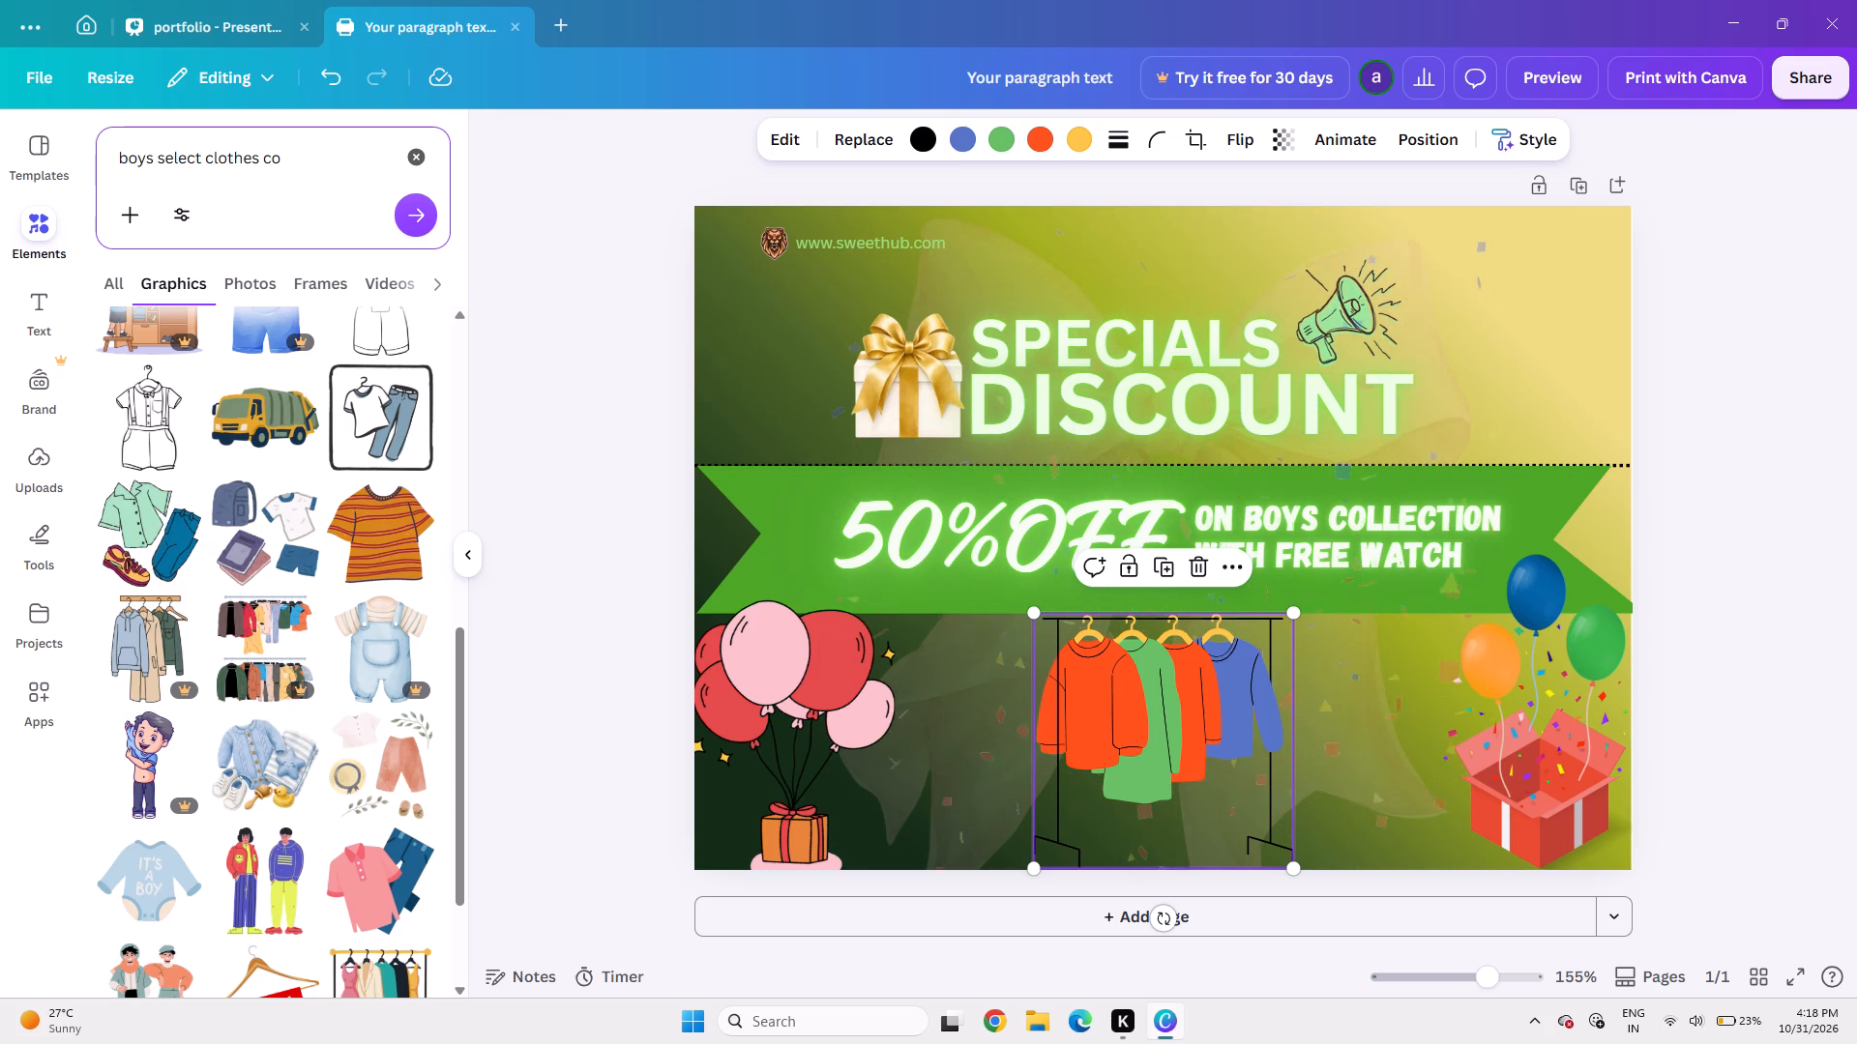
key("BackSpace")
type("image")
key("Return")
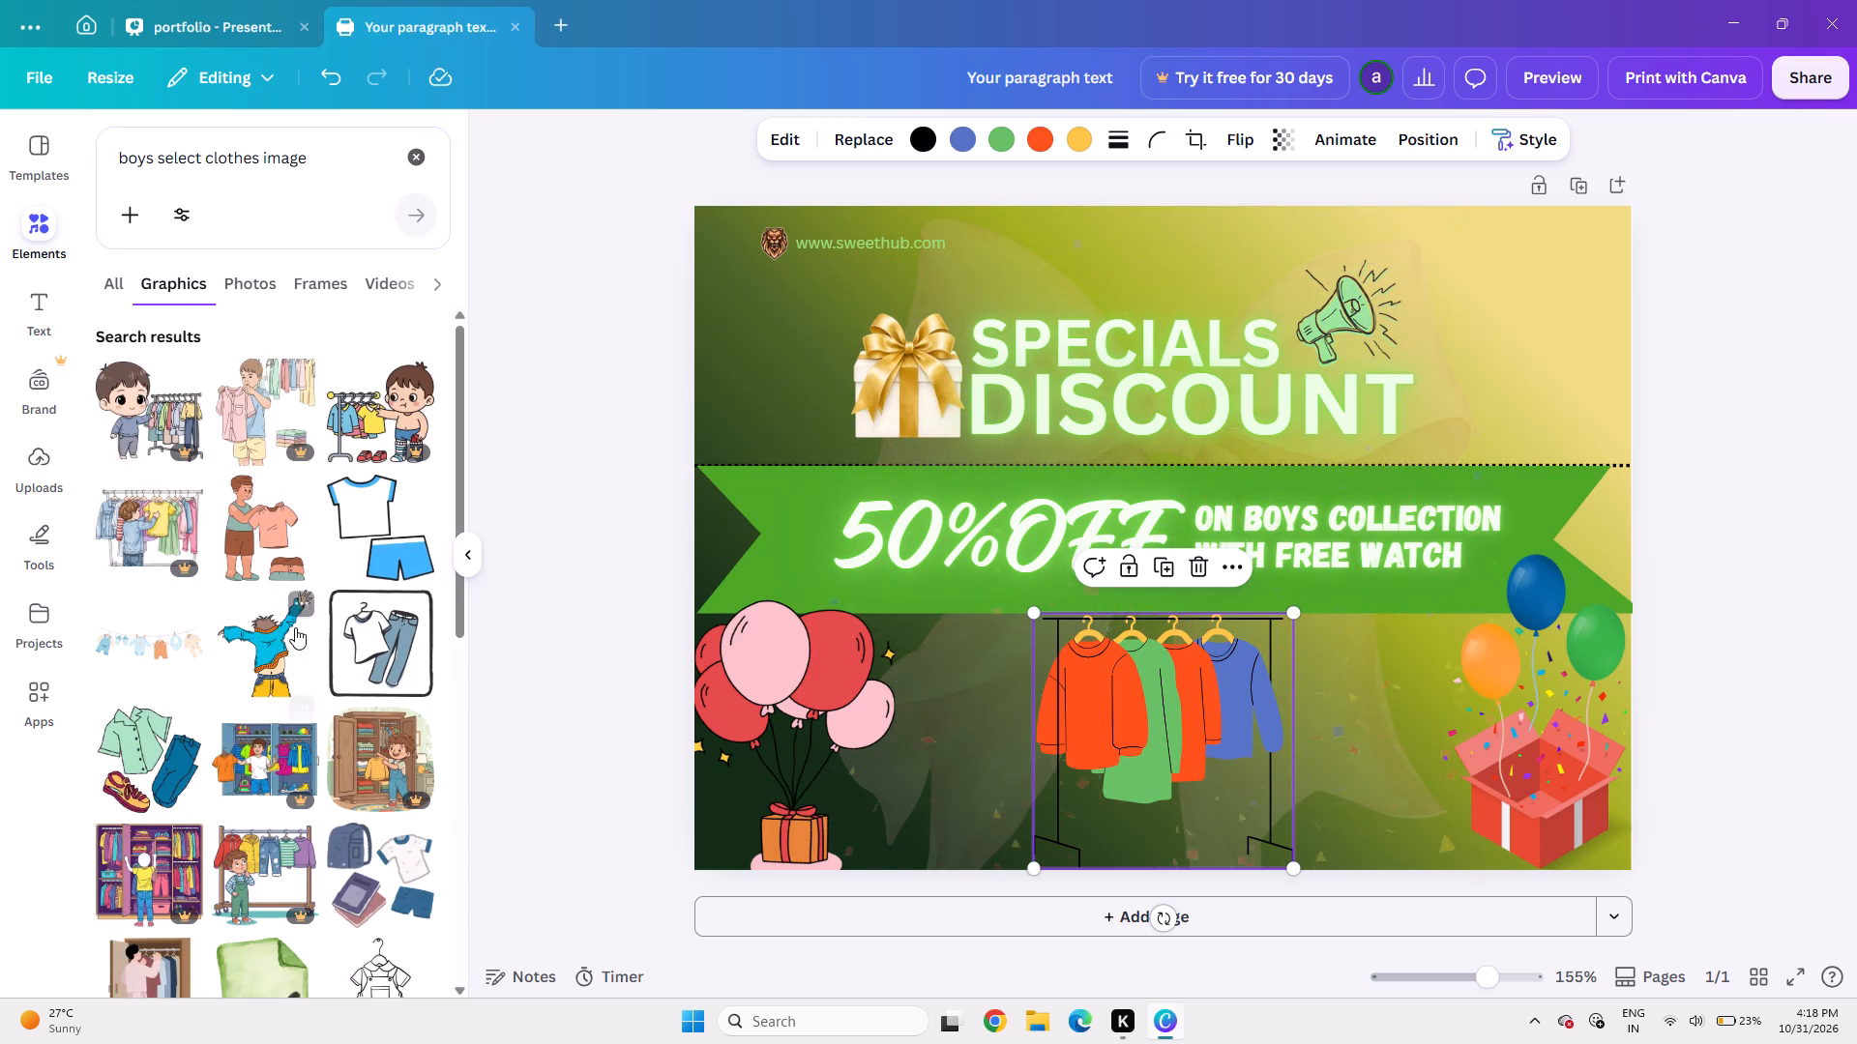
Add the pink polo shirt with blue jeans graphic from the results and place it in the design's upper right corner.
scroll(259, 630, "down", 1)
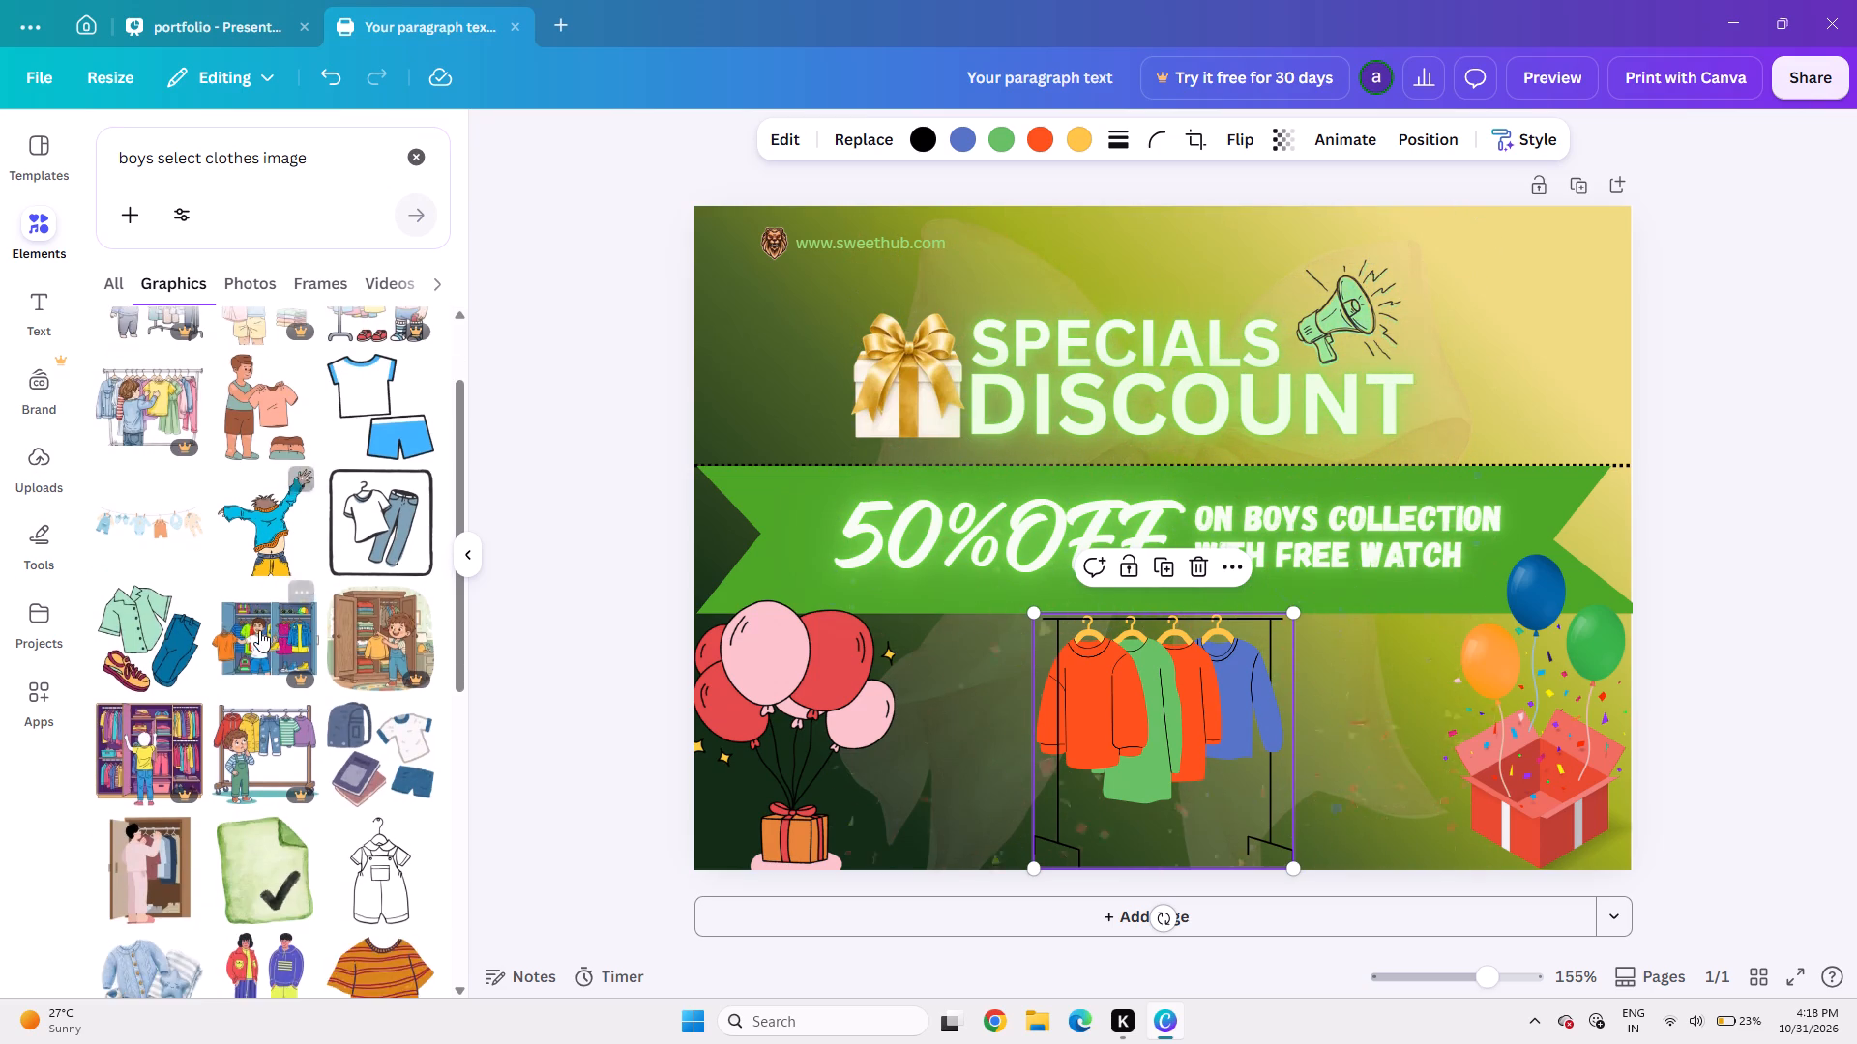
scroll(259, 630, "down", 2)
scroll(251, 731, "down", 2)
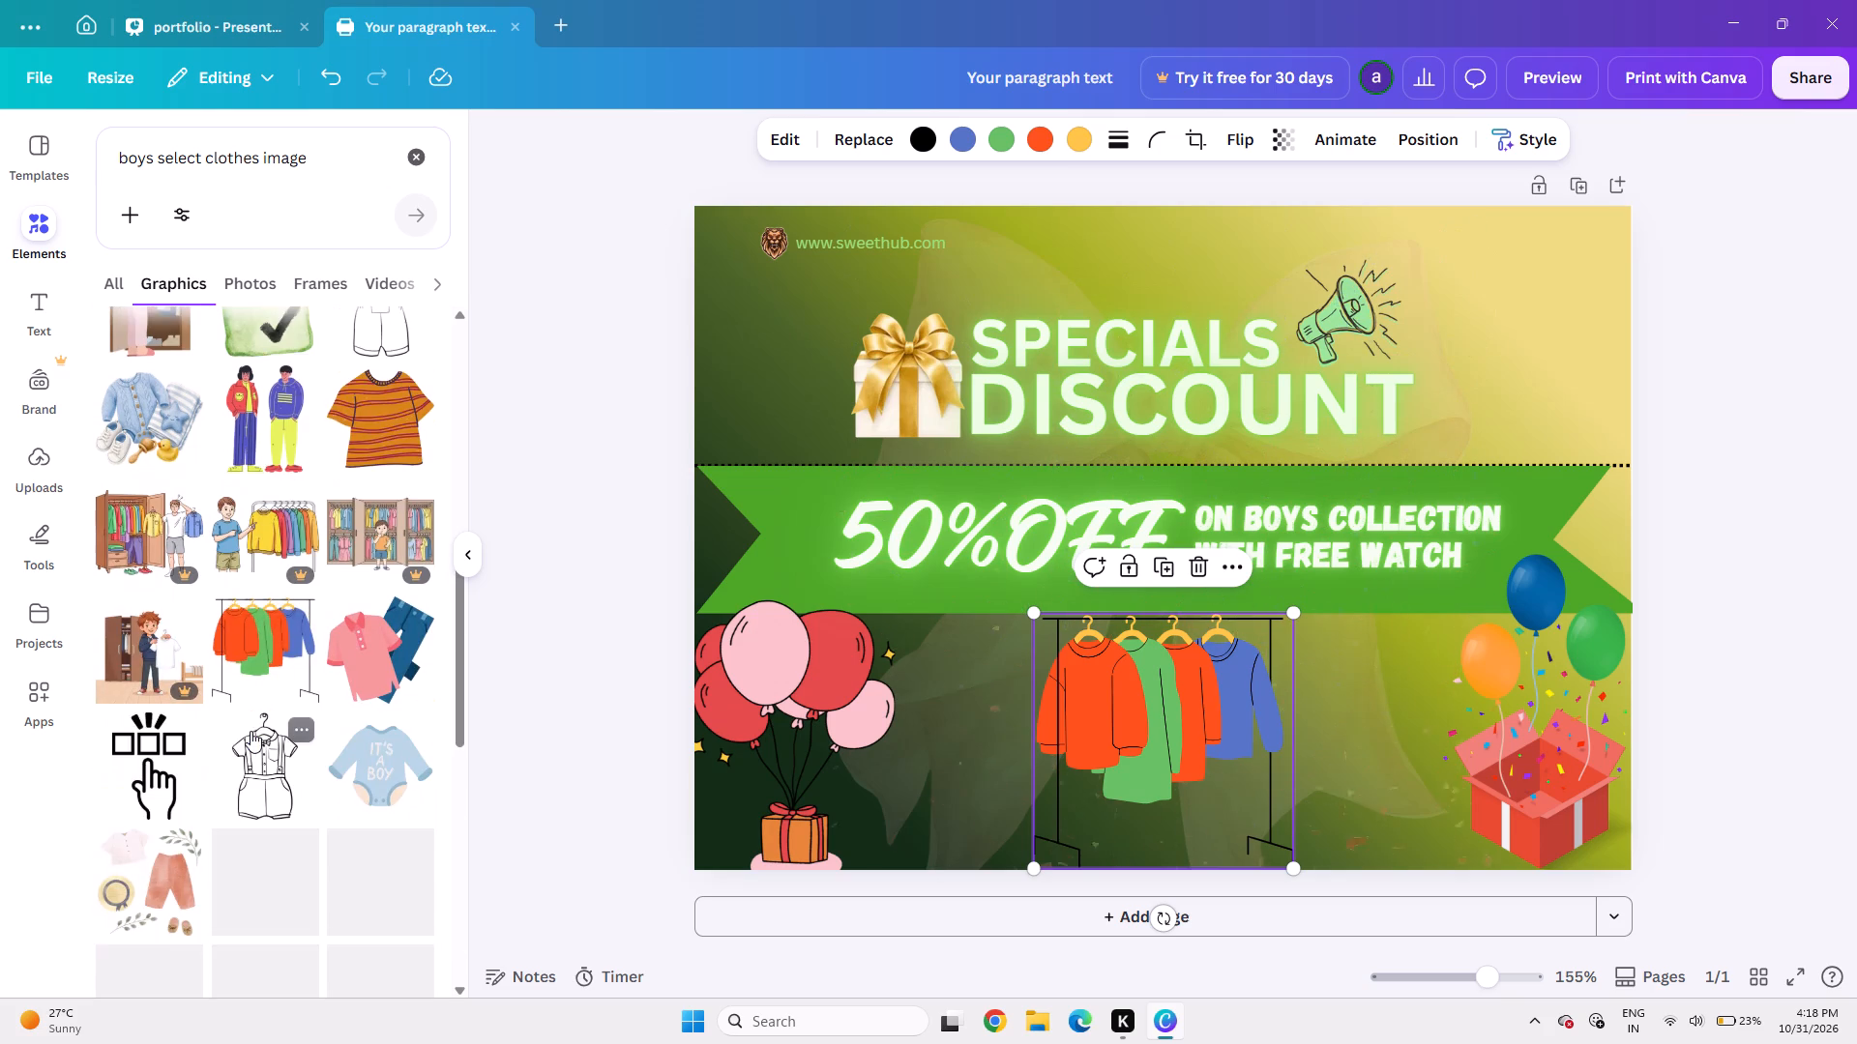
scroll(251, 731, "down", 6)
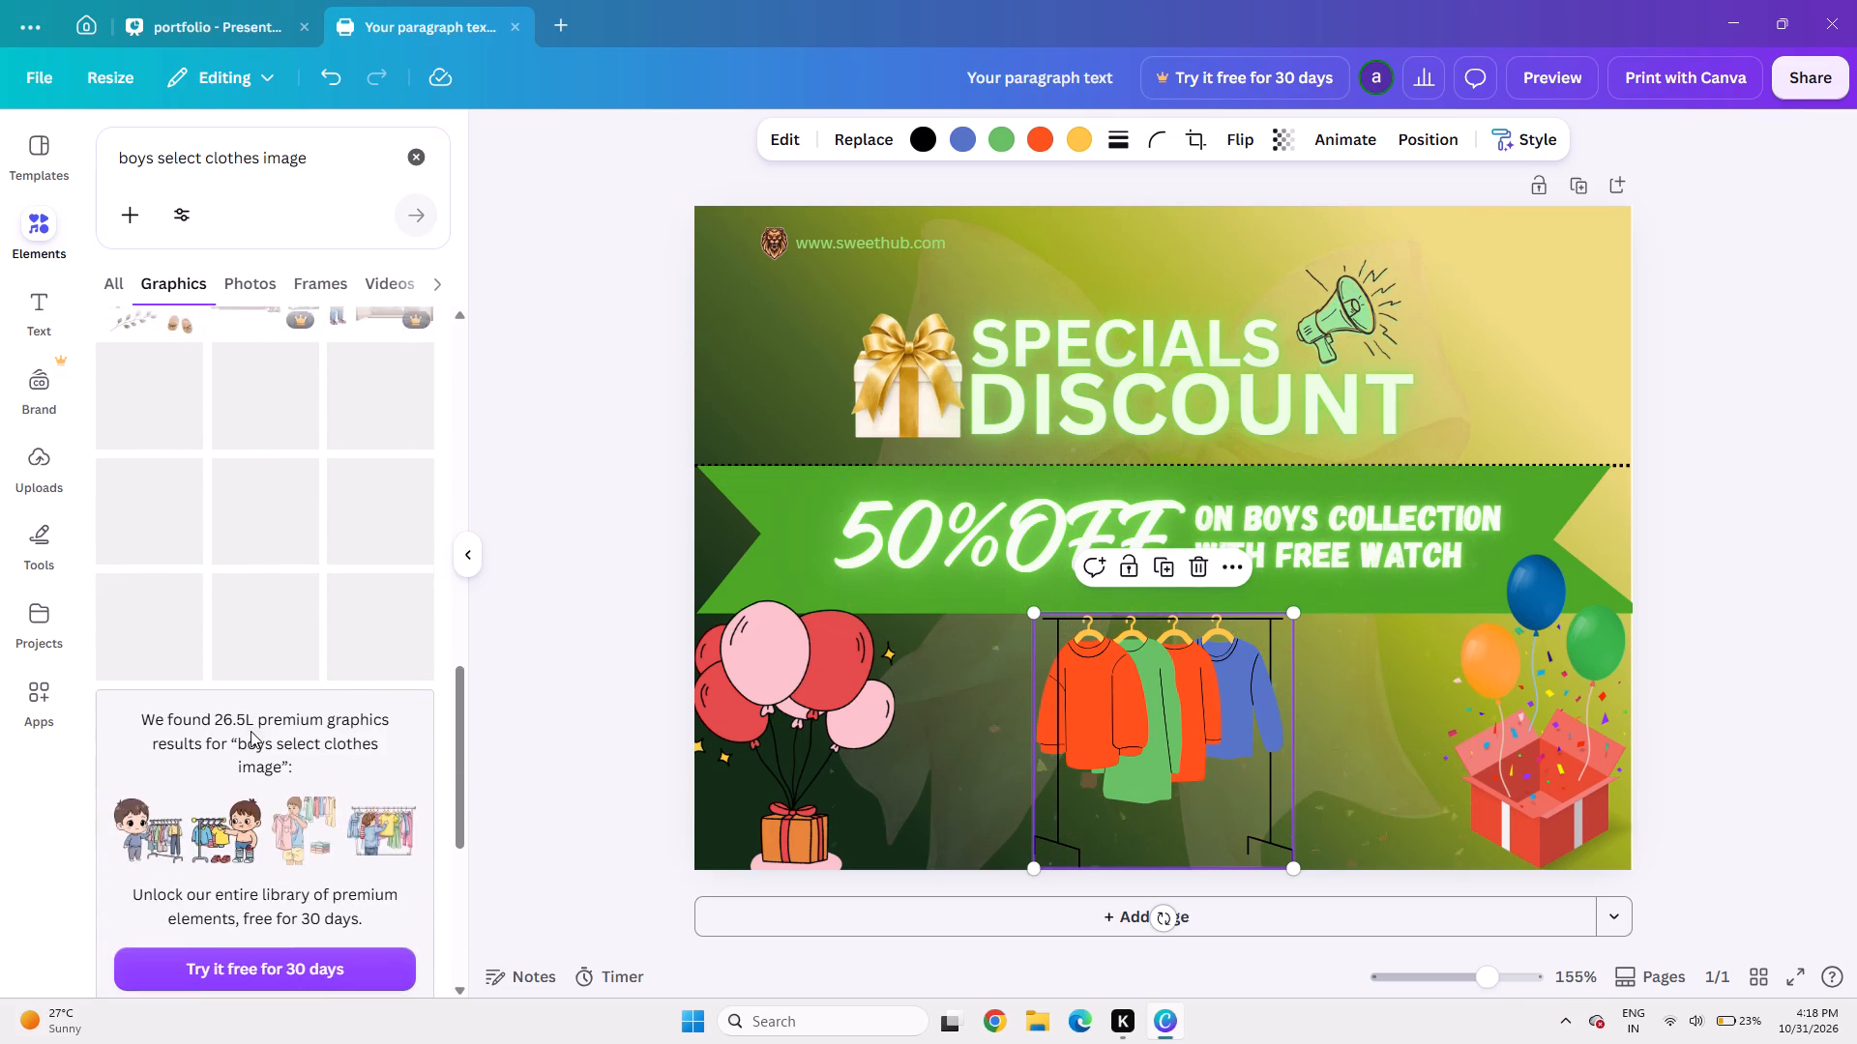
scroll(251, 731, "down", 3)
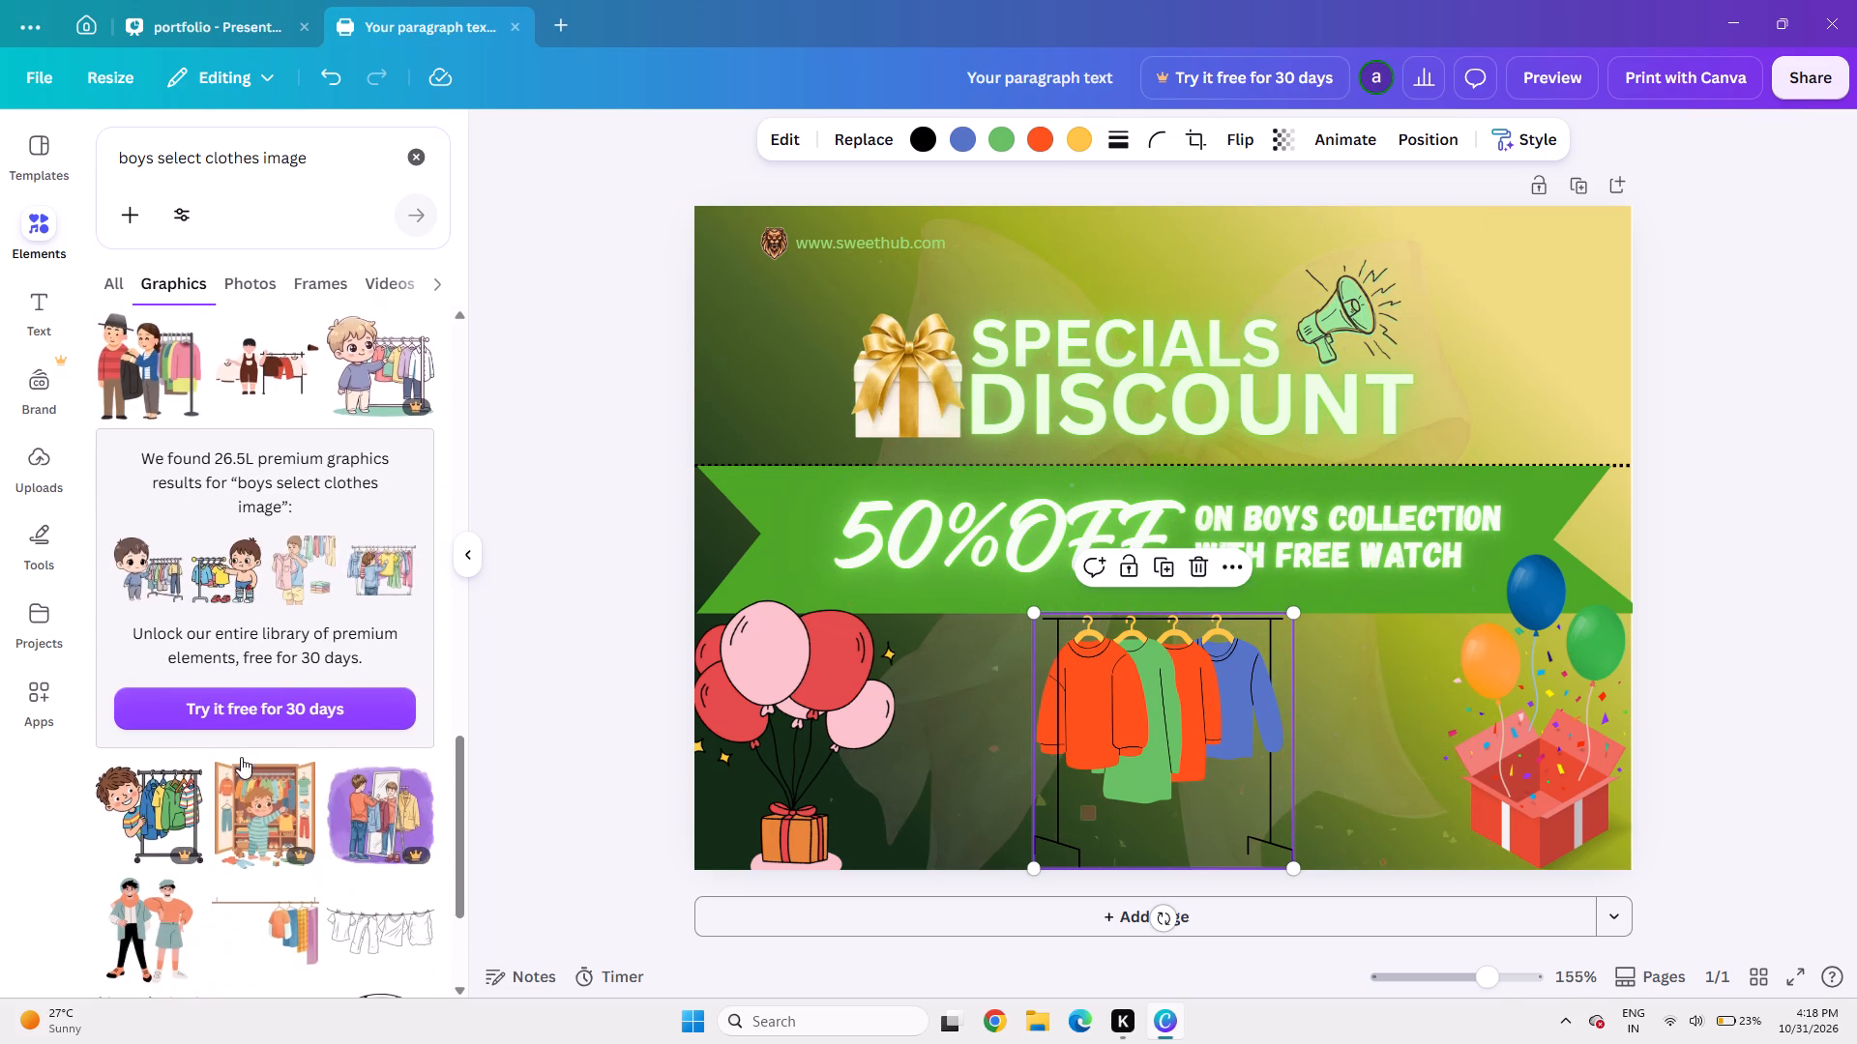
scroll(241, 757, "down", 2)
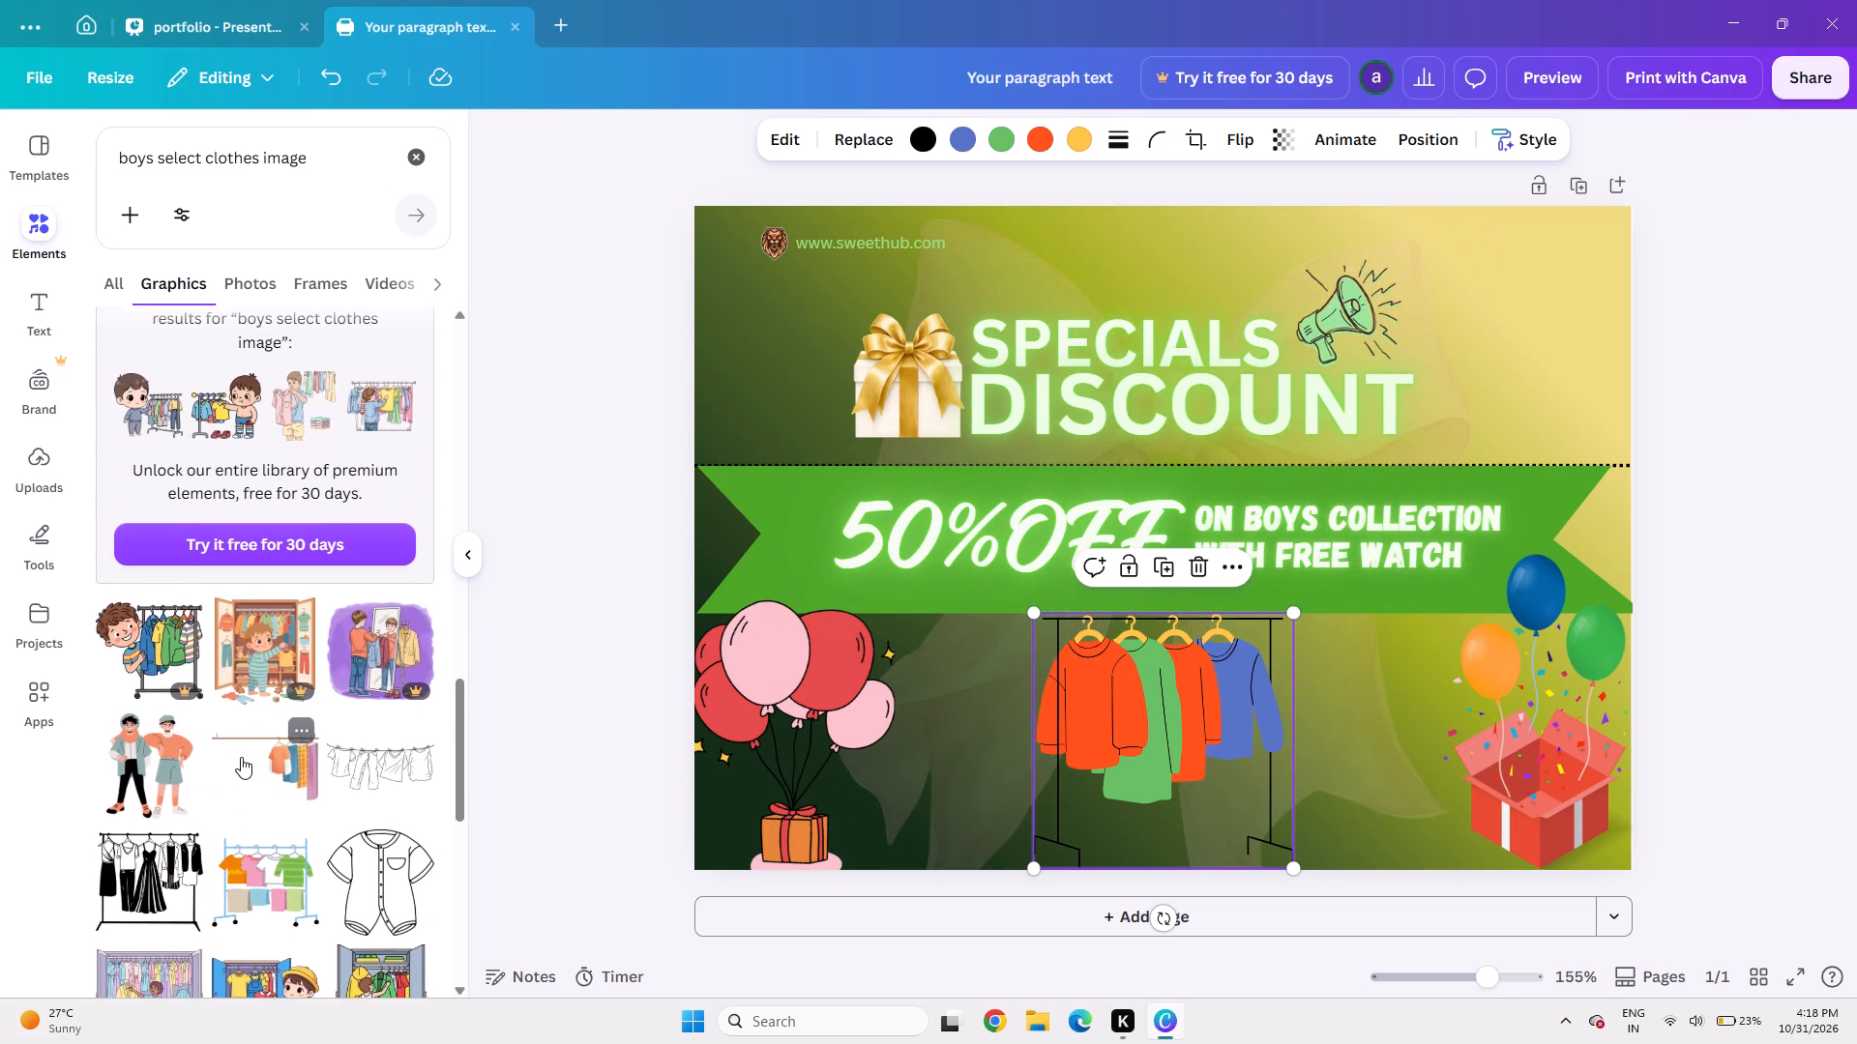
scroll(241, 757, "down", 1)
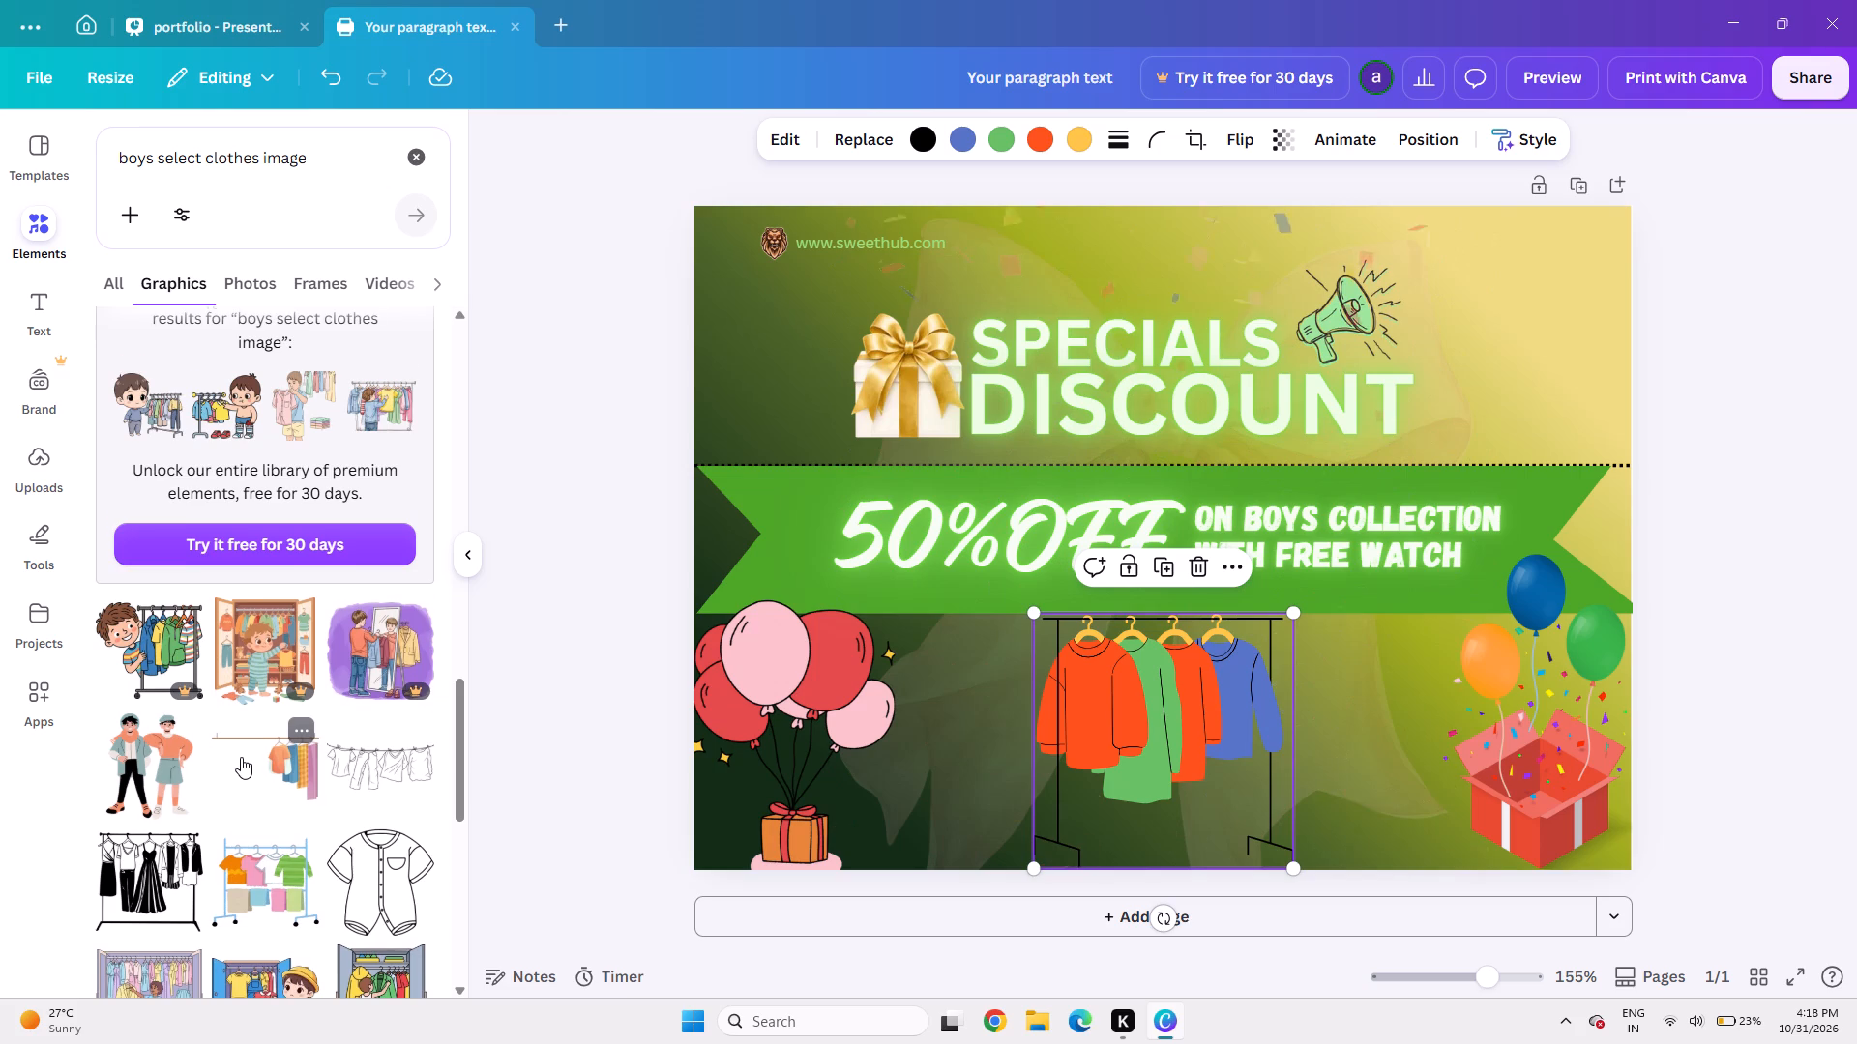
scroll(241, 757, "down", 3)
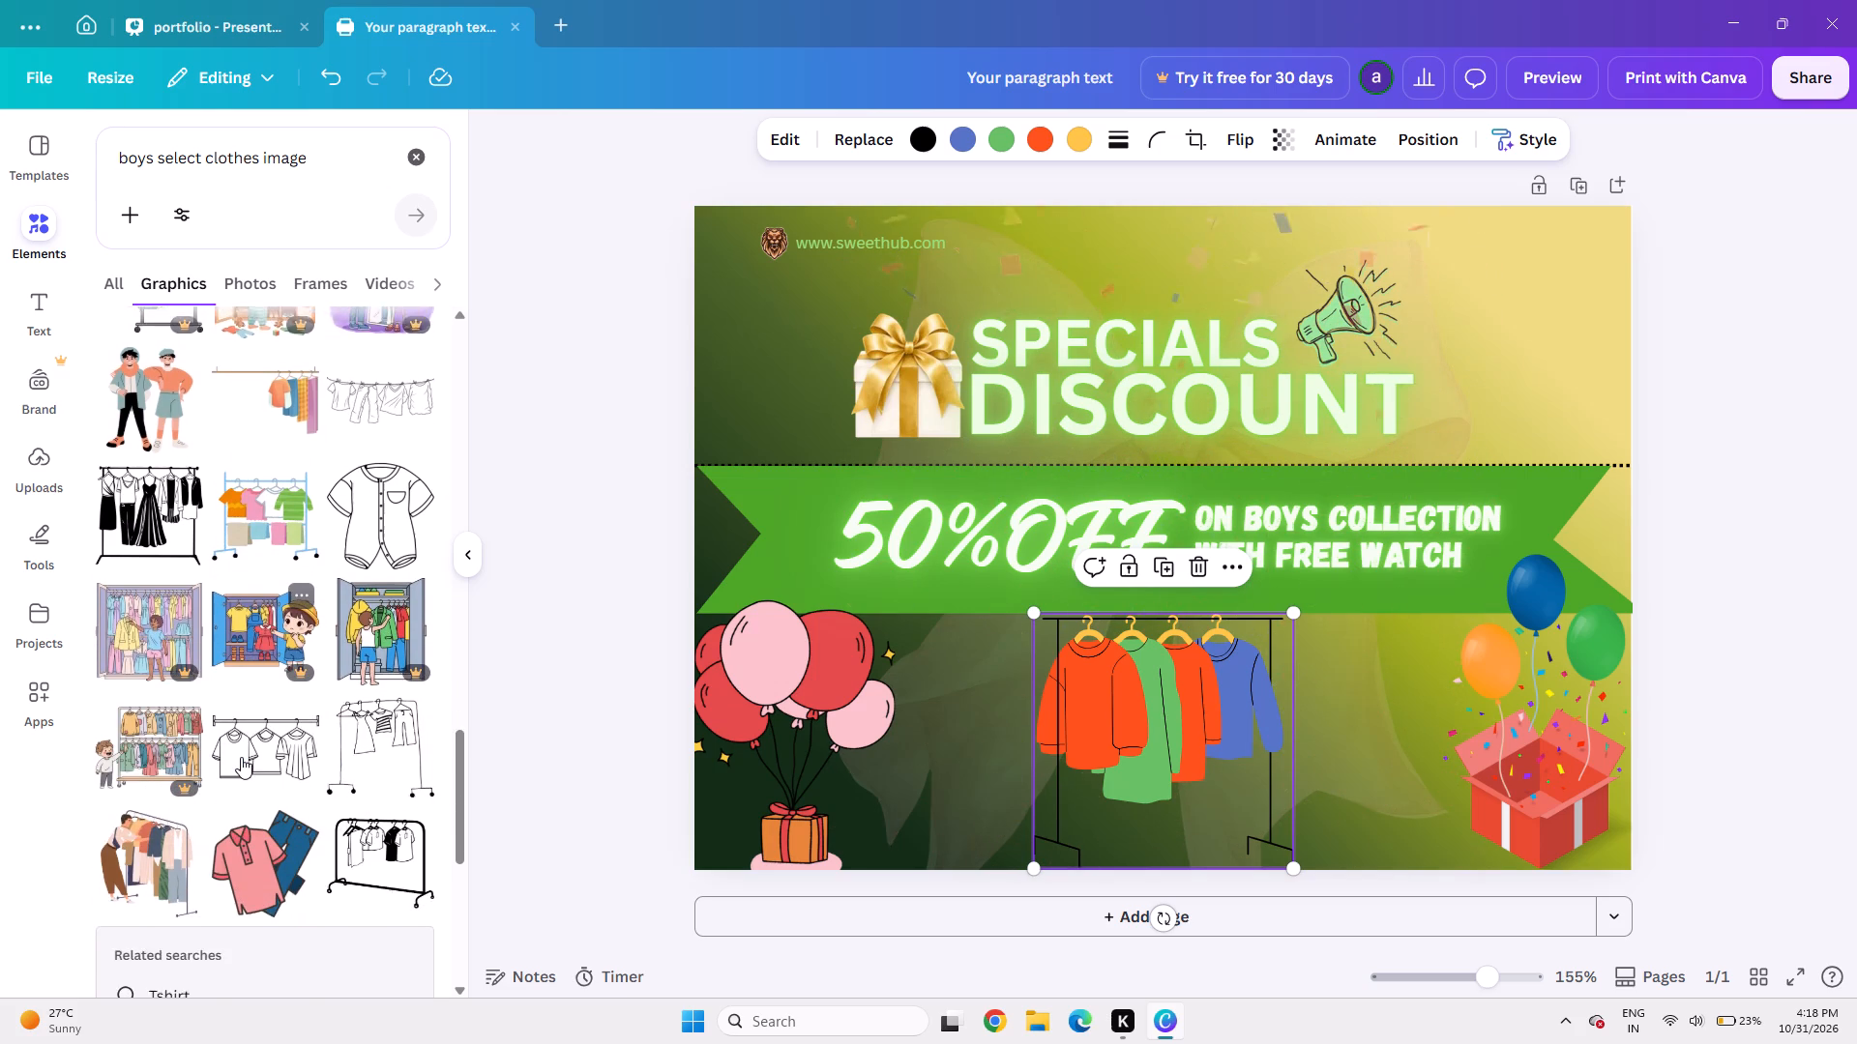
scroll(241, 757, "down", 4)
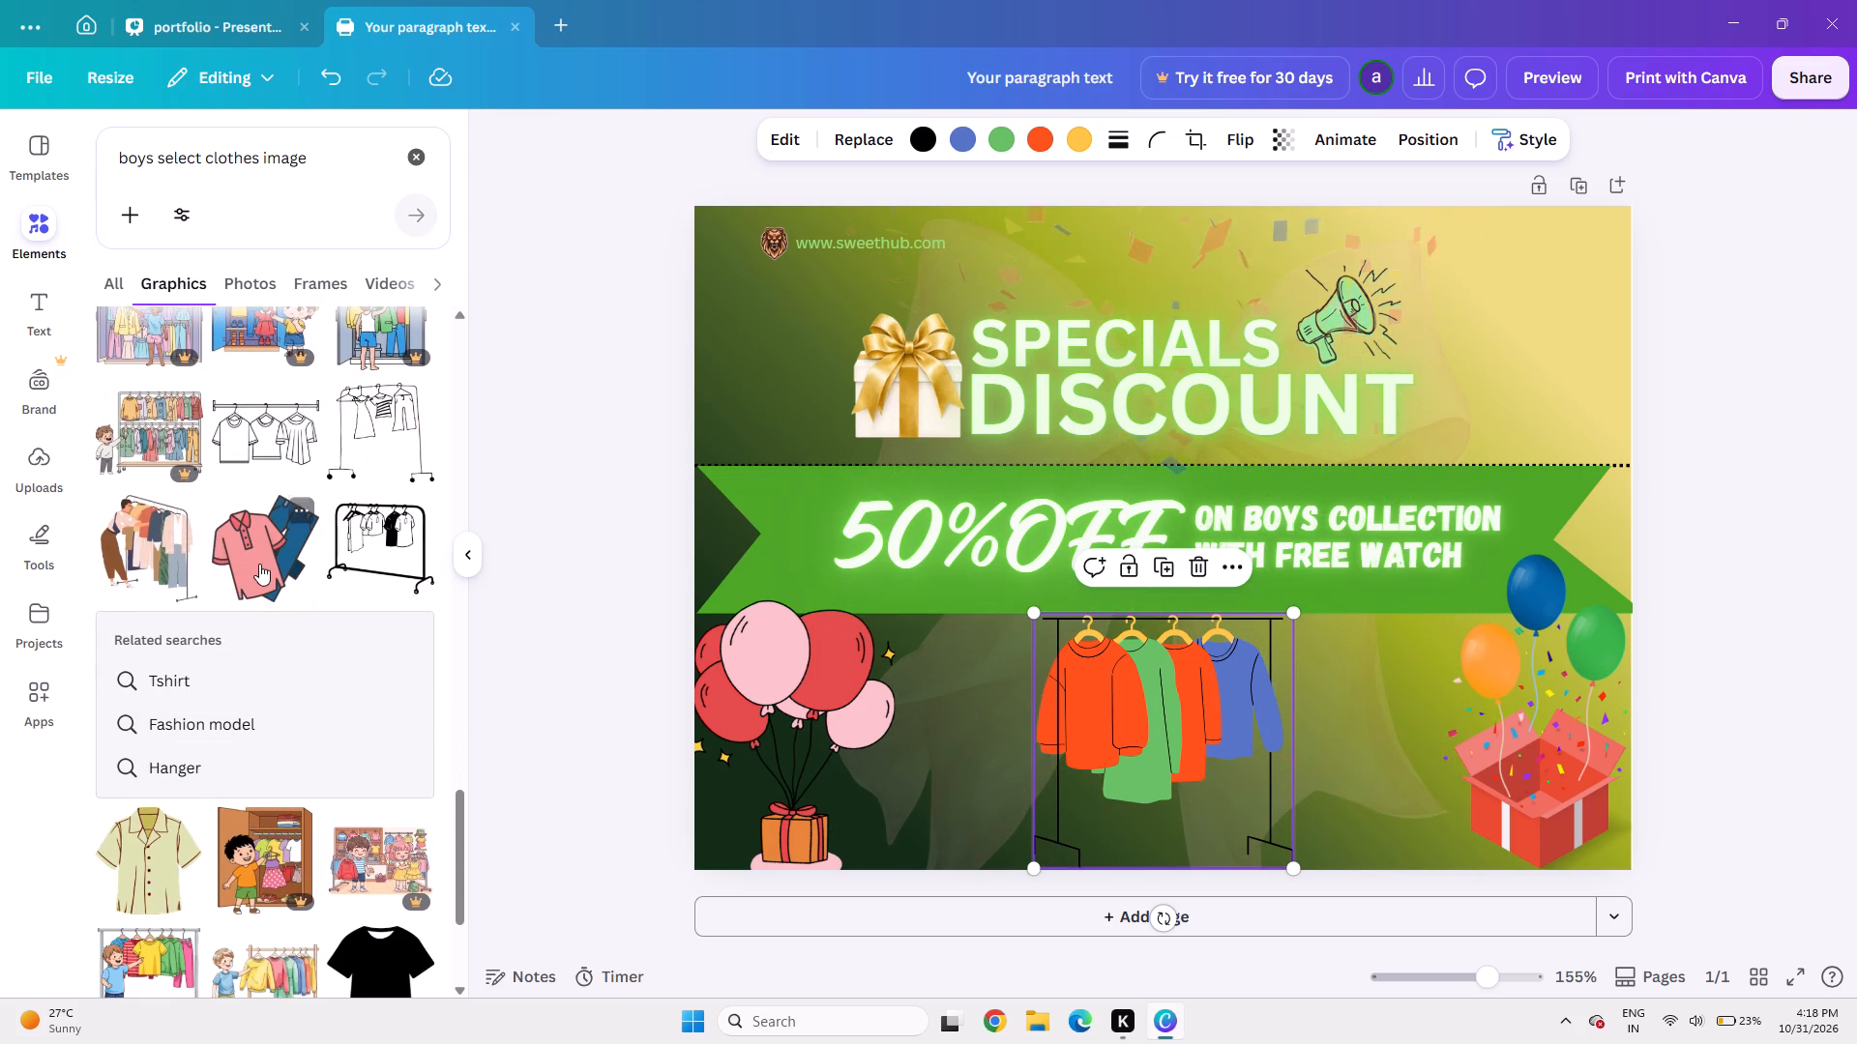
left_click(260, 561)
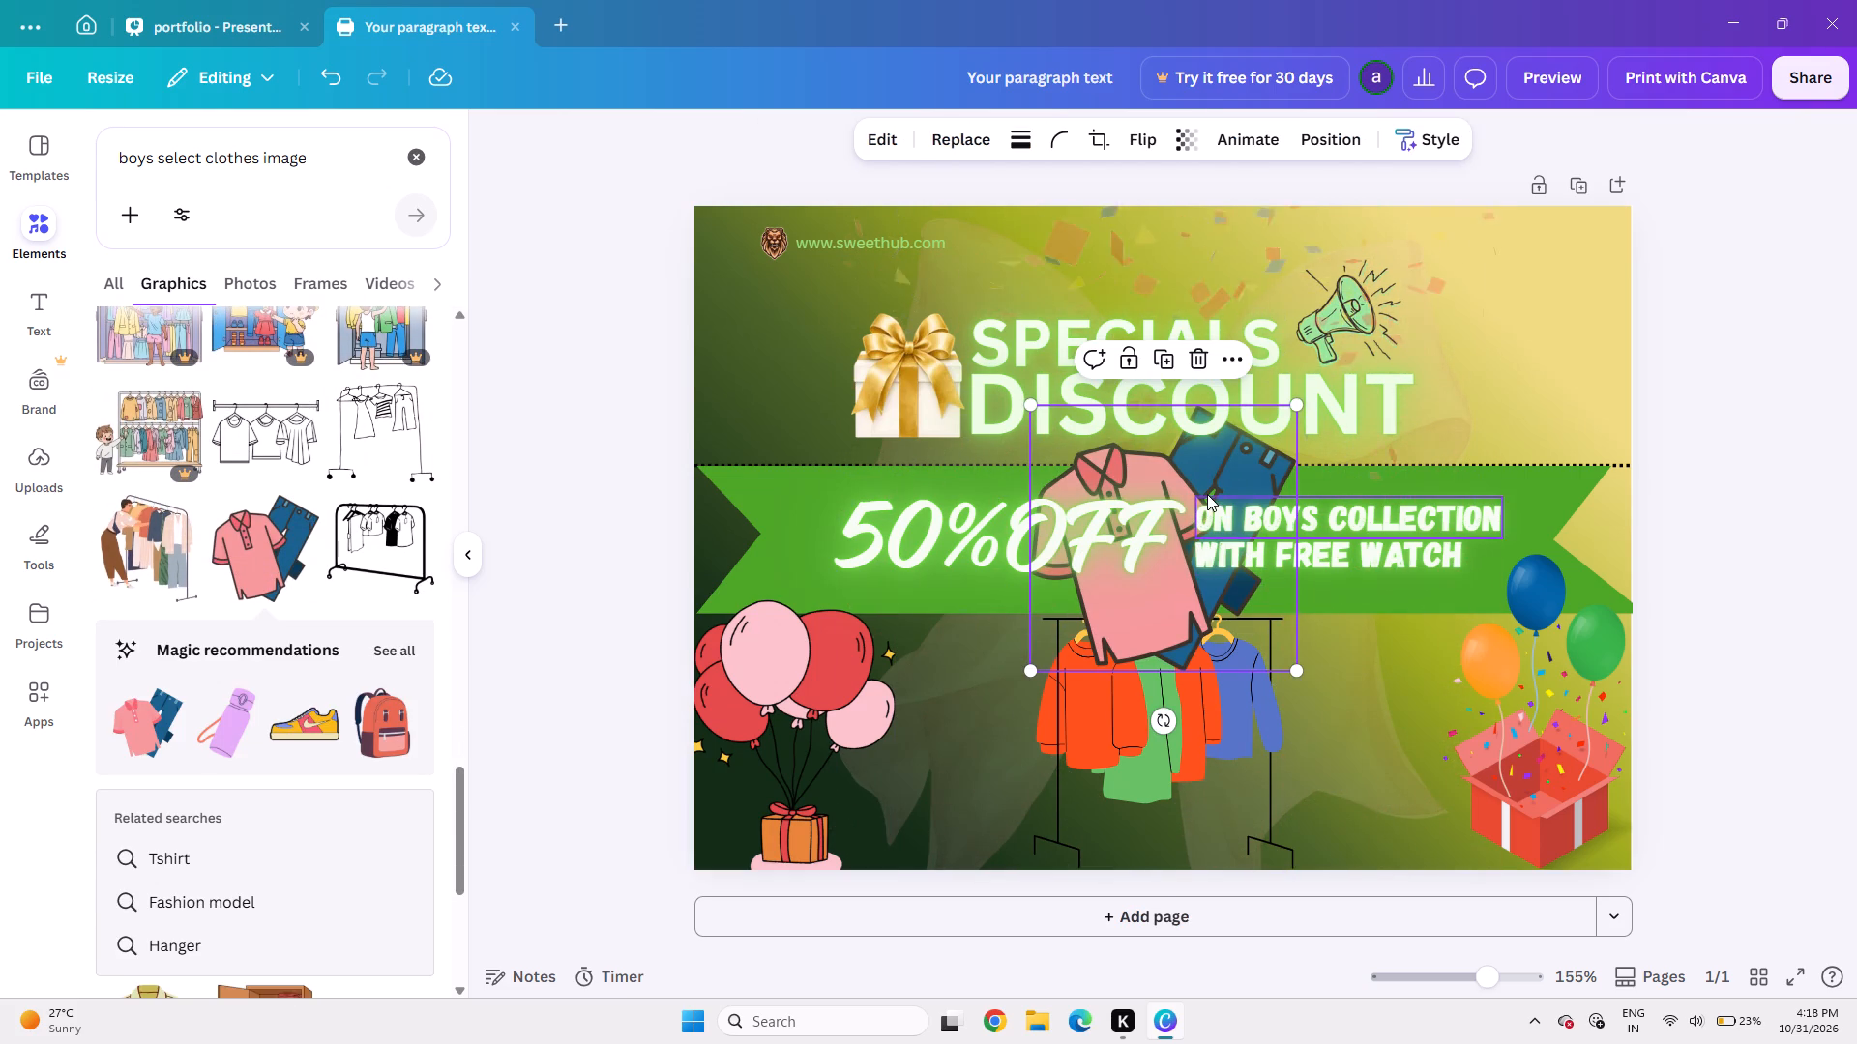
left_click(1214, 443)
left_click(1203, 473)
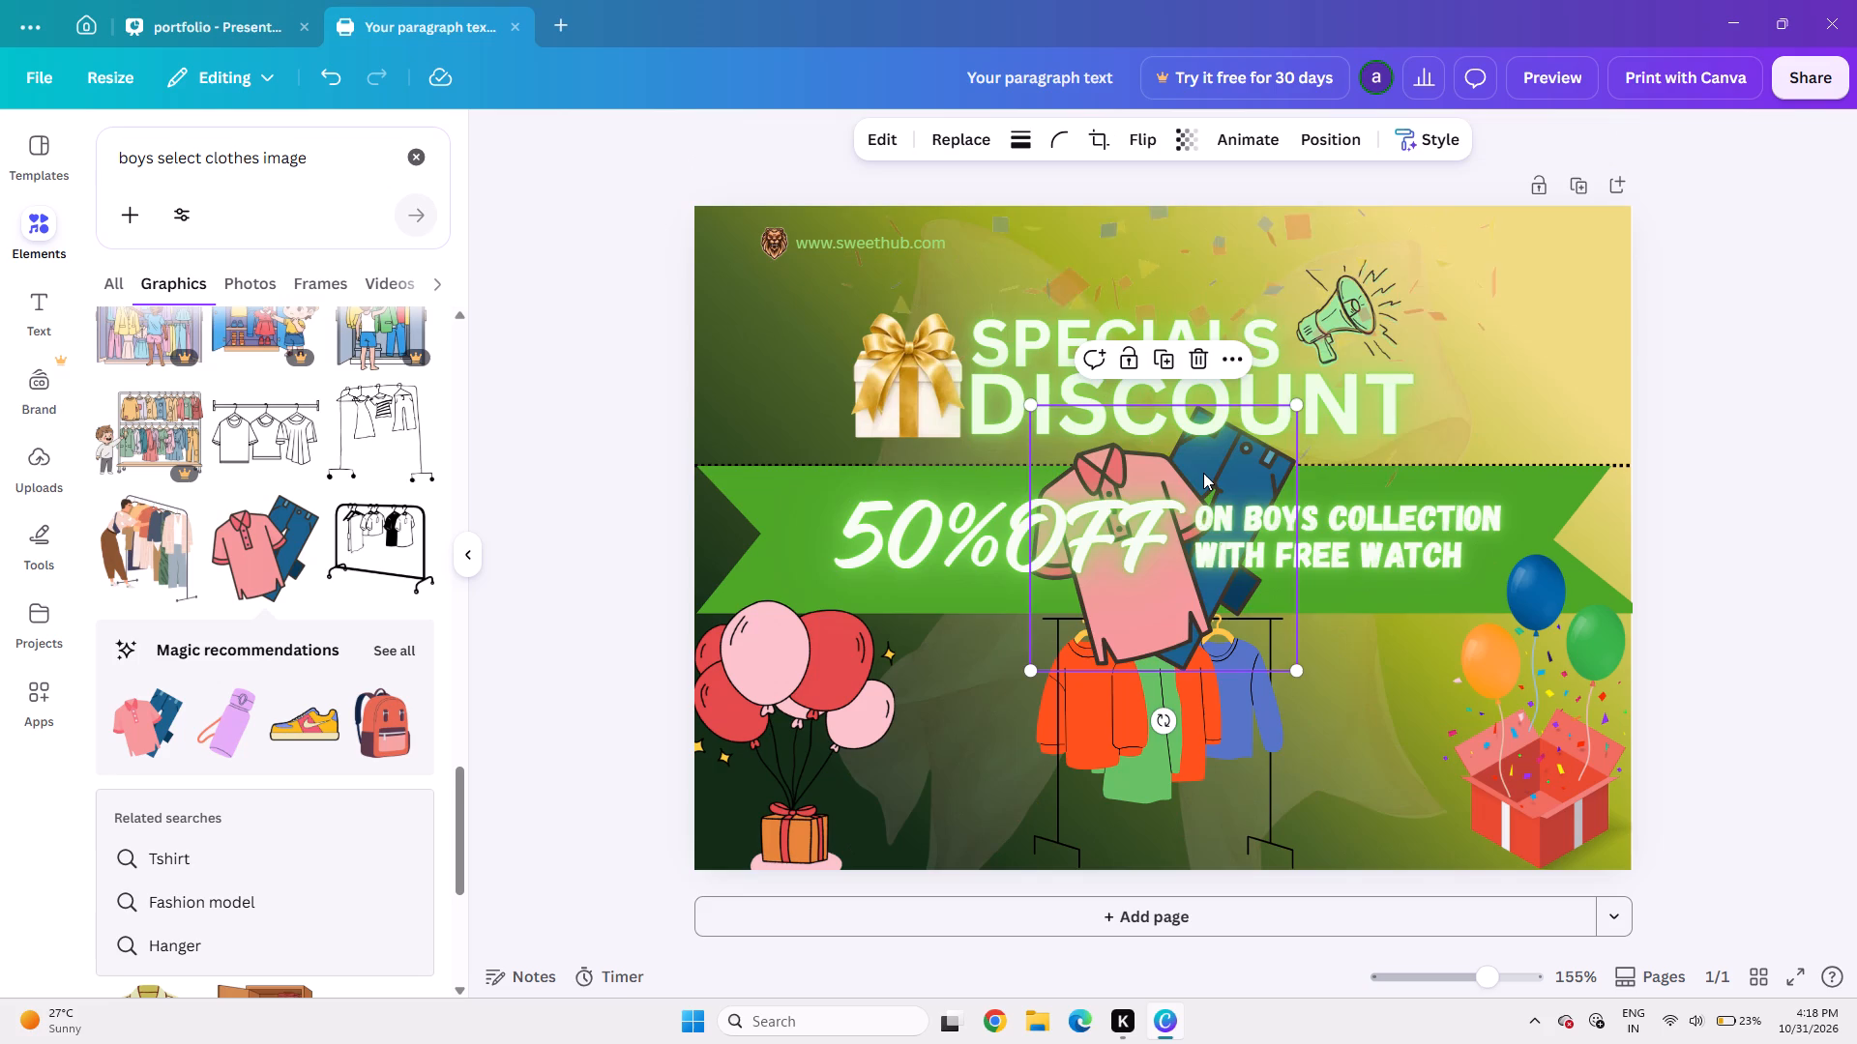
left_click_drag(1203, 473, 1552, 307)
Set the transparency of the polo shirt and jeans graphic to 8.
left_click(1181, 141)
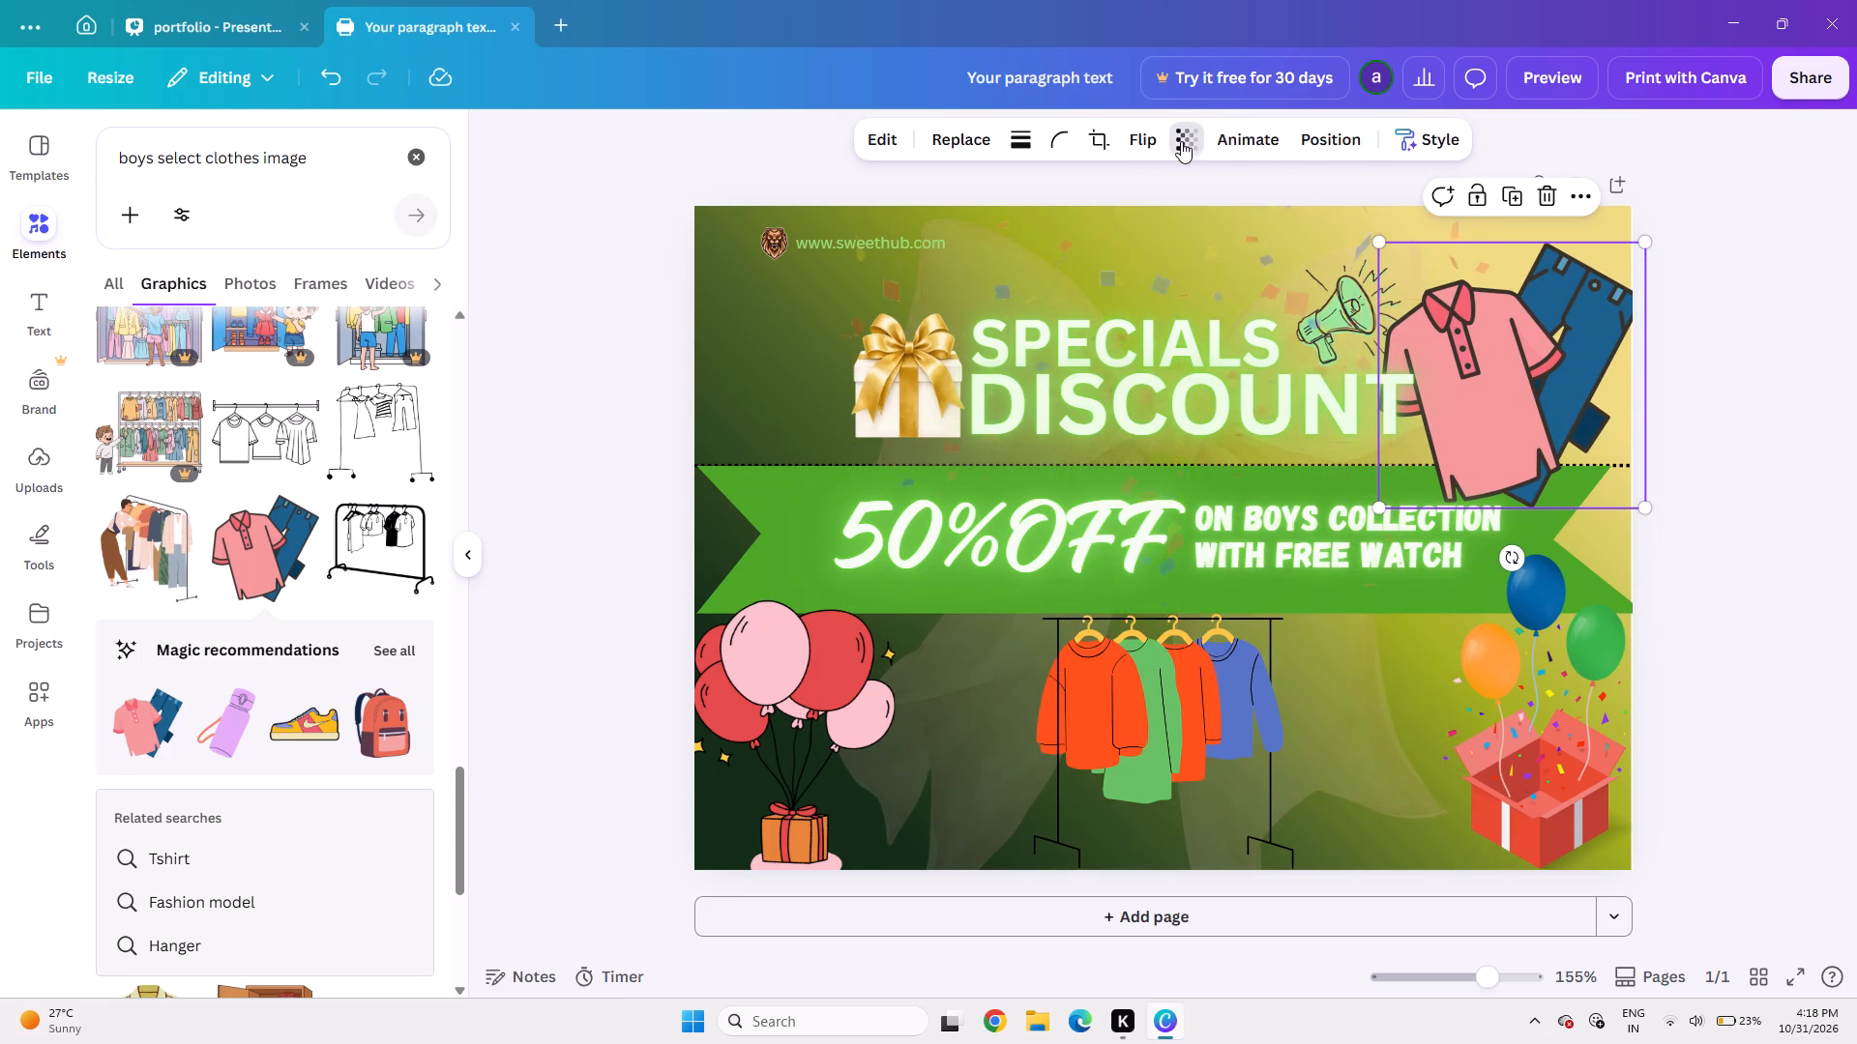
left_click(1142, 233)
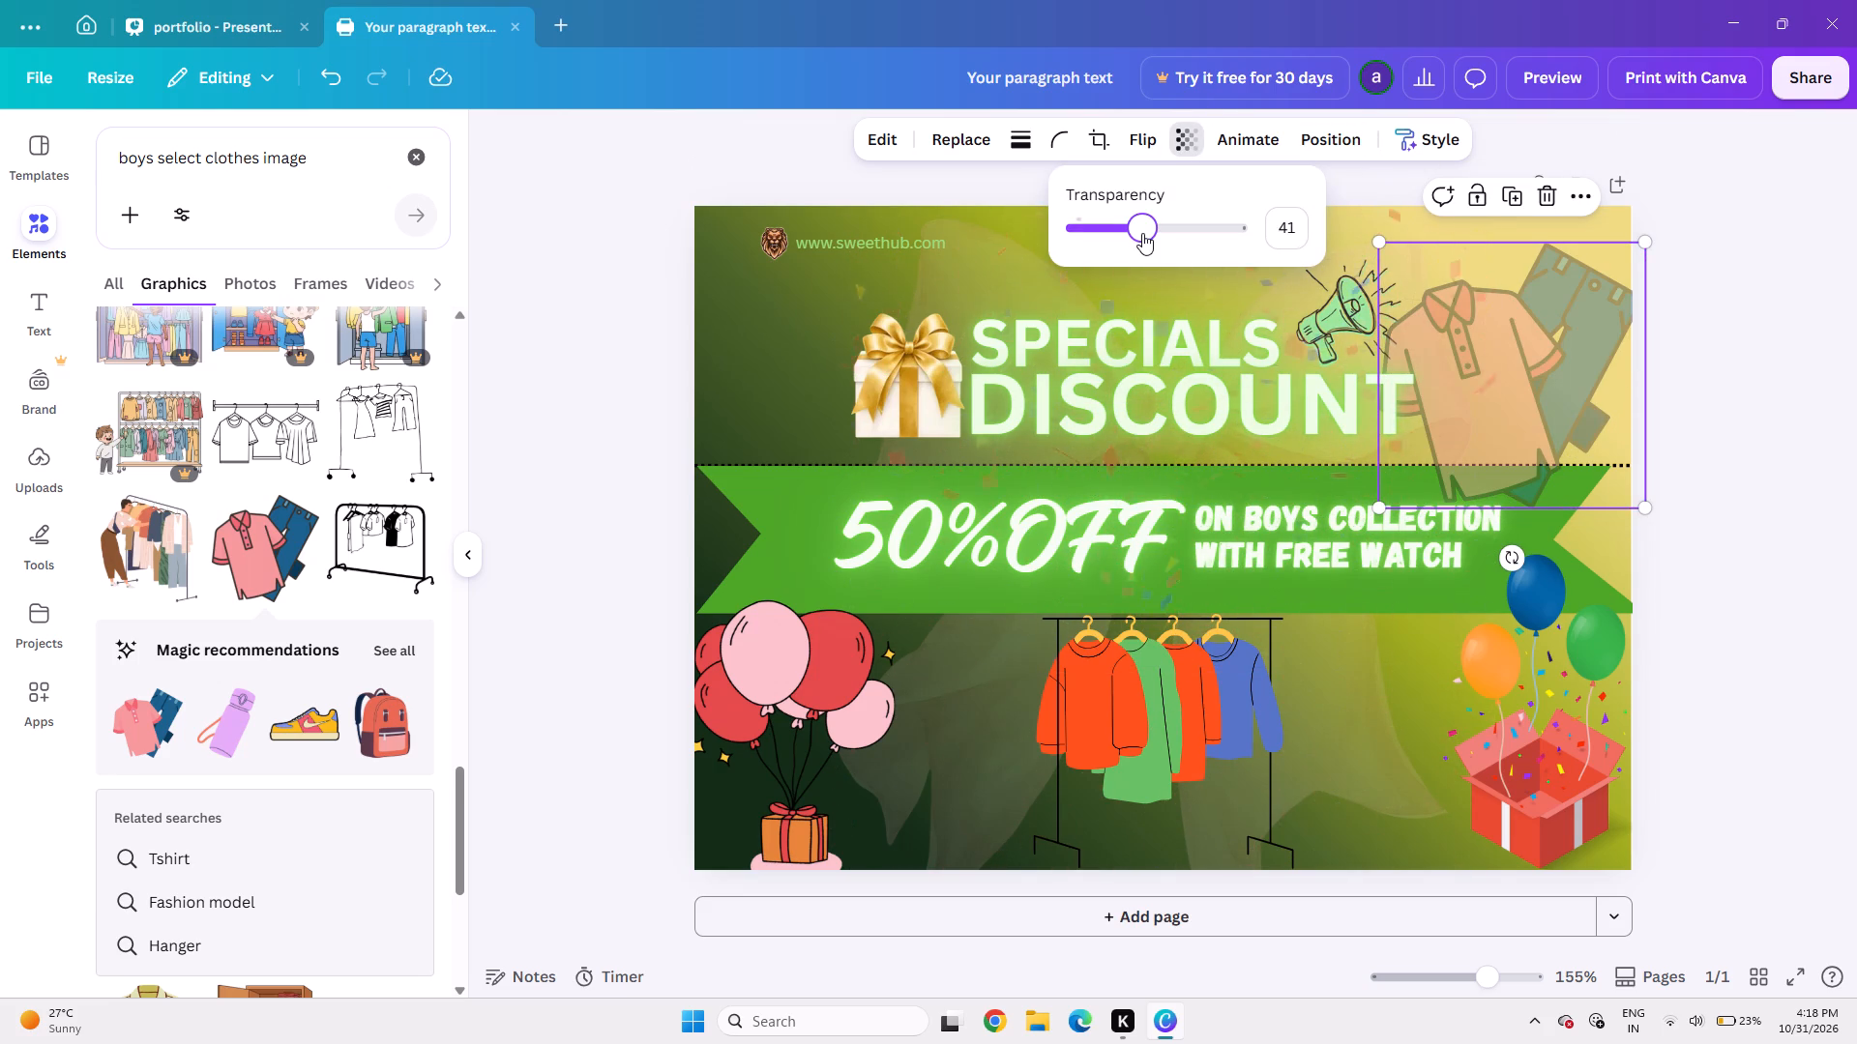
left_click(1127, 233)
left_click(1117, 233)
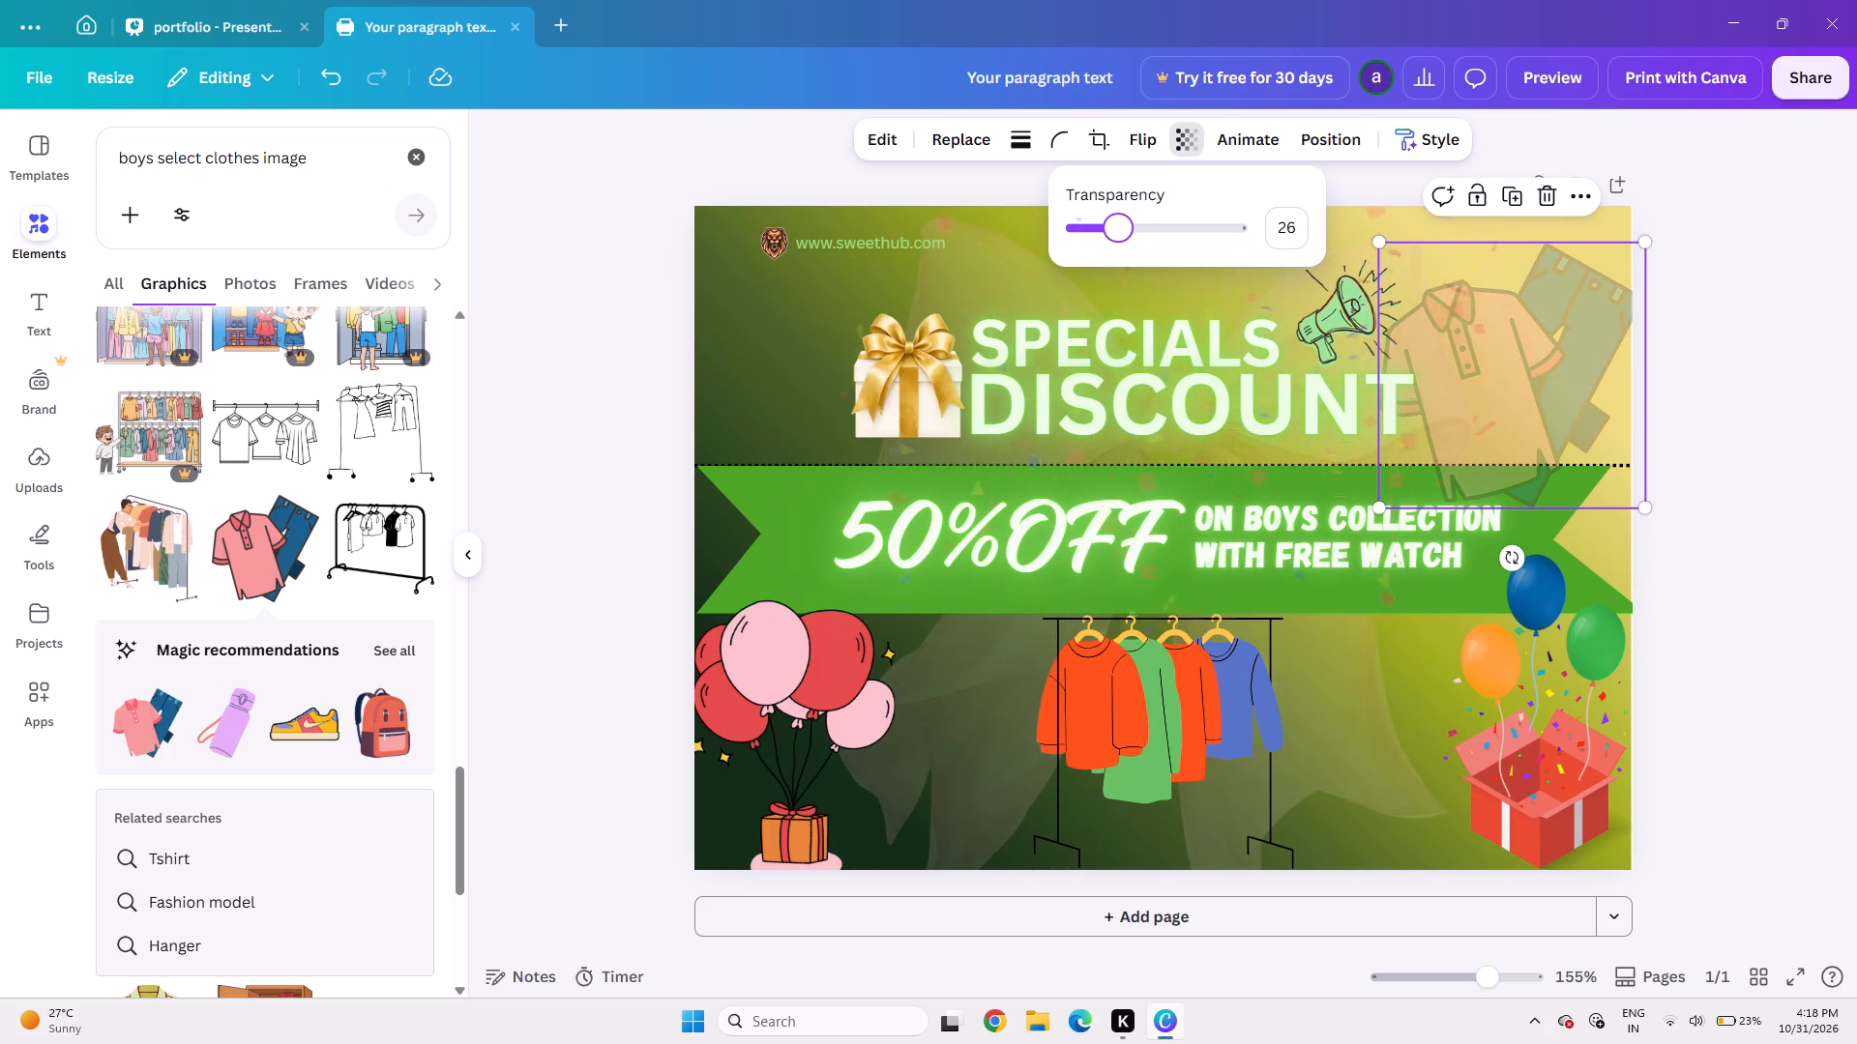
left_click(1105, 233)
left_click(1101, 235)
left_click(1088, 238)
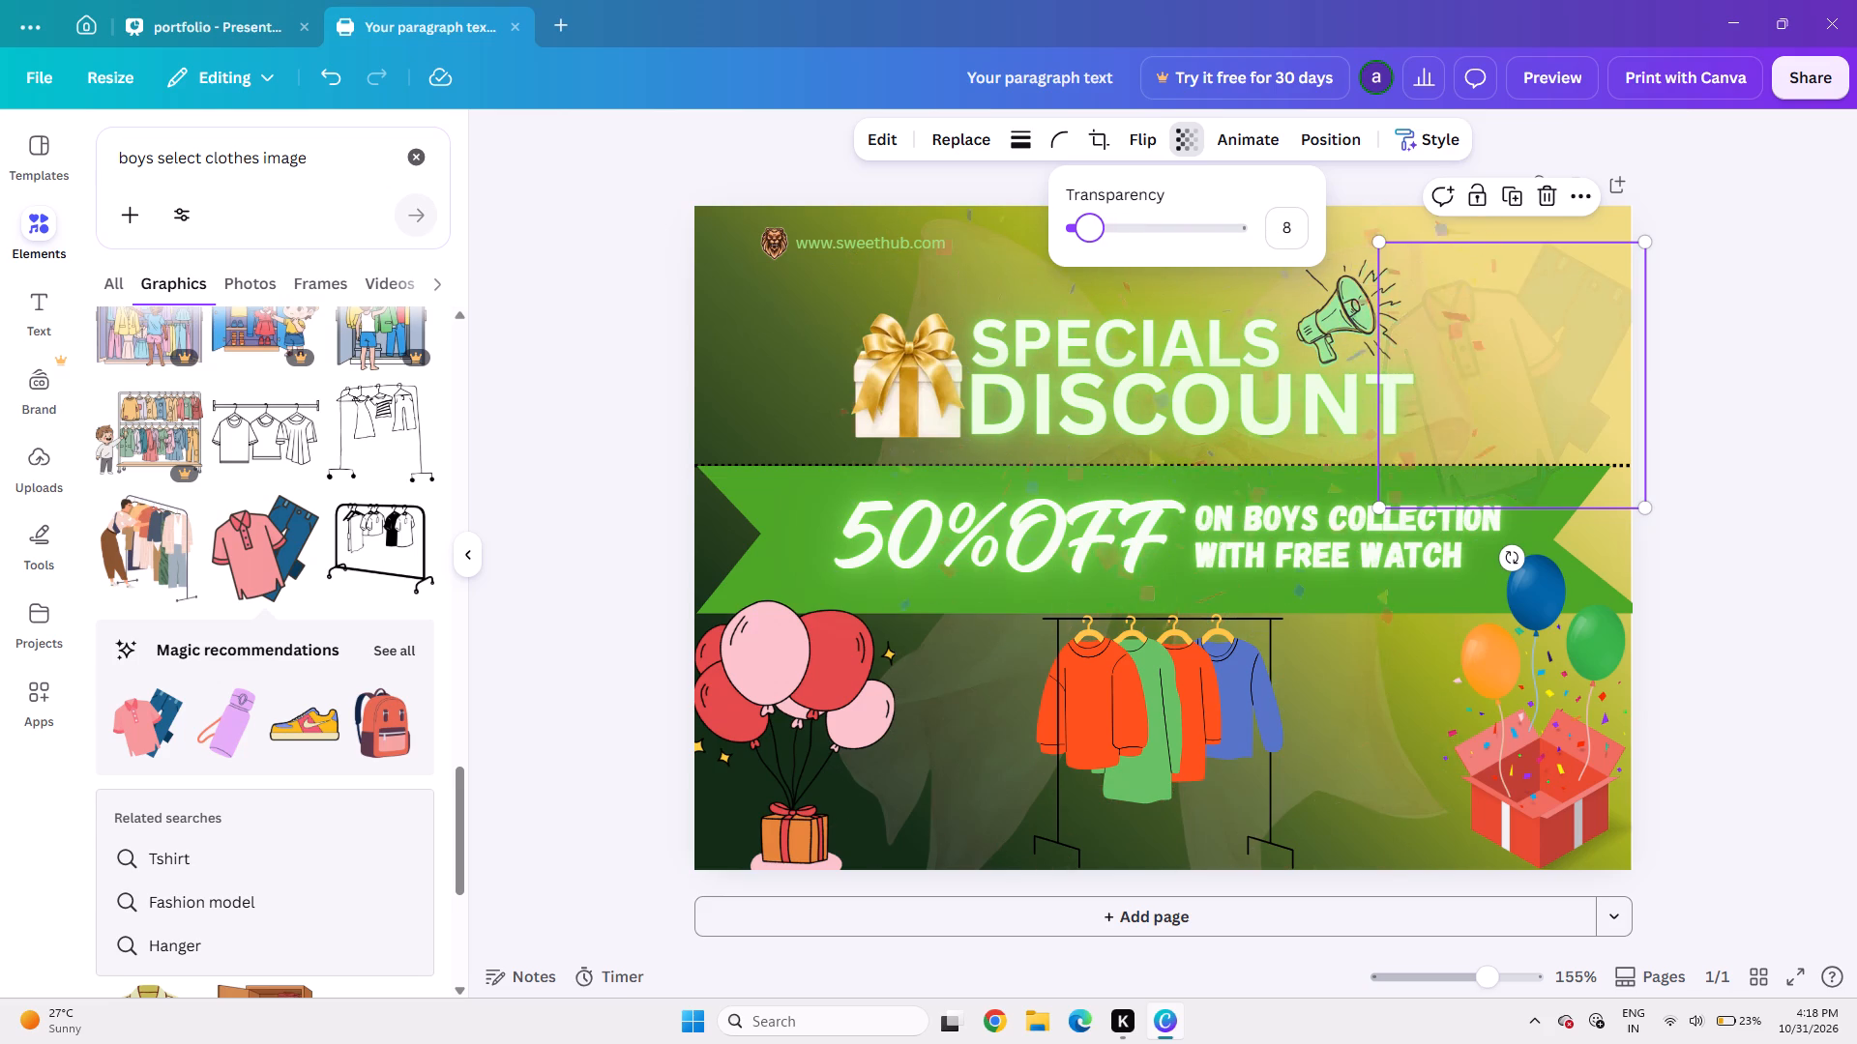
left_click(1700, 406)
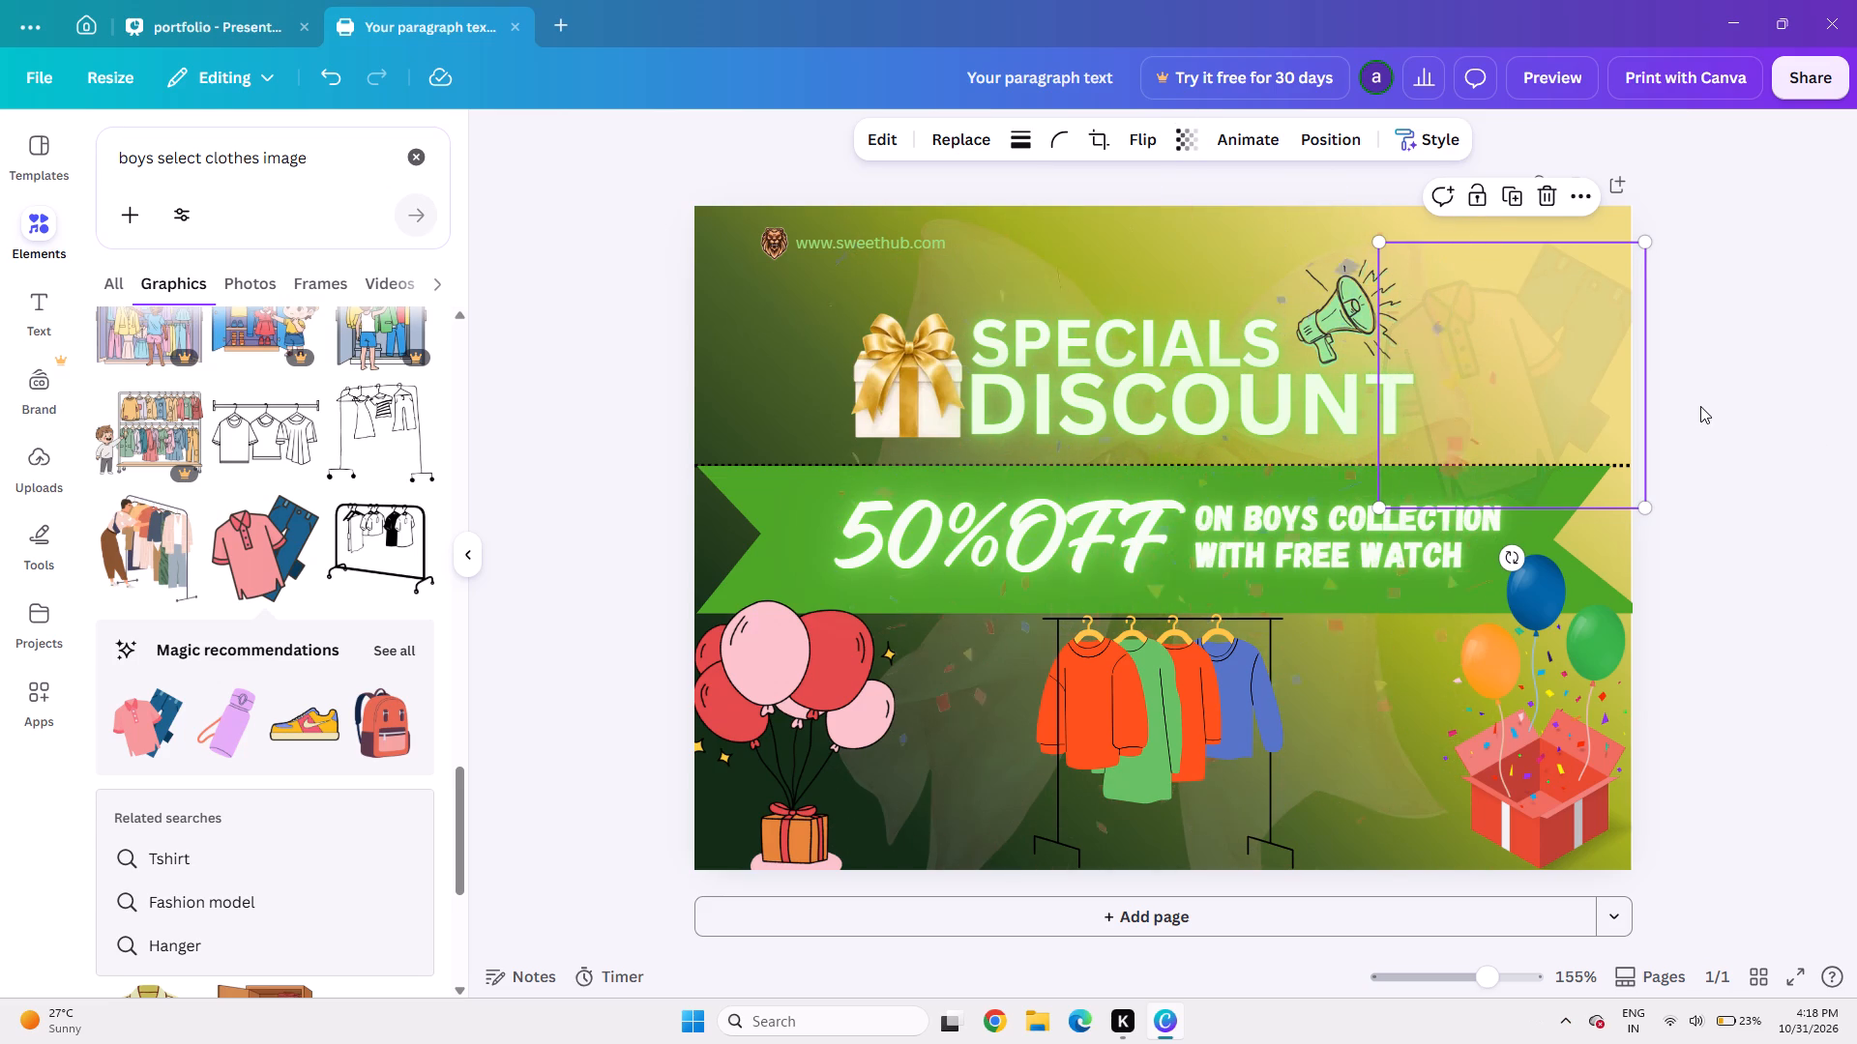
left_click(1726, 399)
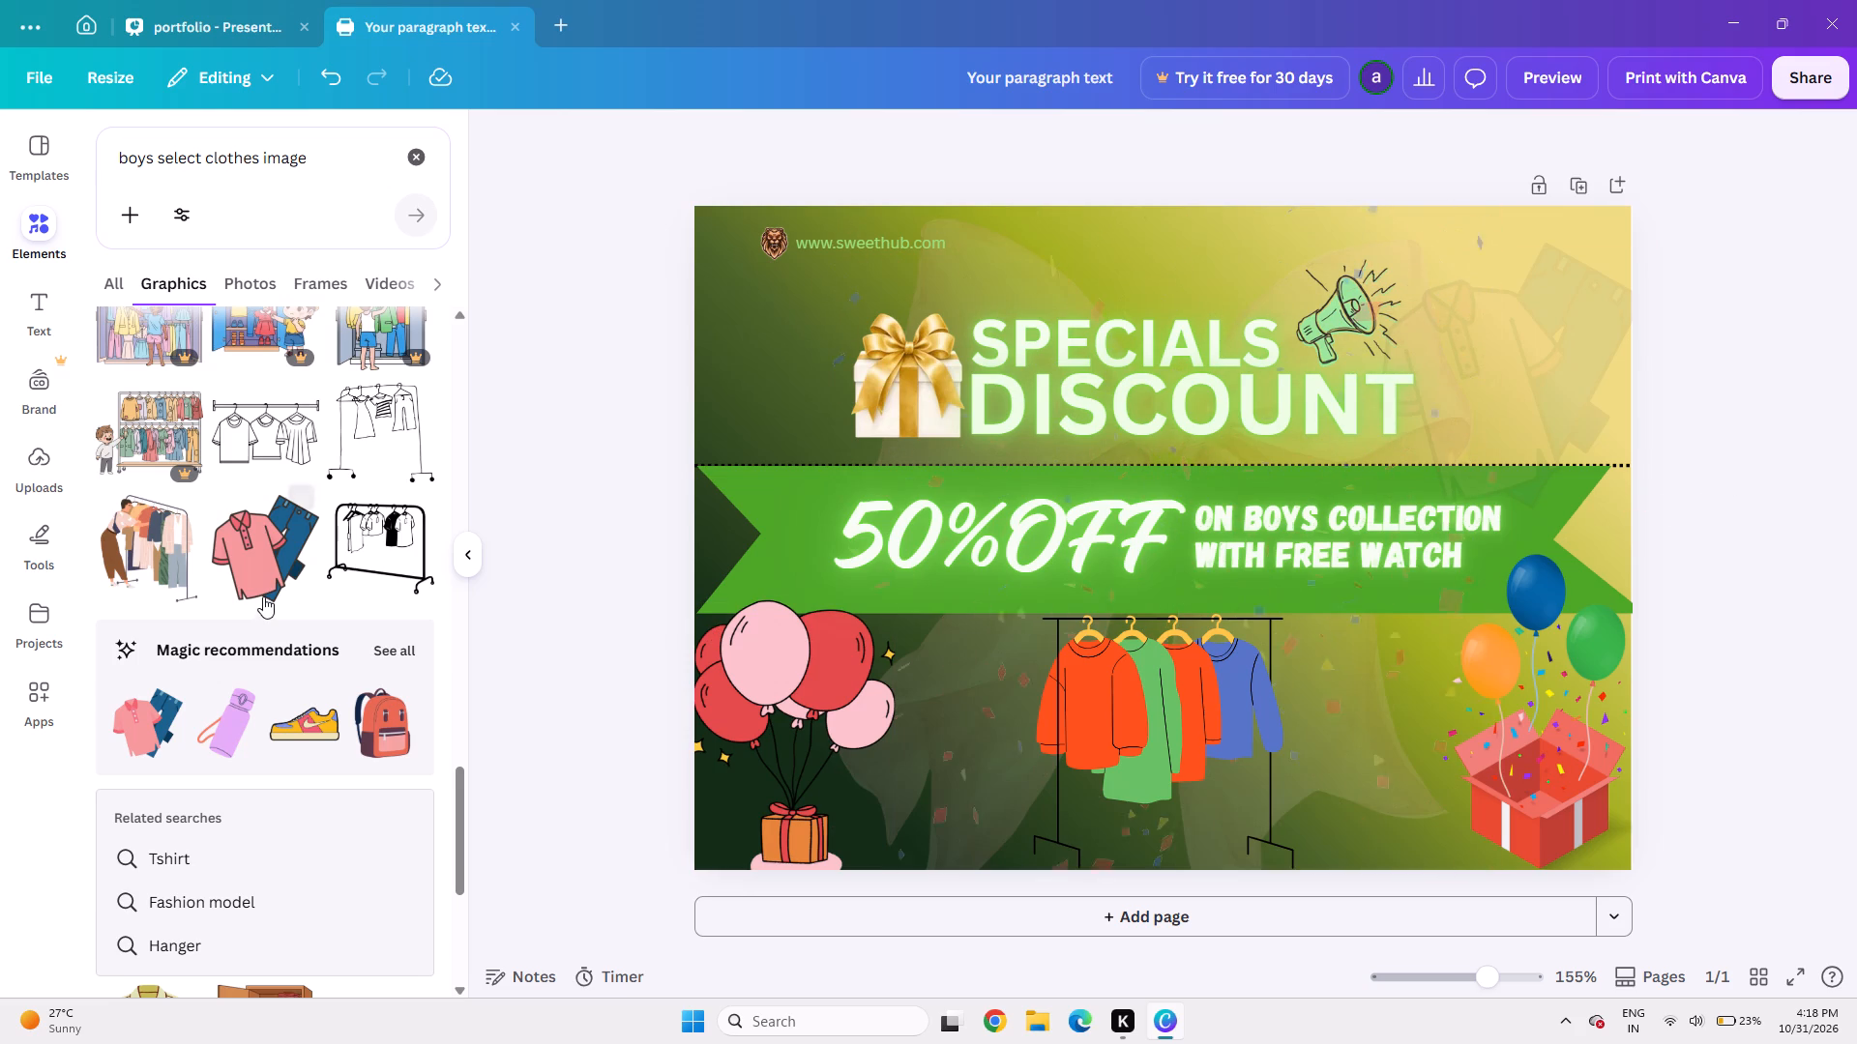
Look through the remaining "boys select clothes image" graphics for another boys' clothing picture that suits the design.
scroll(263, 596, "down", 6)
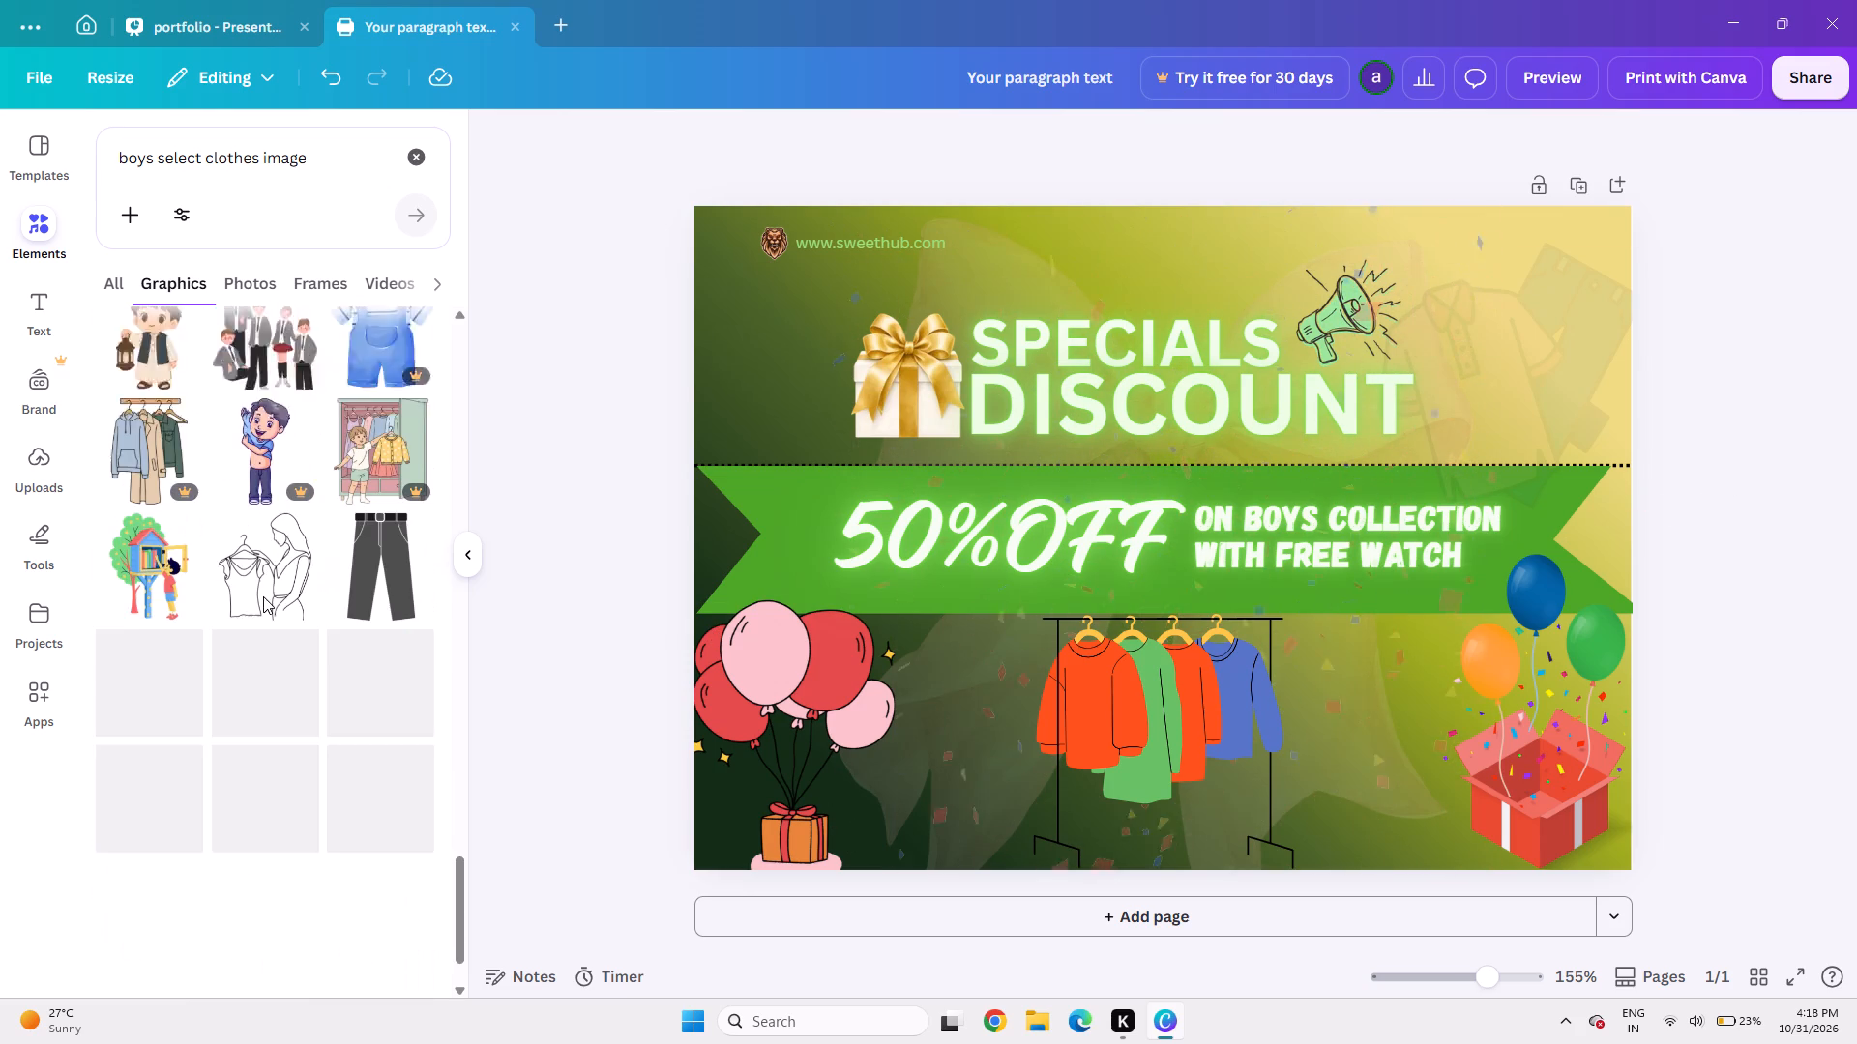
scroll(263, 596, "down", 1)
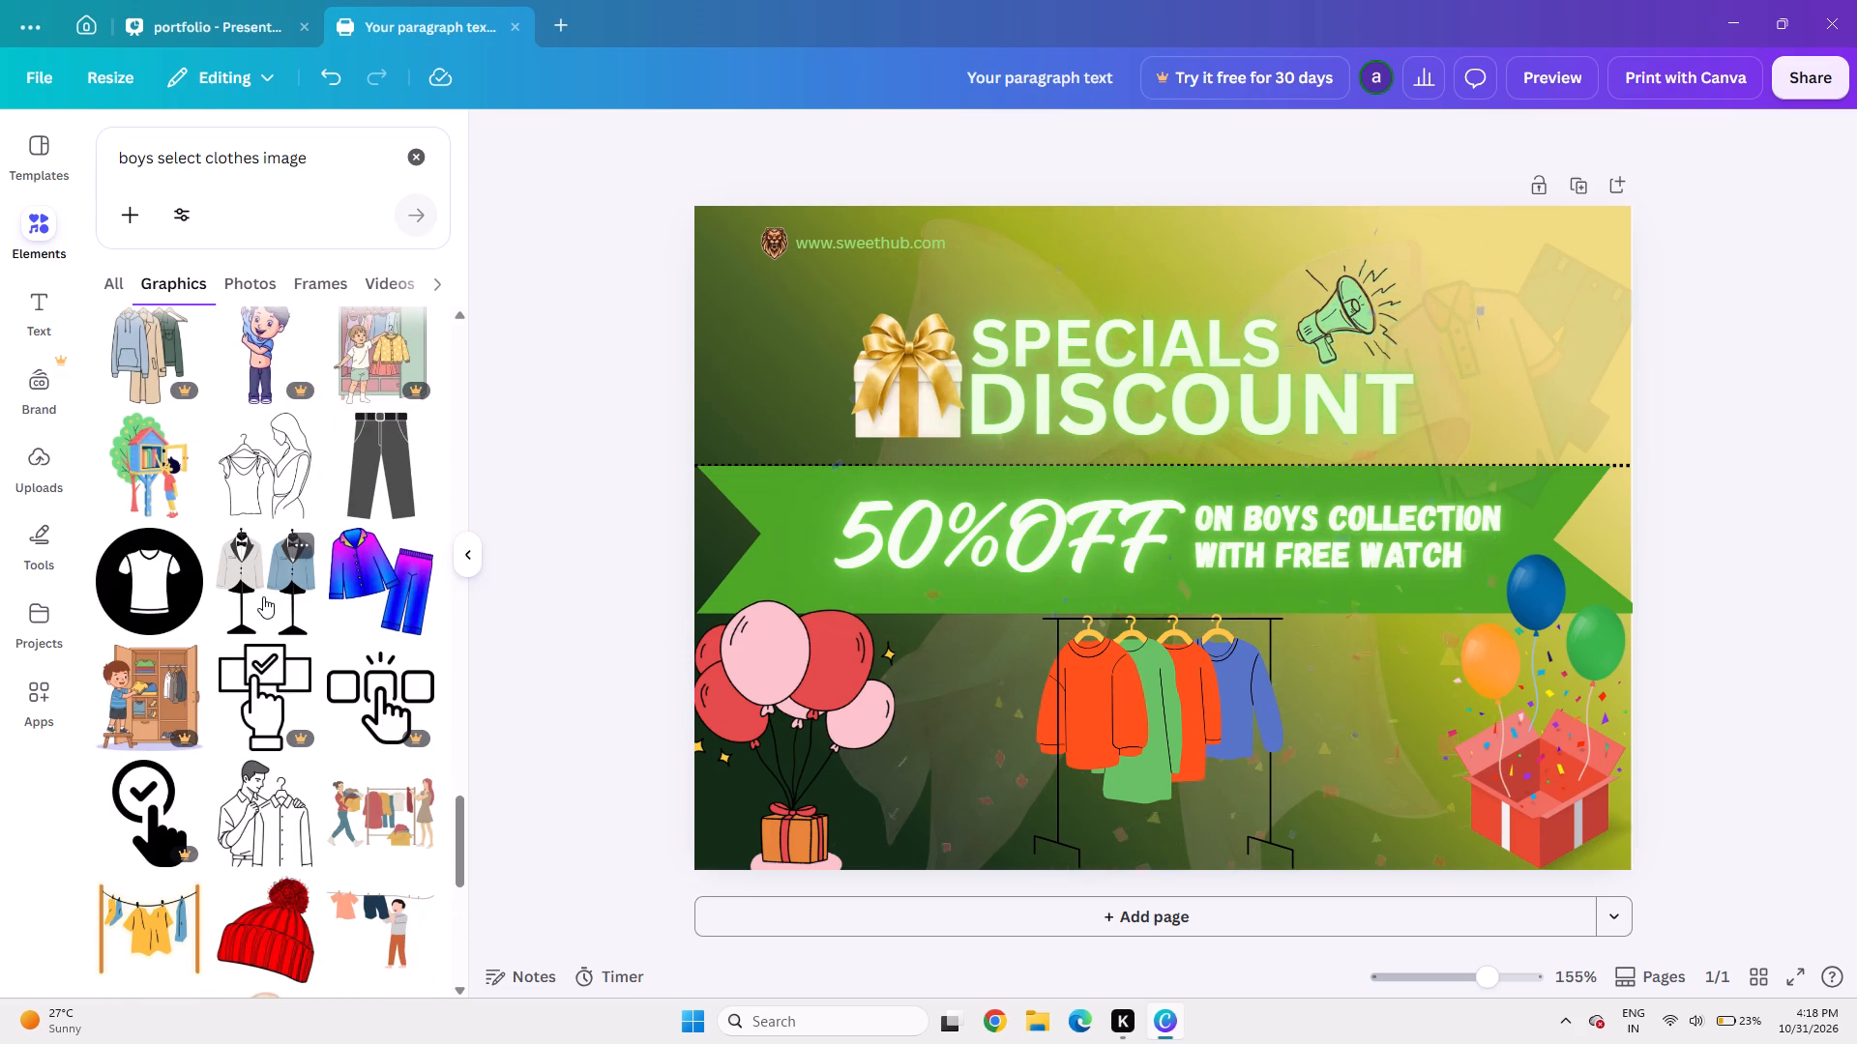
scroll(152, 547, "down", 2)
scroll(185, 799, "down", 2)
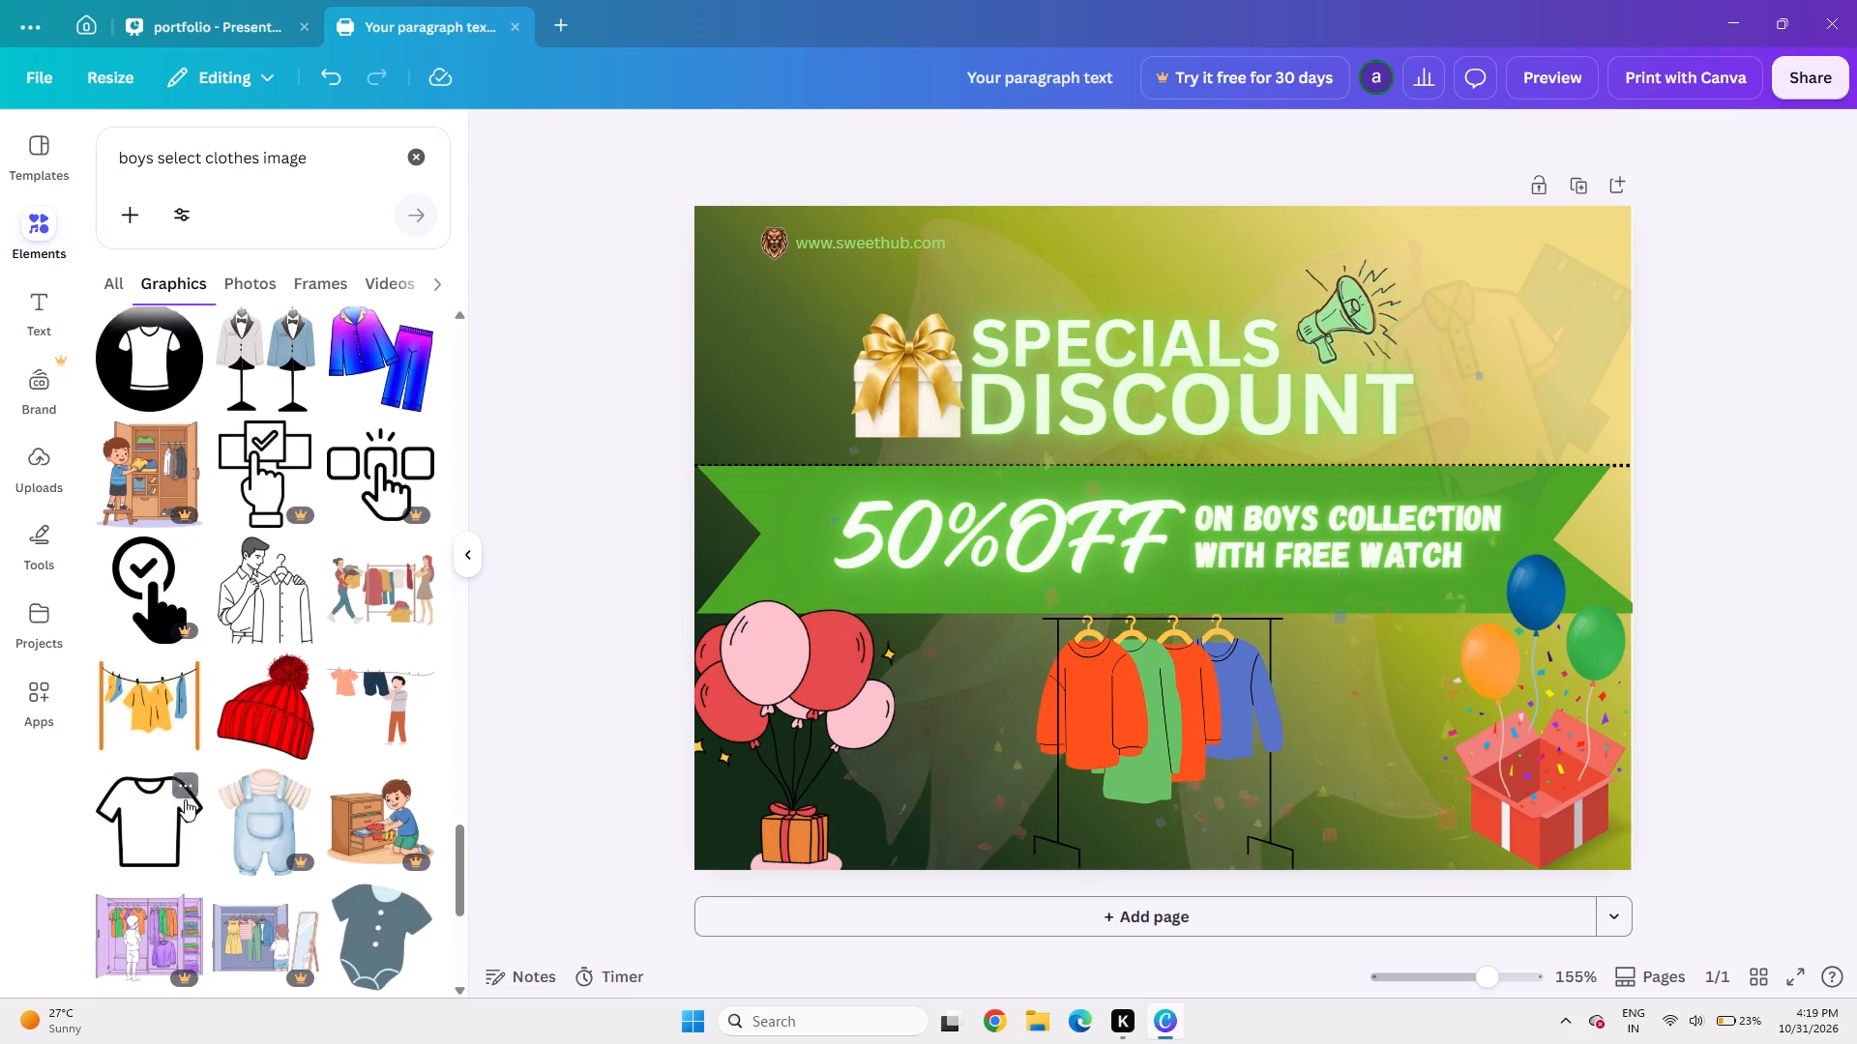
scroll(185, 799, "down", 6)
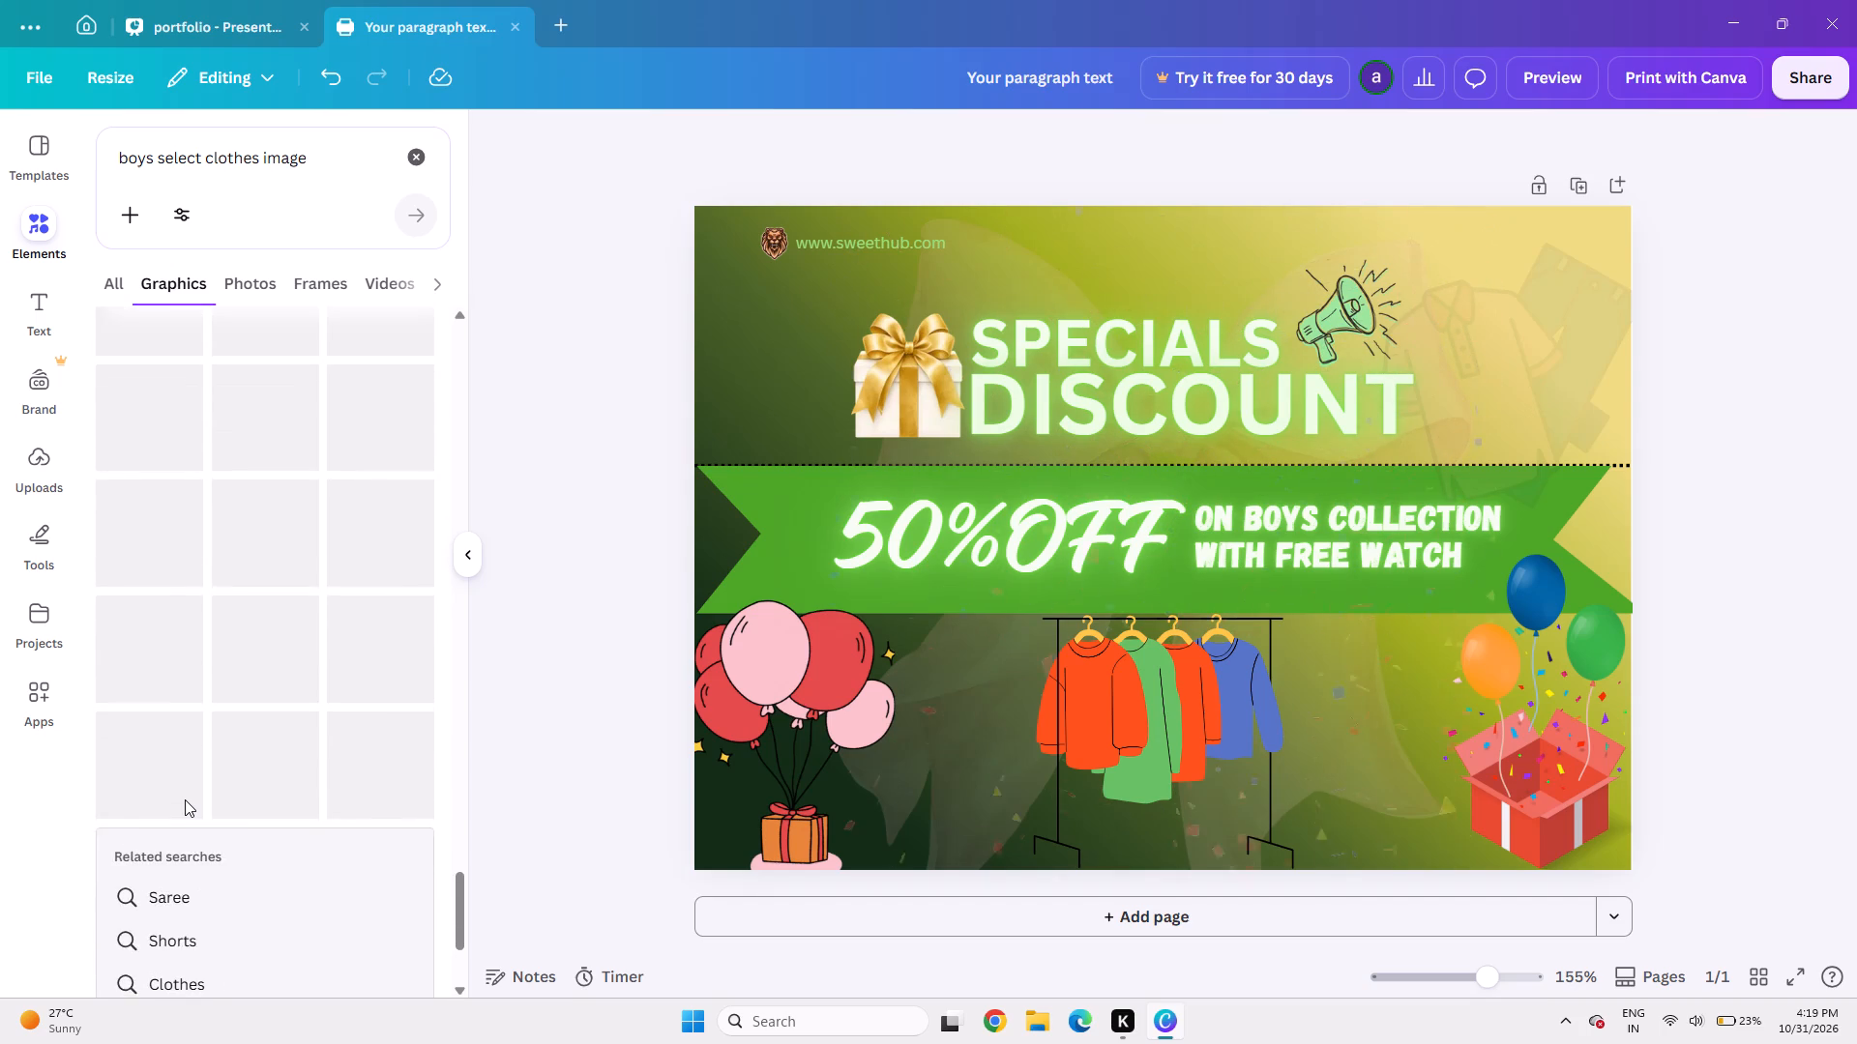
scroll(185, 799, "down", 7)
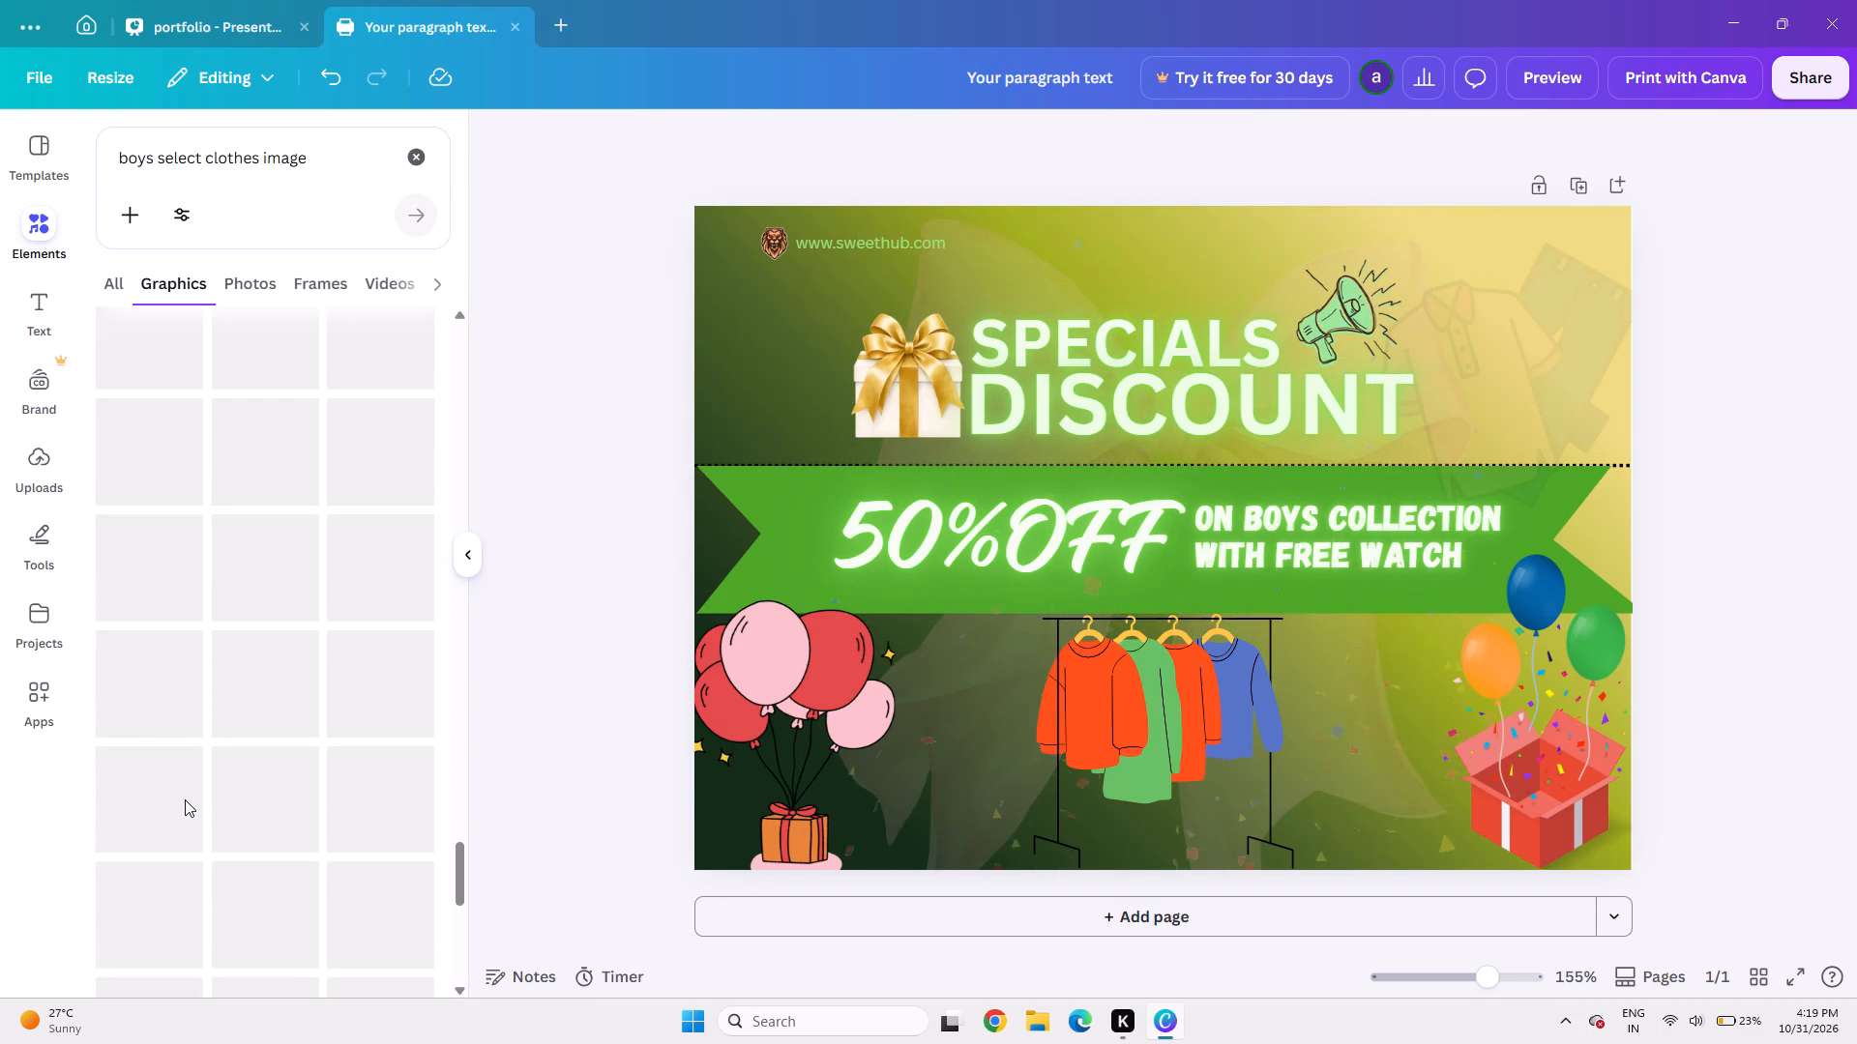
scroll(185, 799, "down", 4)
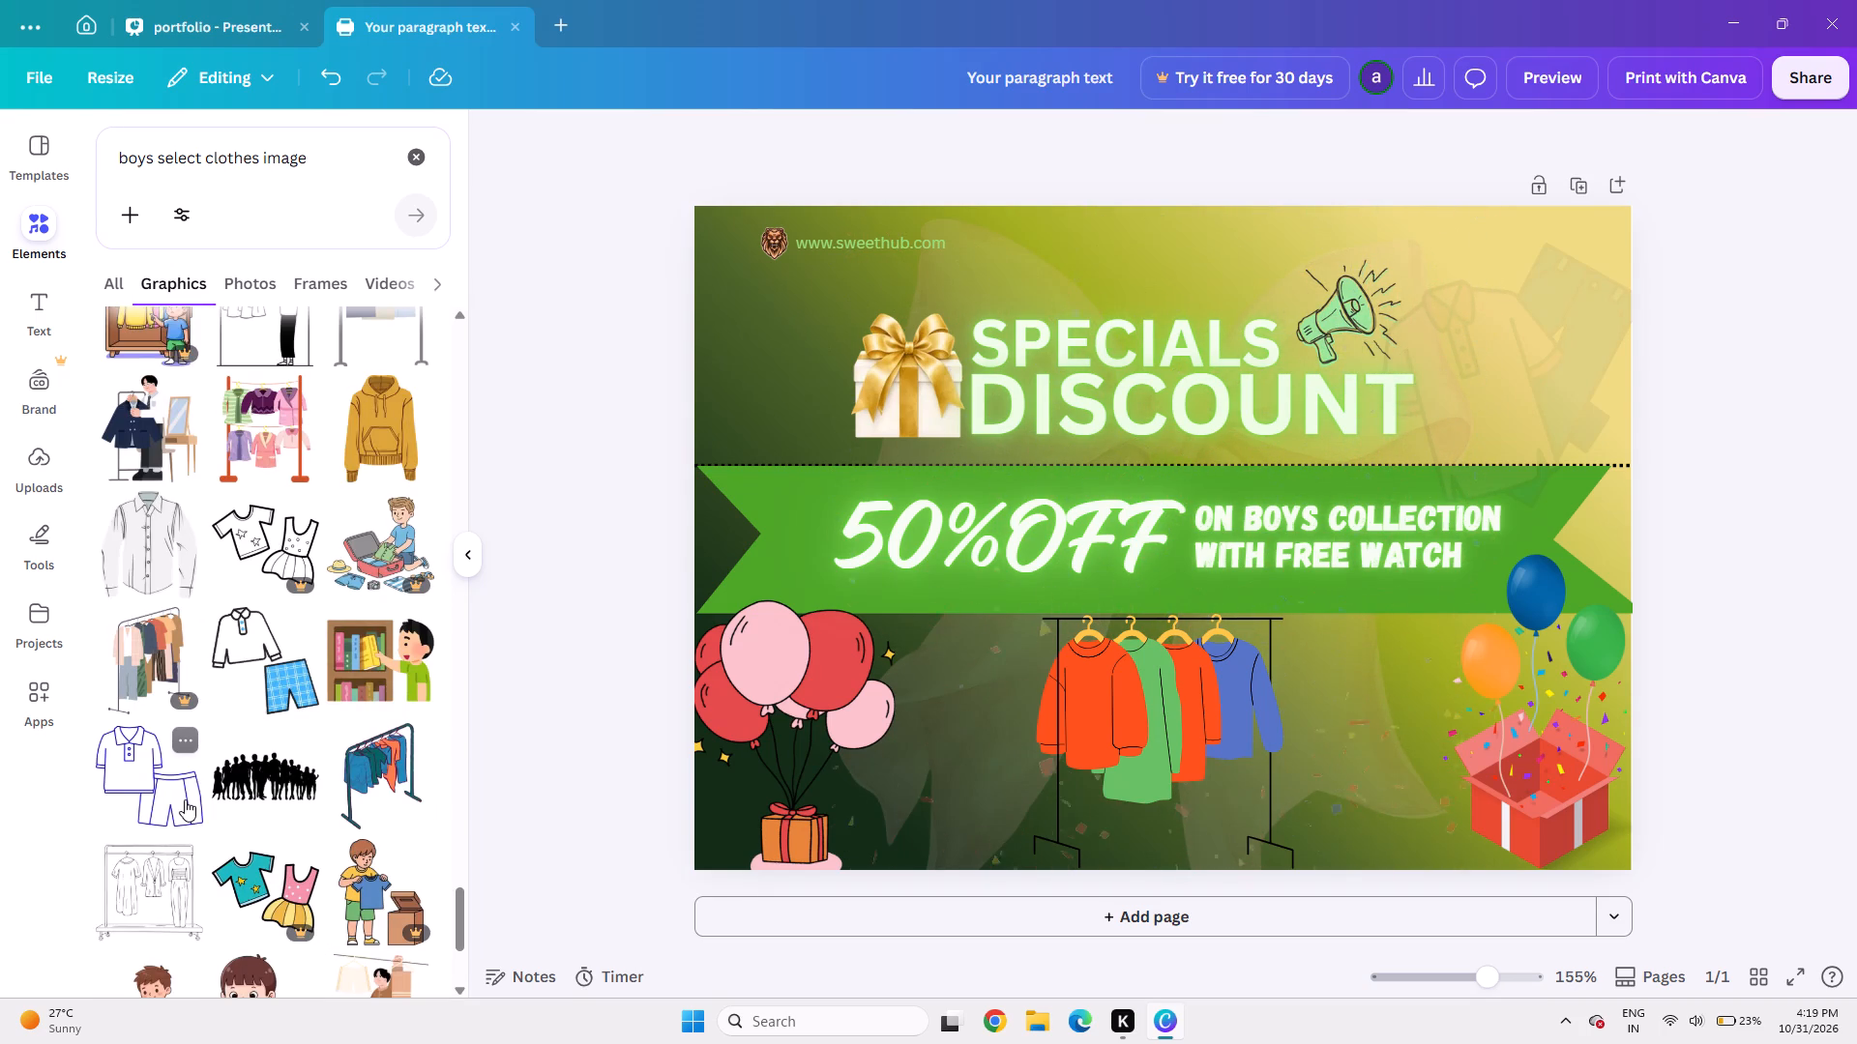
scroll(185, 799, "down", 4)
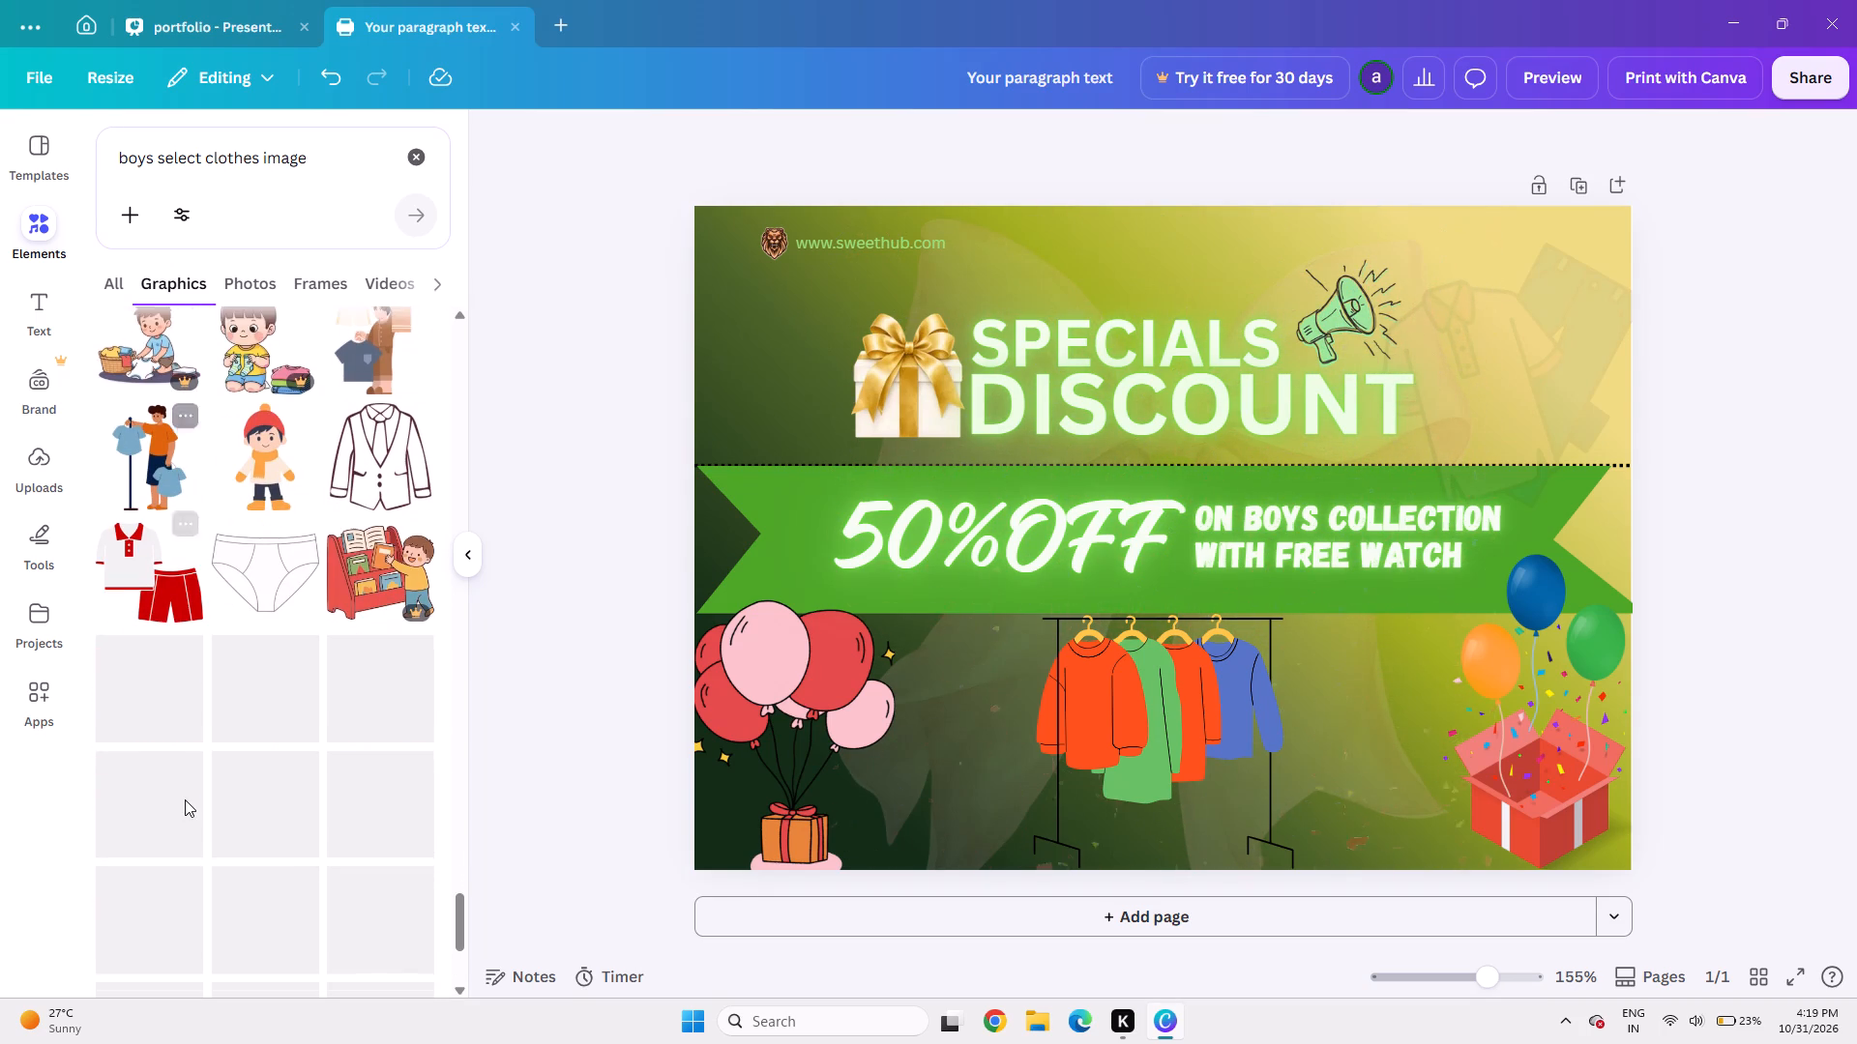
scroll(185, 799, "down", 1)
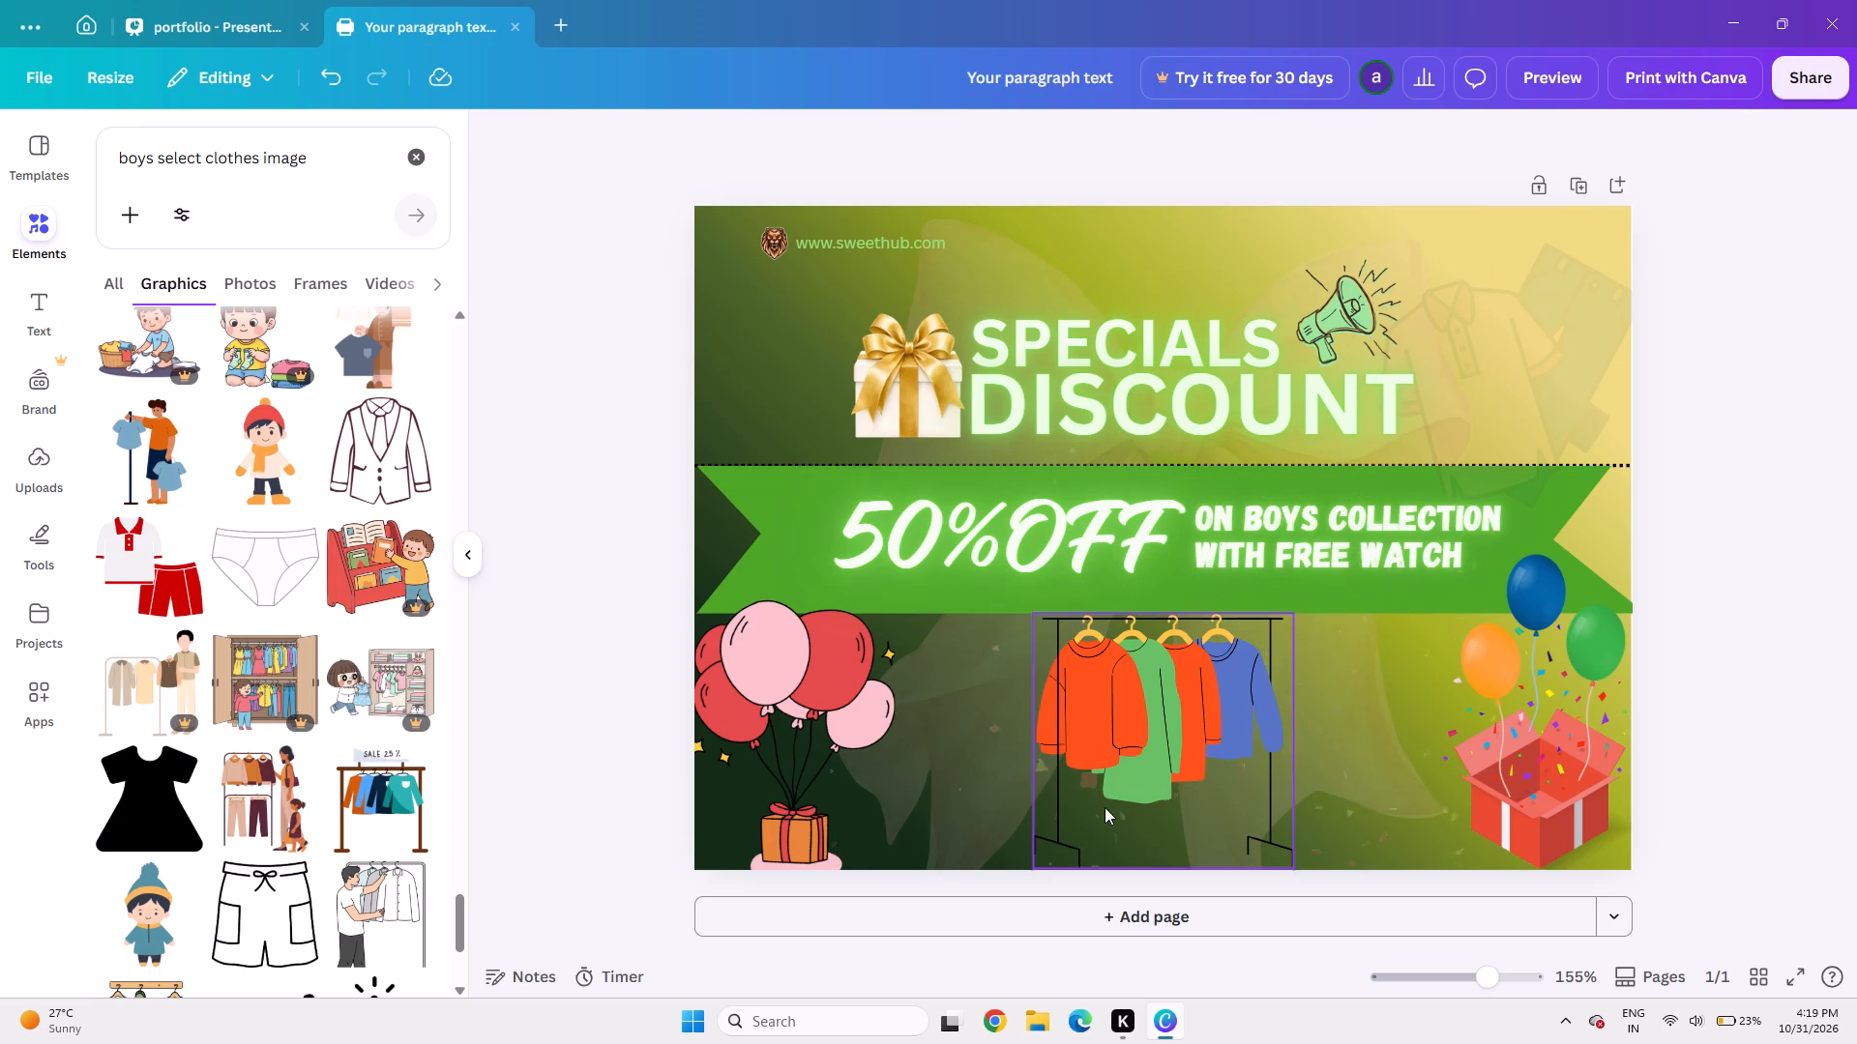